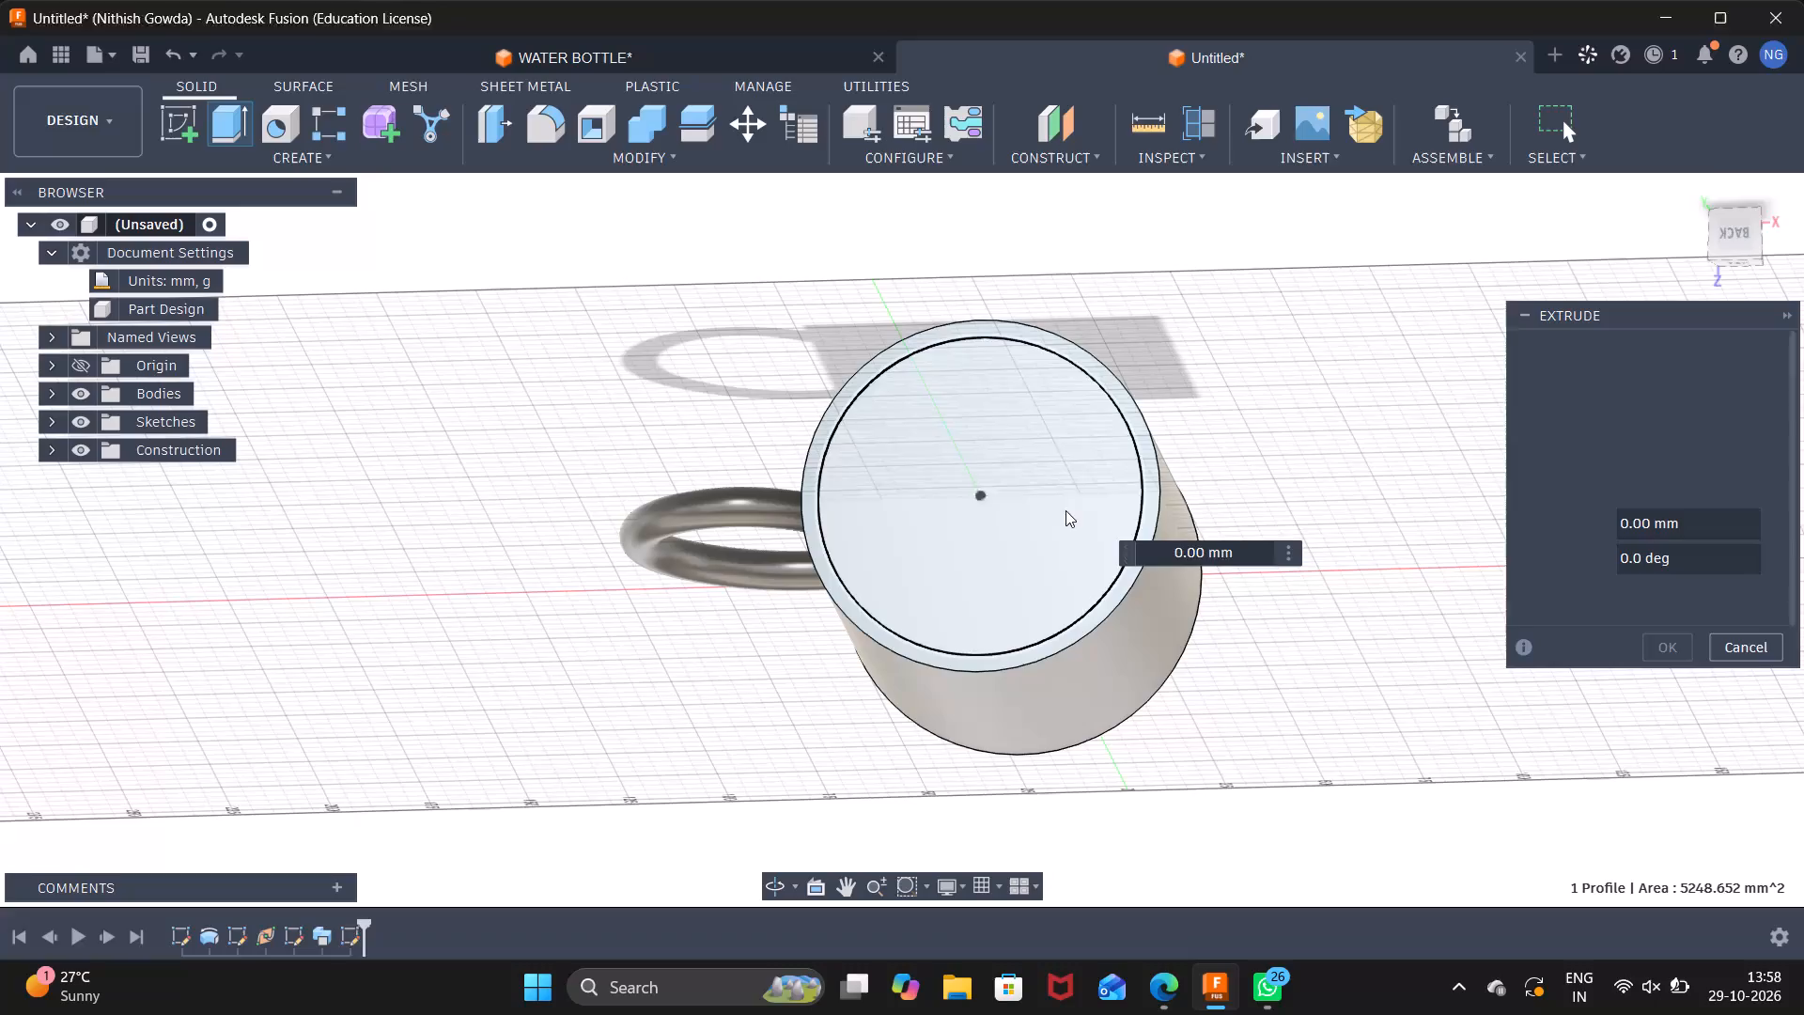
Extrude the inner circle profile on the mug's top face as a cut about 85 mm deep to hollow the cup.
{"action": "left_click_drag", "start_coordinate": [1742, 247], "coordinate": [1742, 243]}
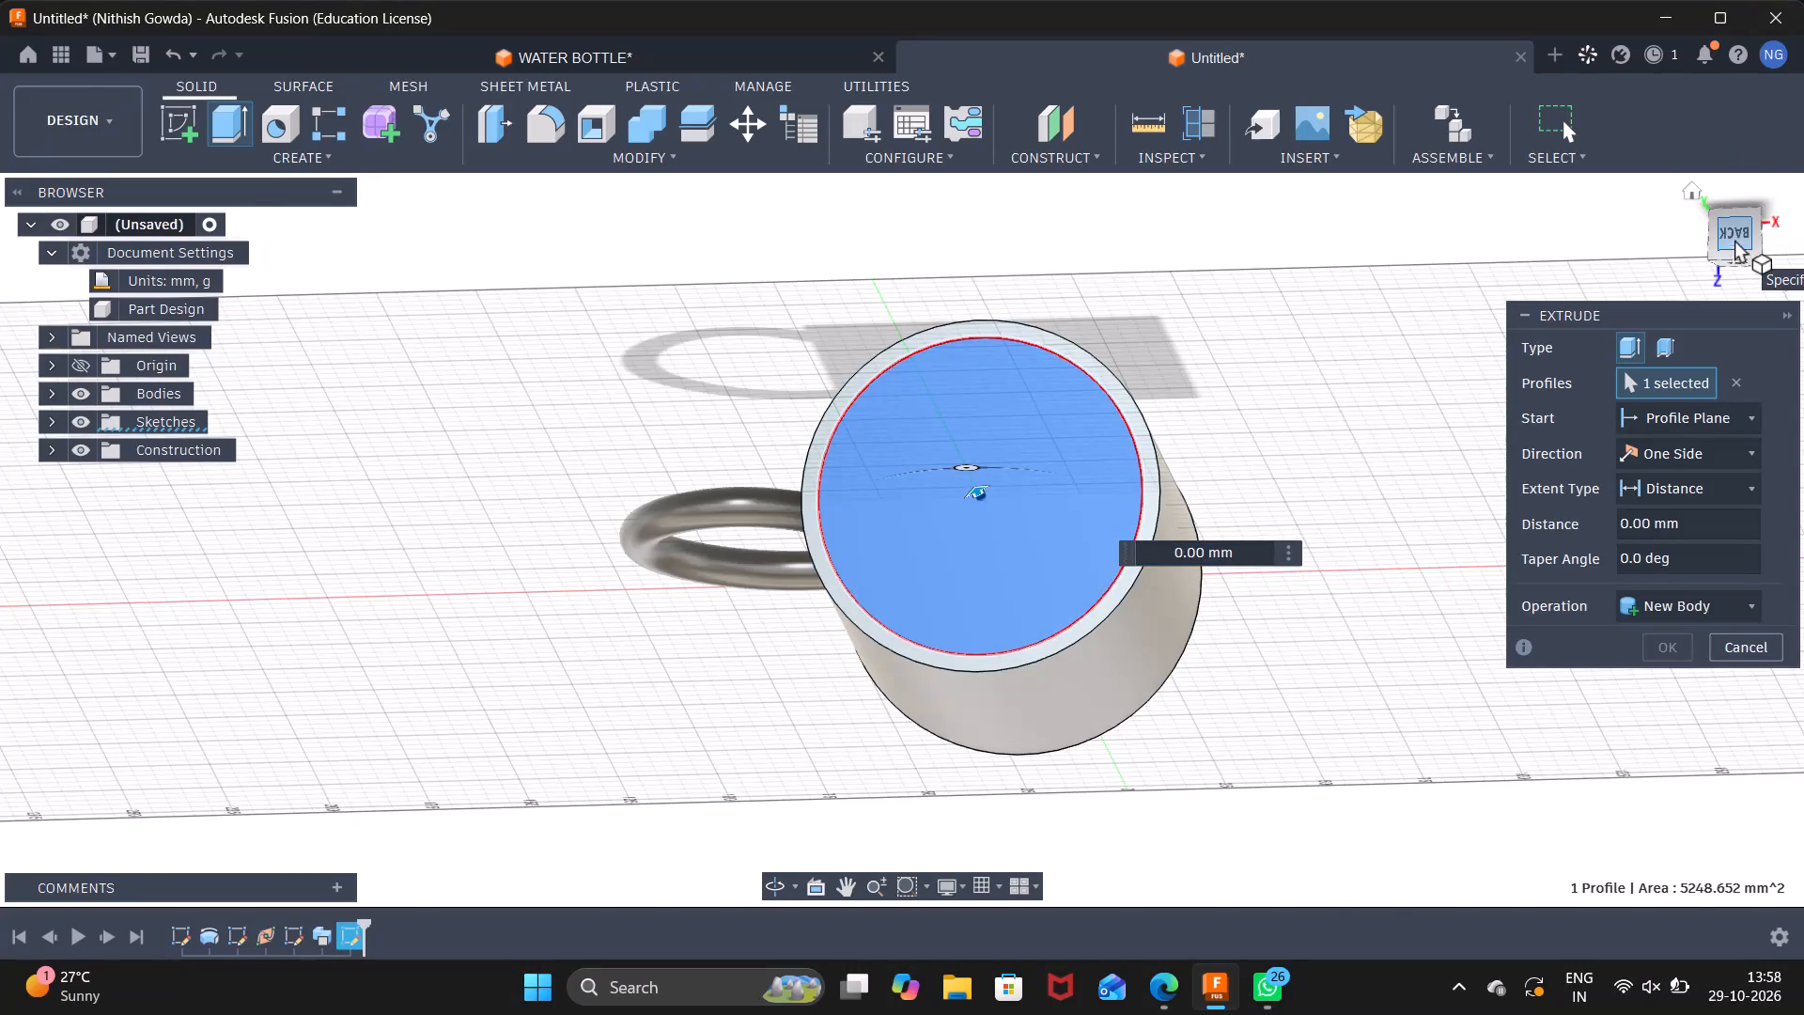
{"action": "left_click_drag", "start_coordinate": [1742, 243], "coordinate": [1771, 132]}
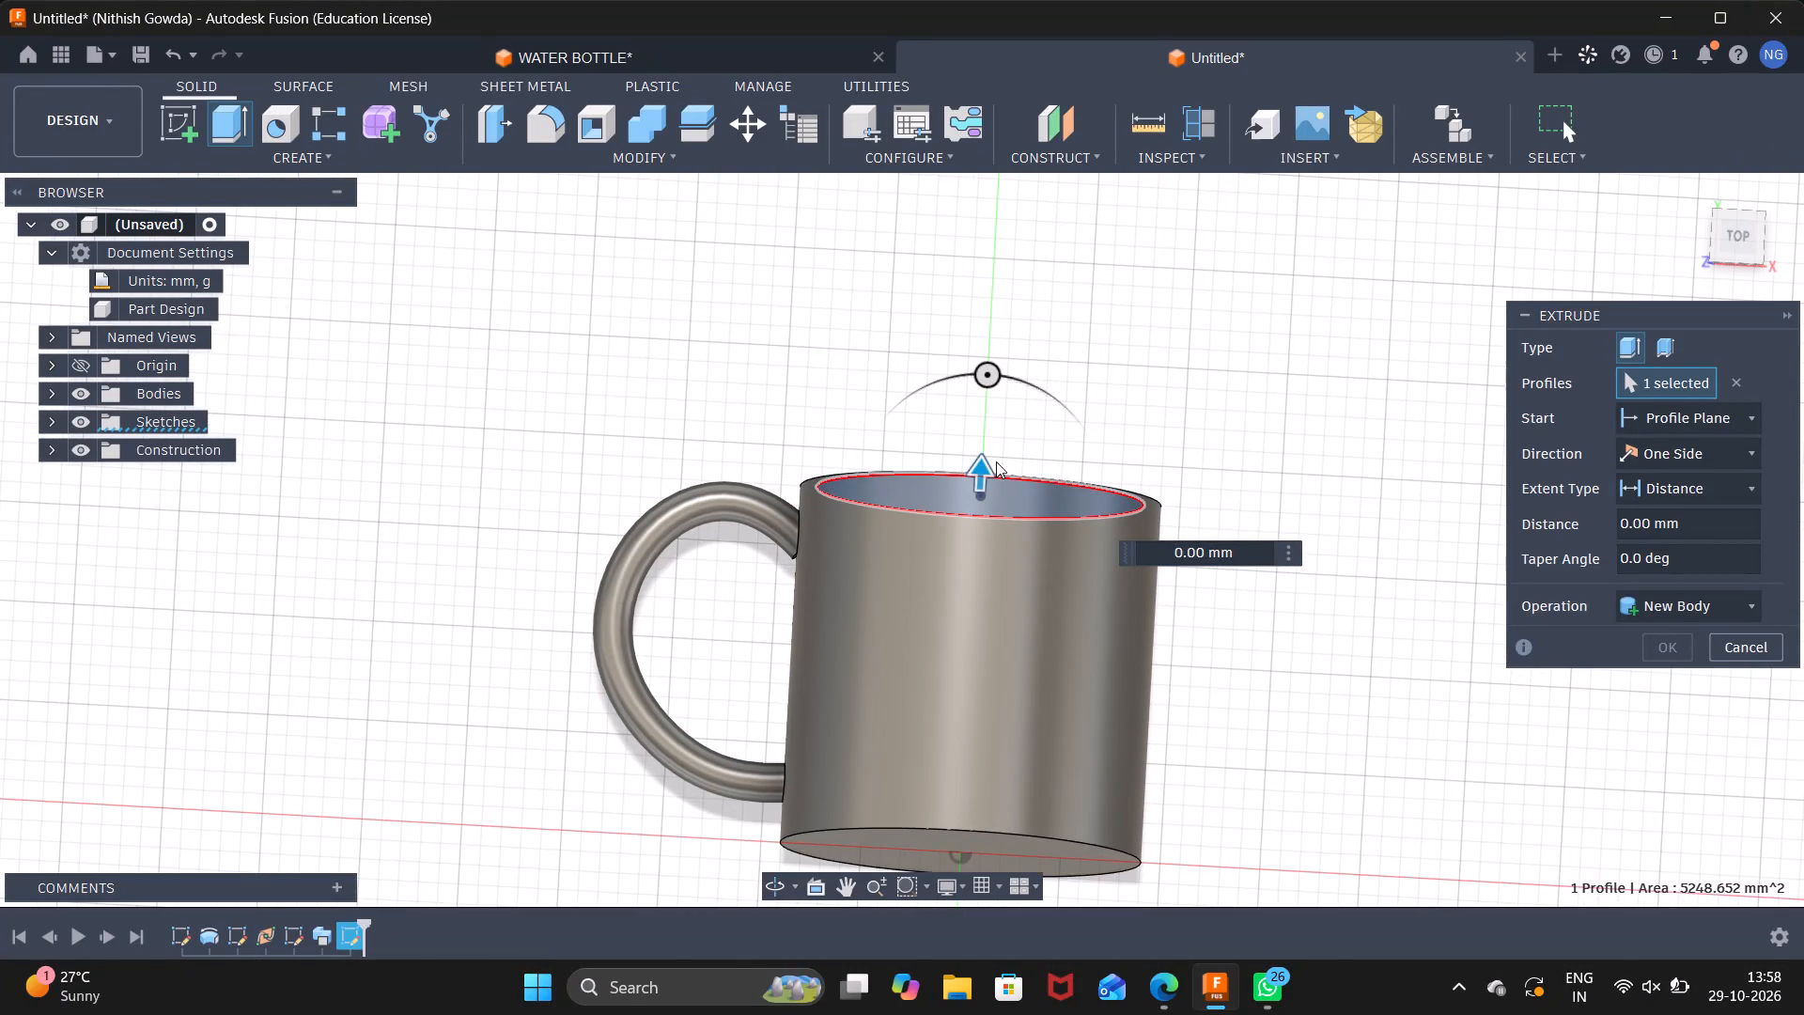
{"action": "left_click_drag", "start_coordinate": [978, 472], "coordinate": [988, 727]}
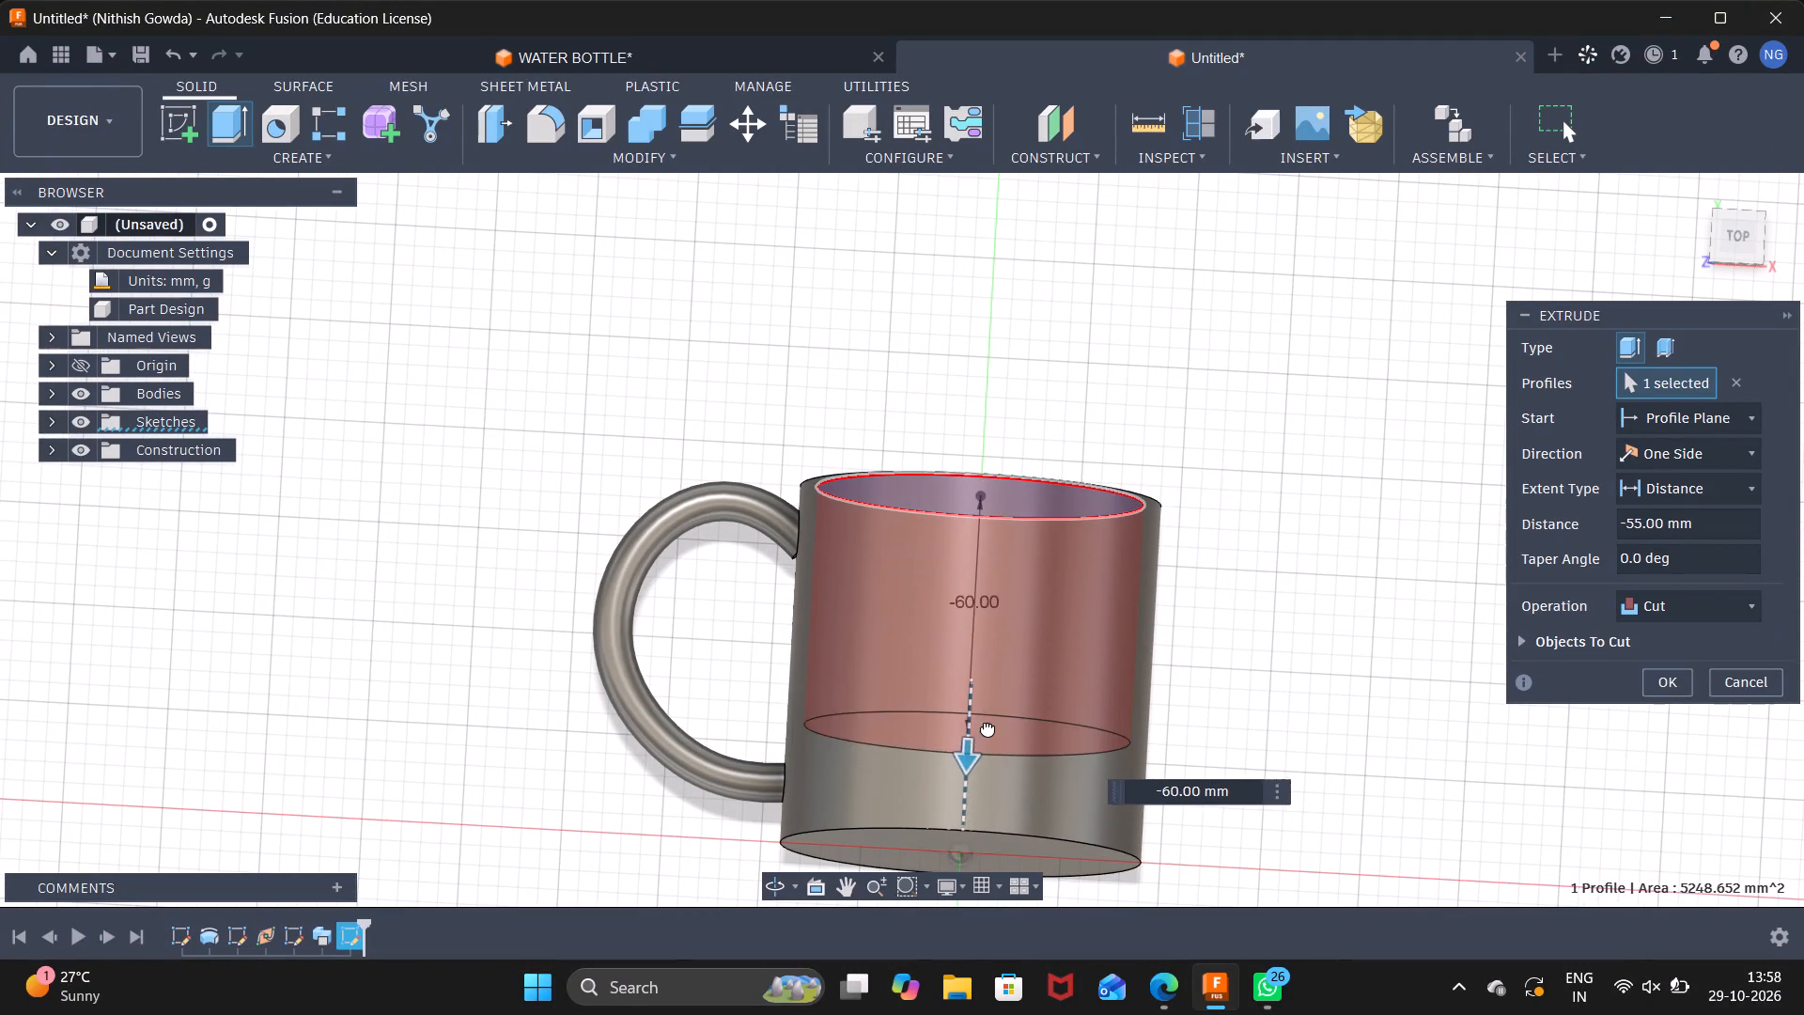
{"action": "left_click_drag", "start_coordinate": [988, 727], "coordinate": [983, 800]}
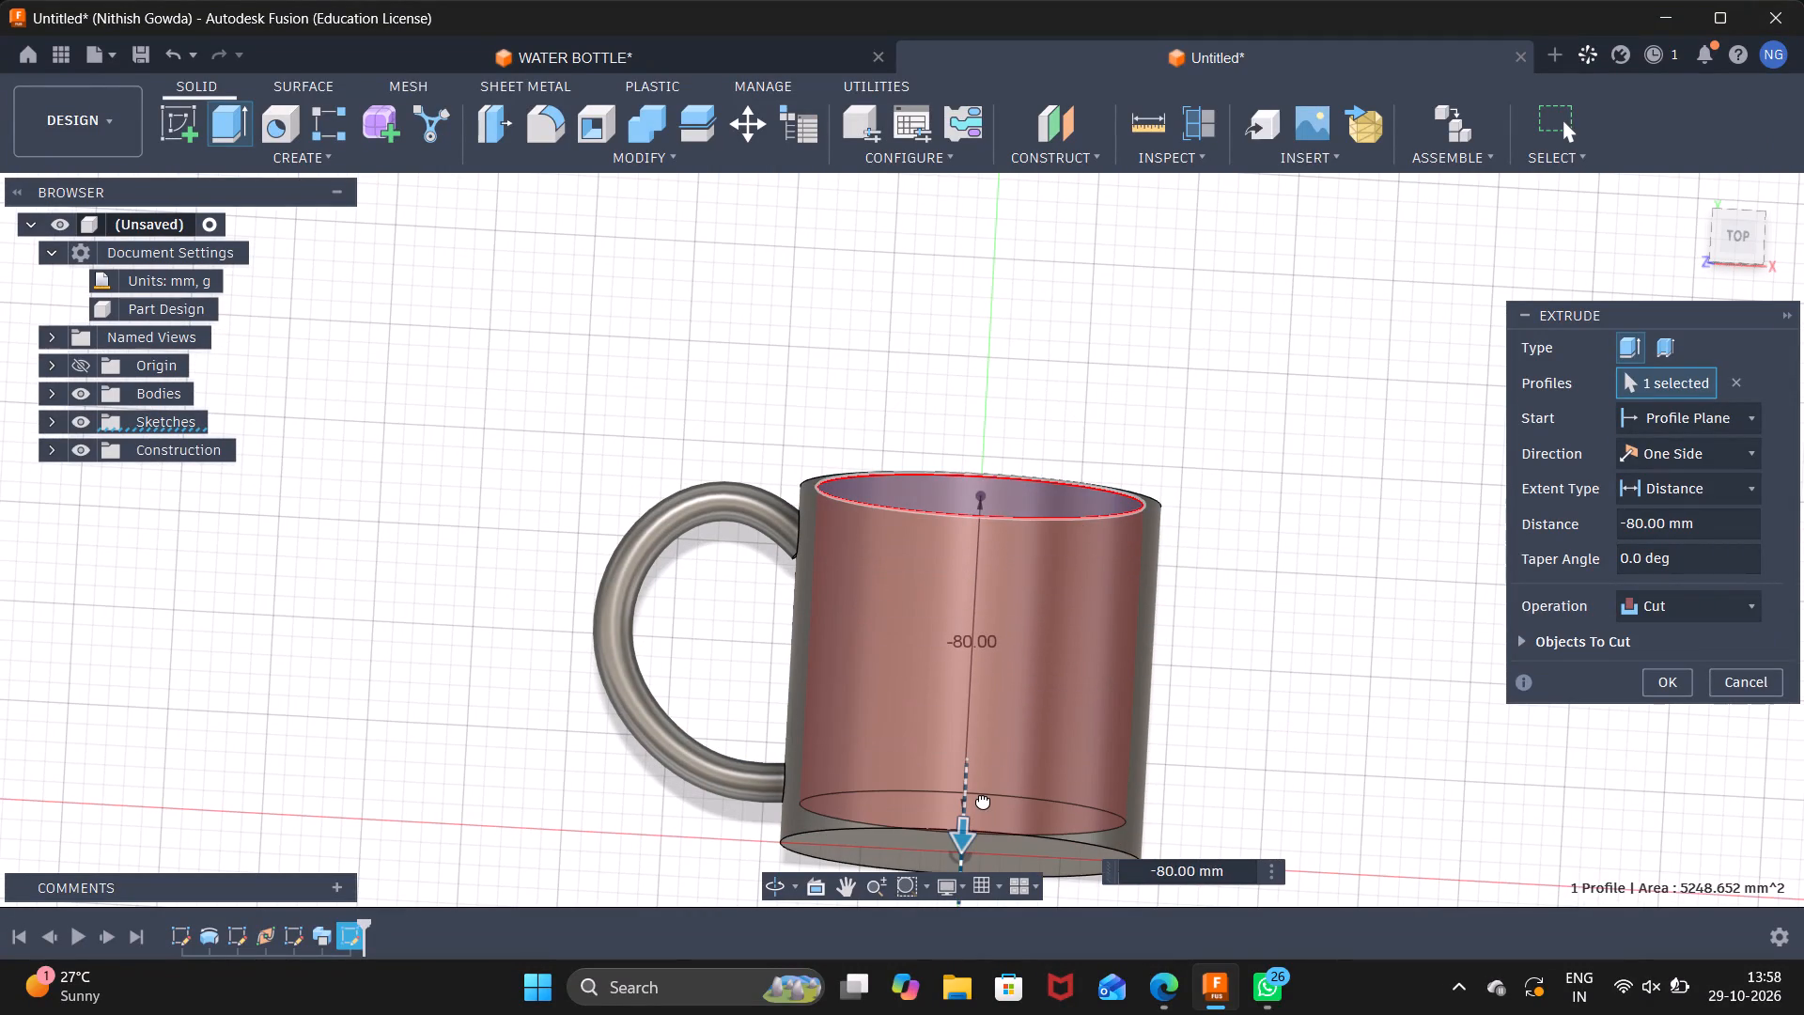
{"action": "left_click_drag", "start_coordinate": [983, 800], "coordinate": [954, 872]}
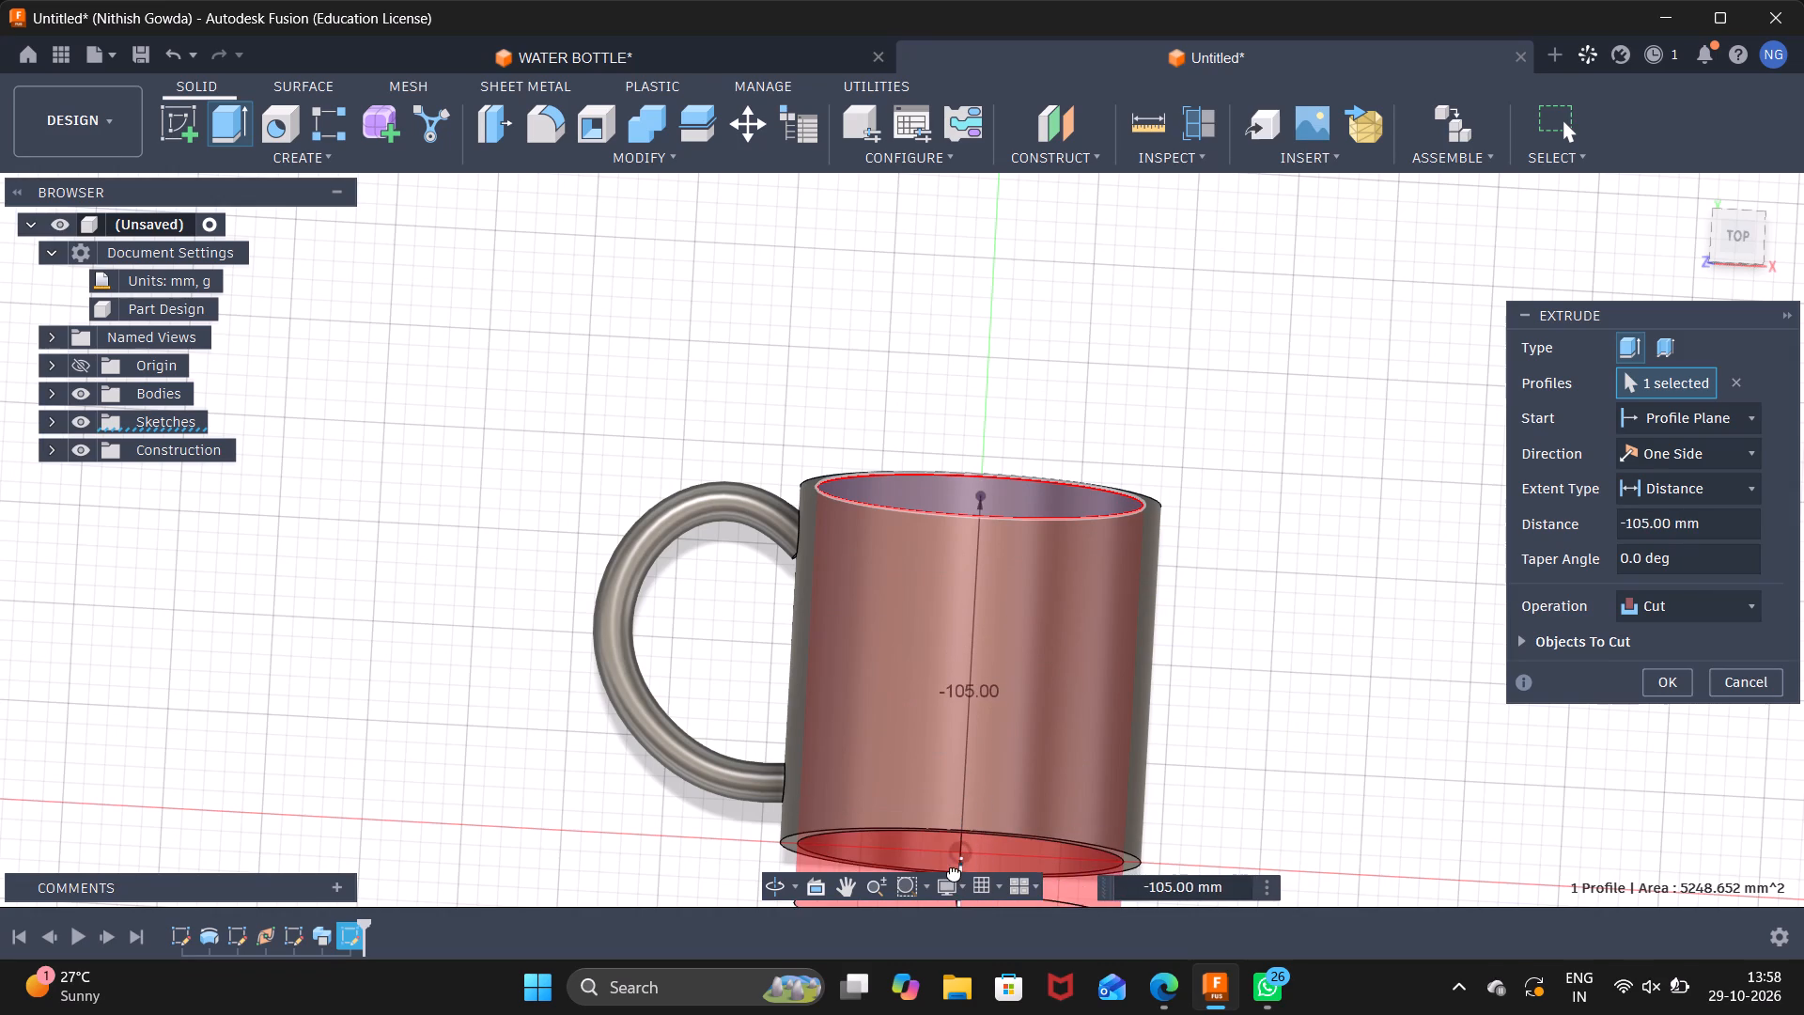
{"action": "left_click_drag", "start_coordinate": [954, 872], "coordinate": [984, 816]}
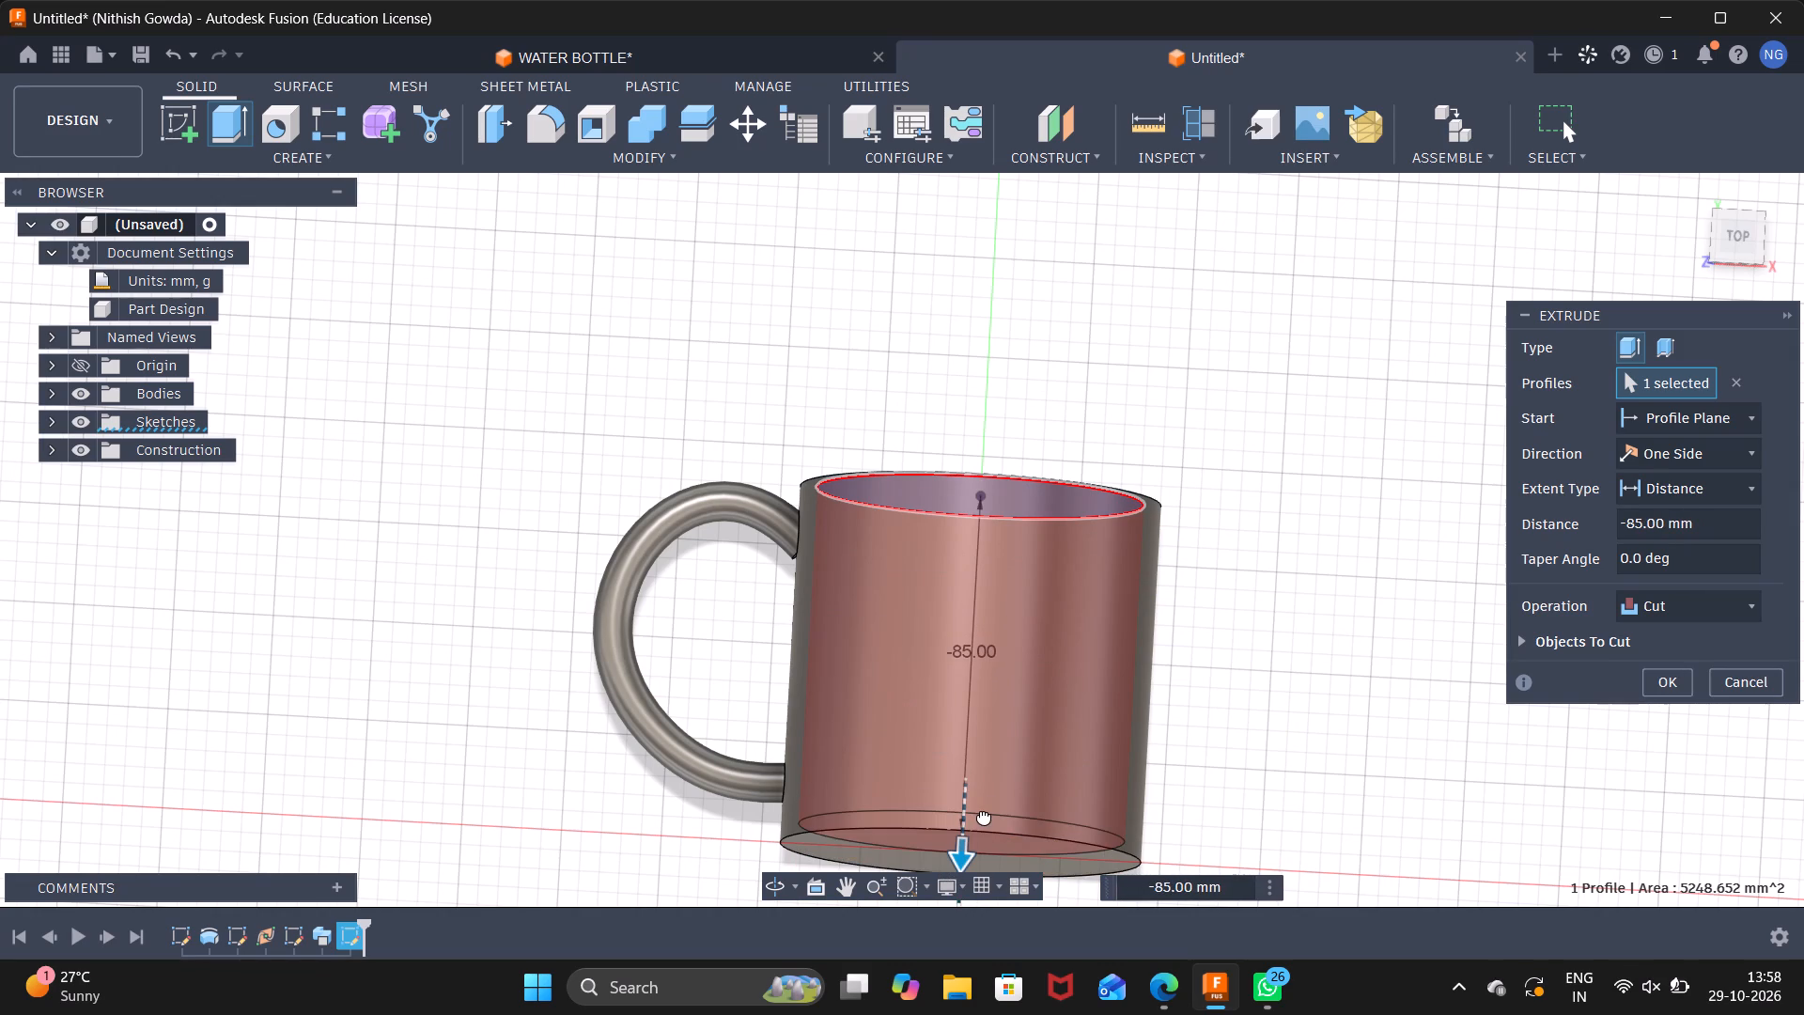
{"action": "left_click_drag", "start_coordinate": [984, 816], "coordinate": [985, 816]}
{"action": "left_click_drag", "start_coordinate": [985, 816], "coordinate": [985, 811]}
{"action": "key", "text": "Return"}
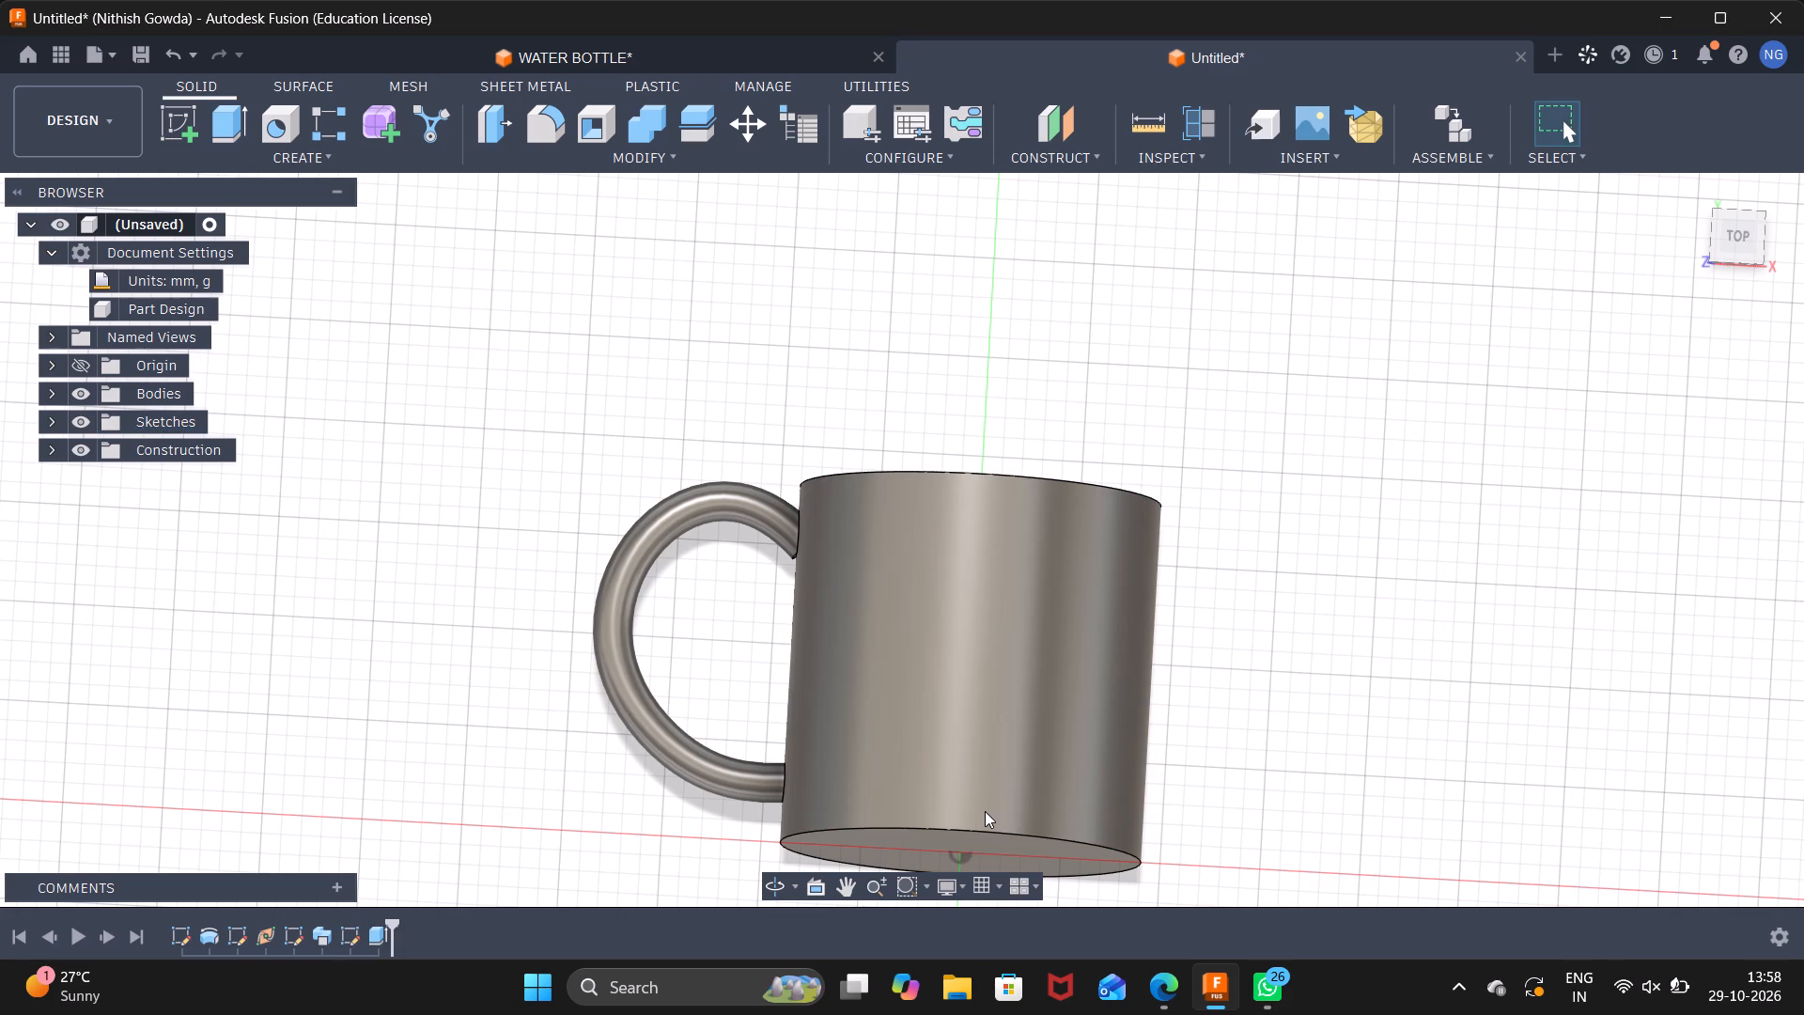
Fillet the outer edge of the mug's top rim with a 2 mm radius.
{"action": "left_click_drag", "start_coordinate": [1745, 223], "coordinate": [1751, 266]}
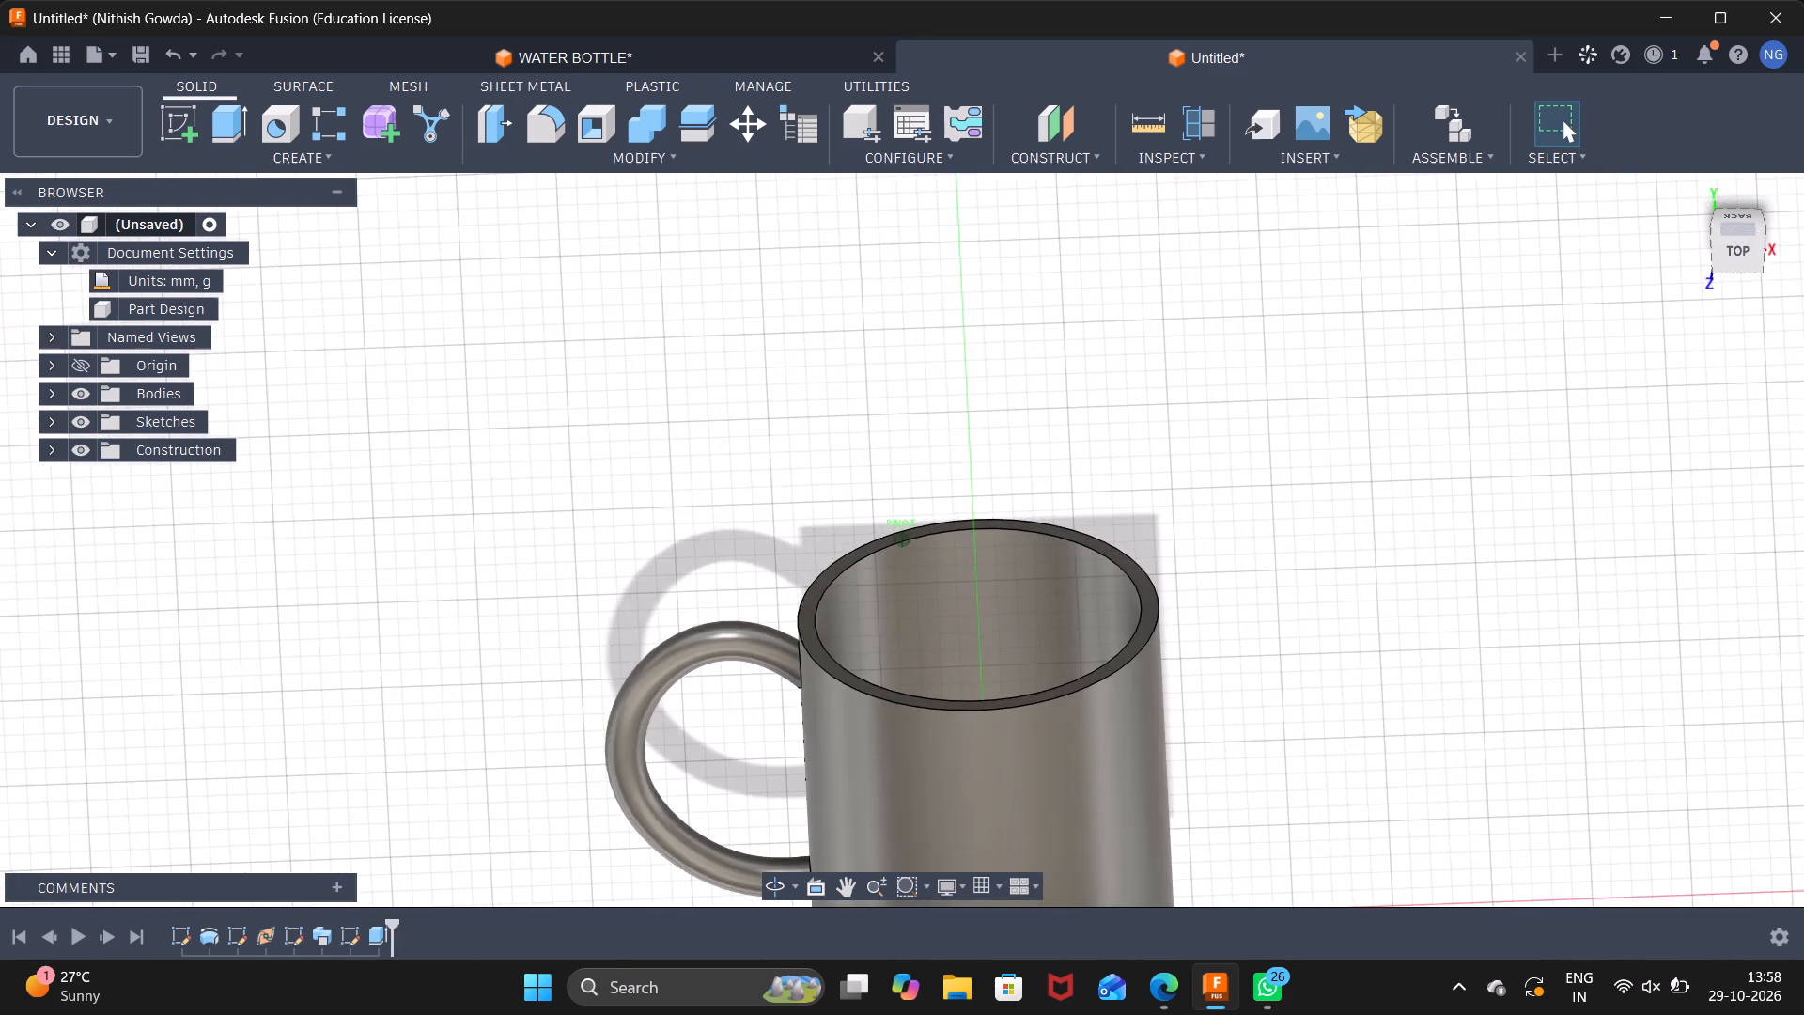
{"action": "left_click_drag", "start_coordinate": [1751, 266], "coordinate": [1748, 260]}
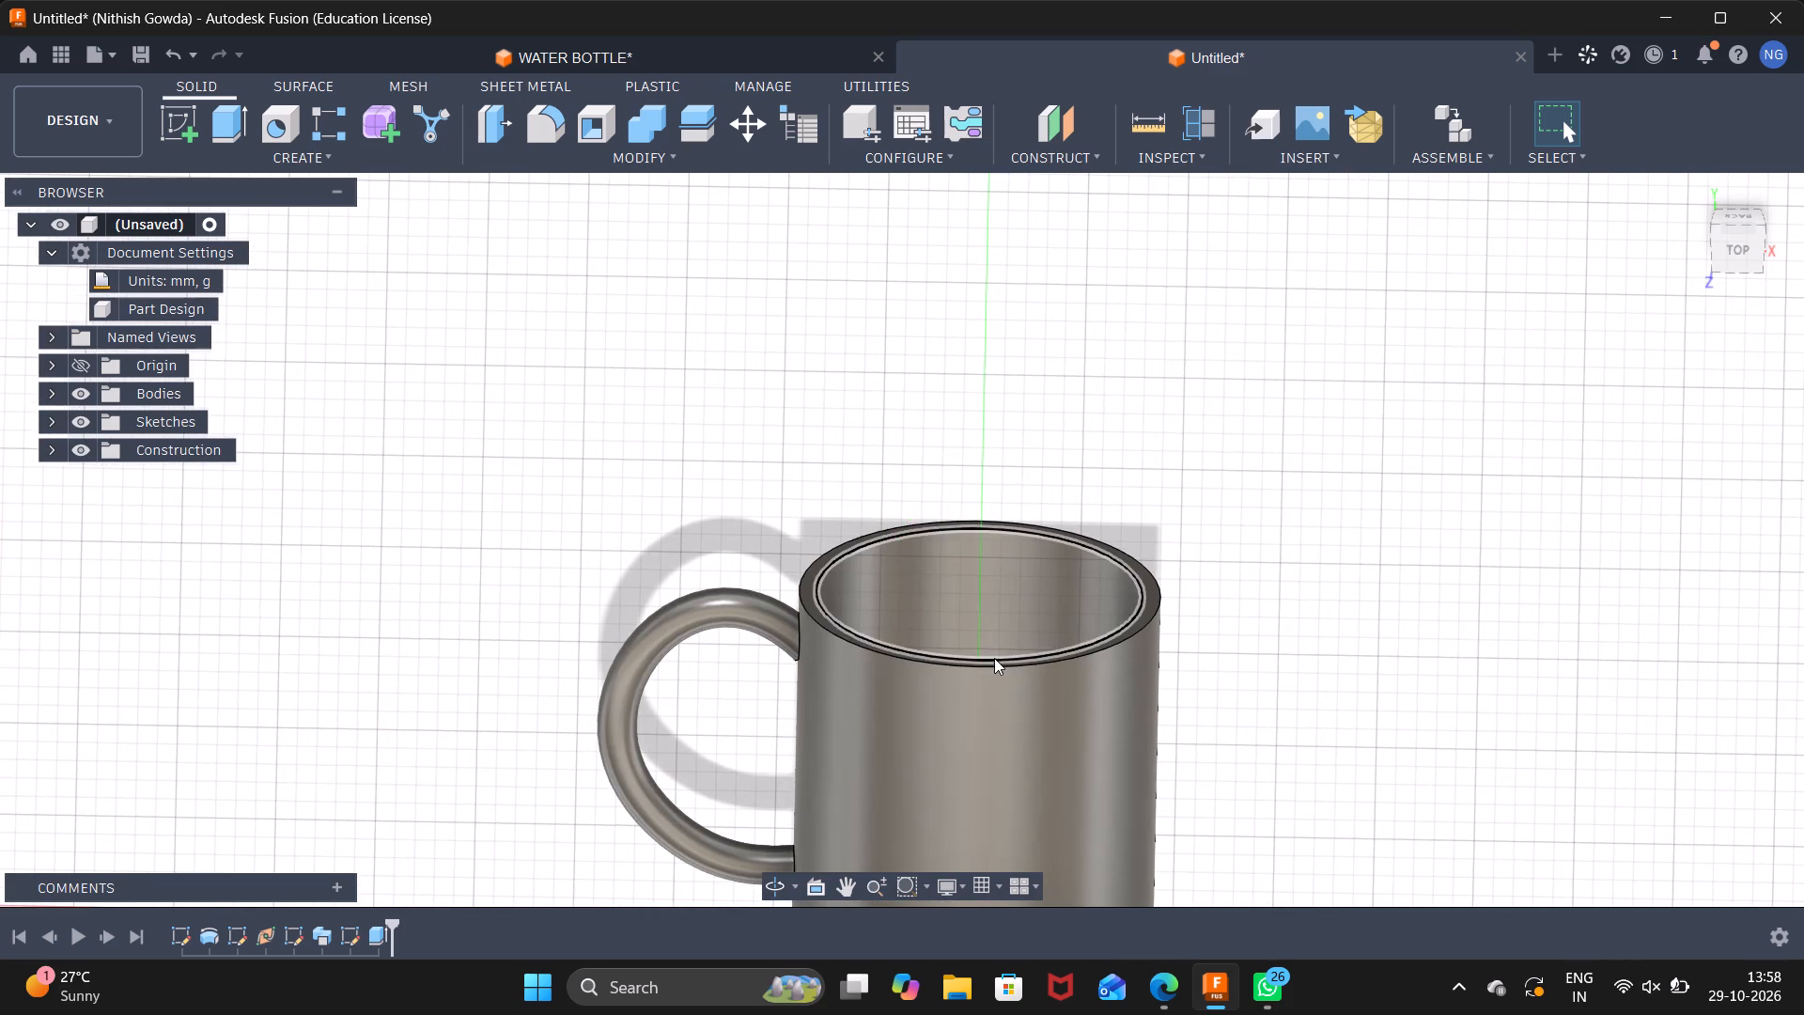
{"action": "left_click", "coordinate": [537, 120]}
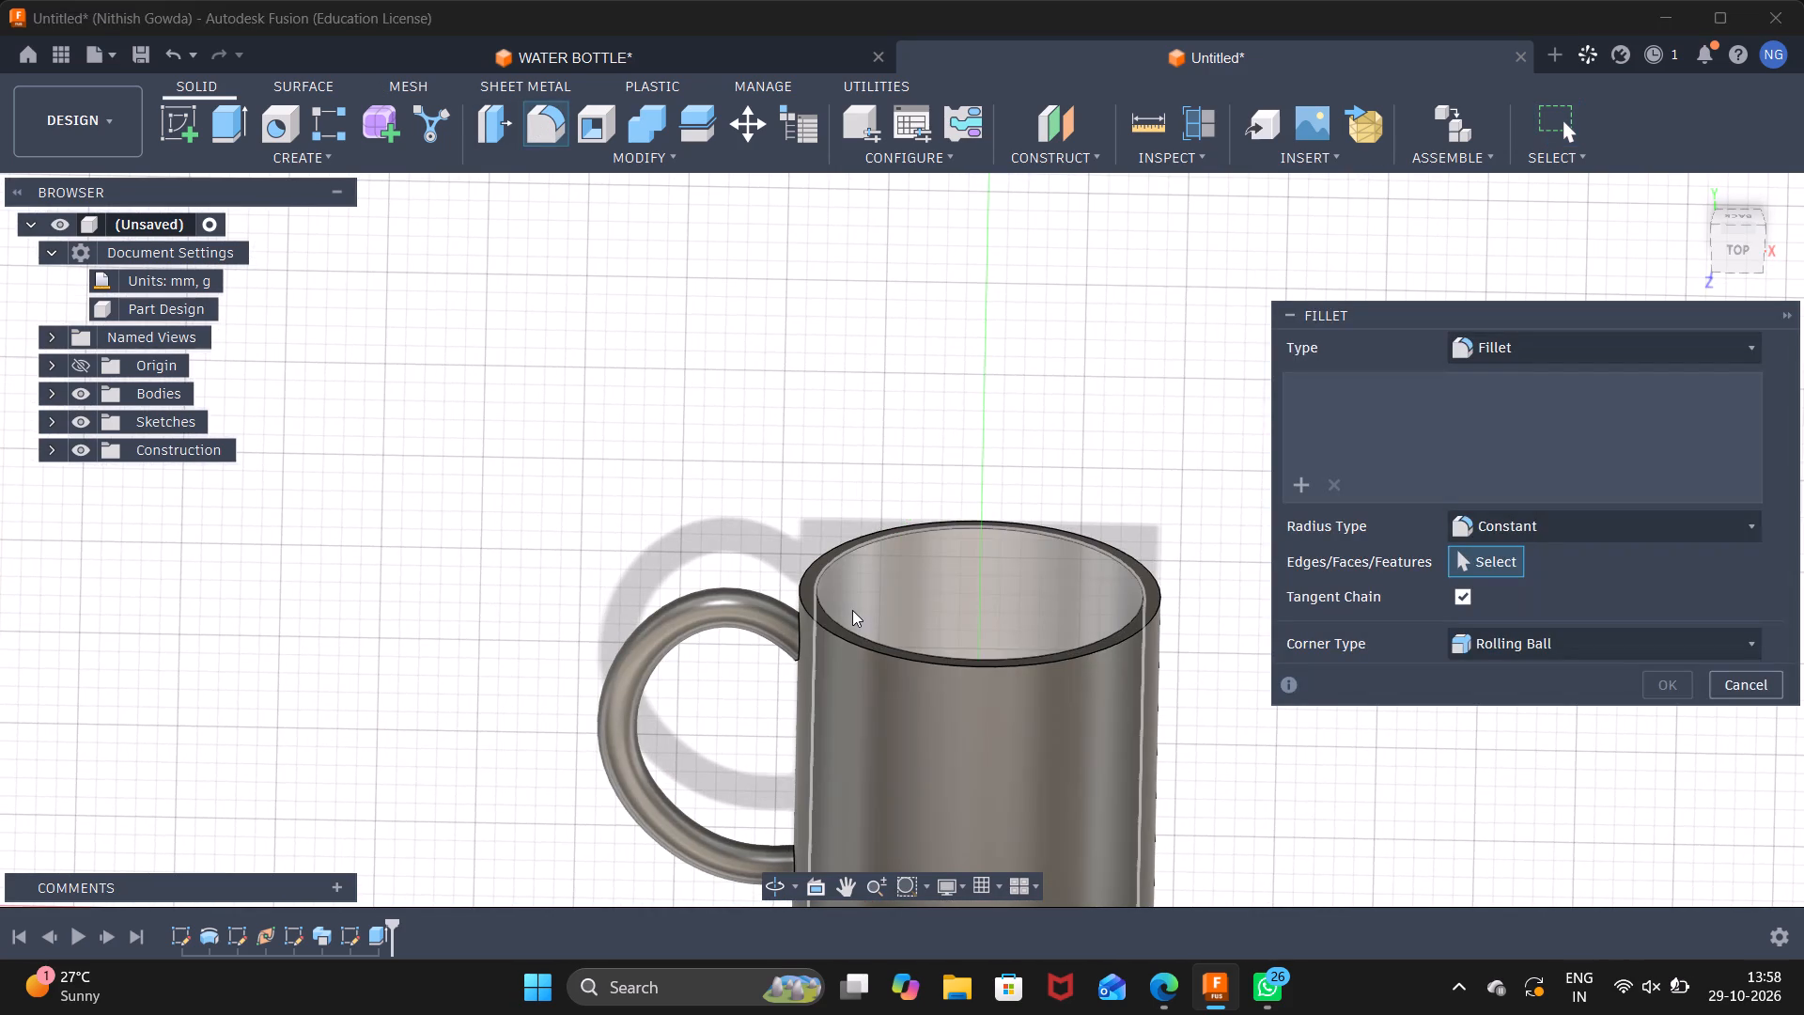
{"action": "left_click", "coordinate": [808, 609]}
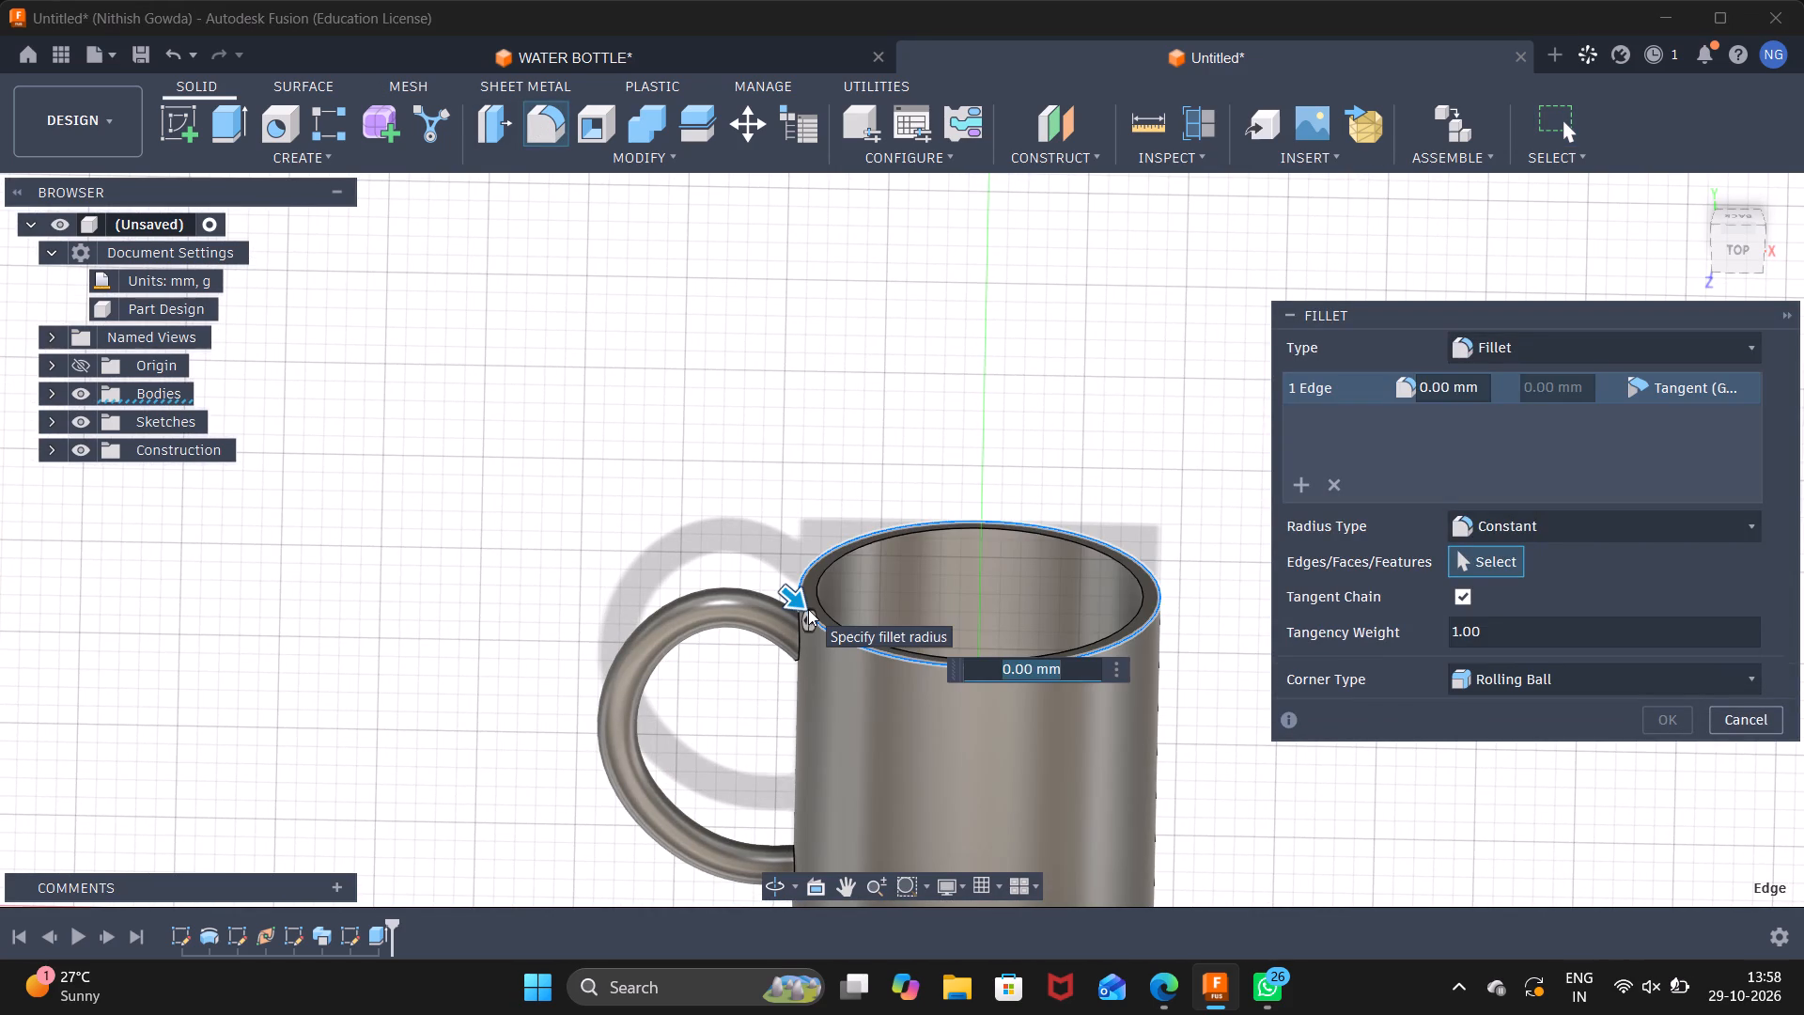
{"action": "key", "text": "2"}
{"action": "key", "text": "Return"}
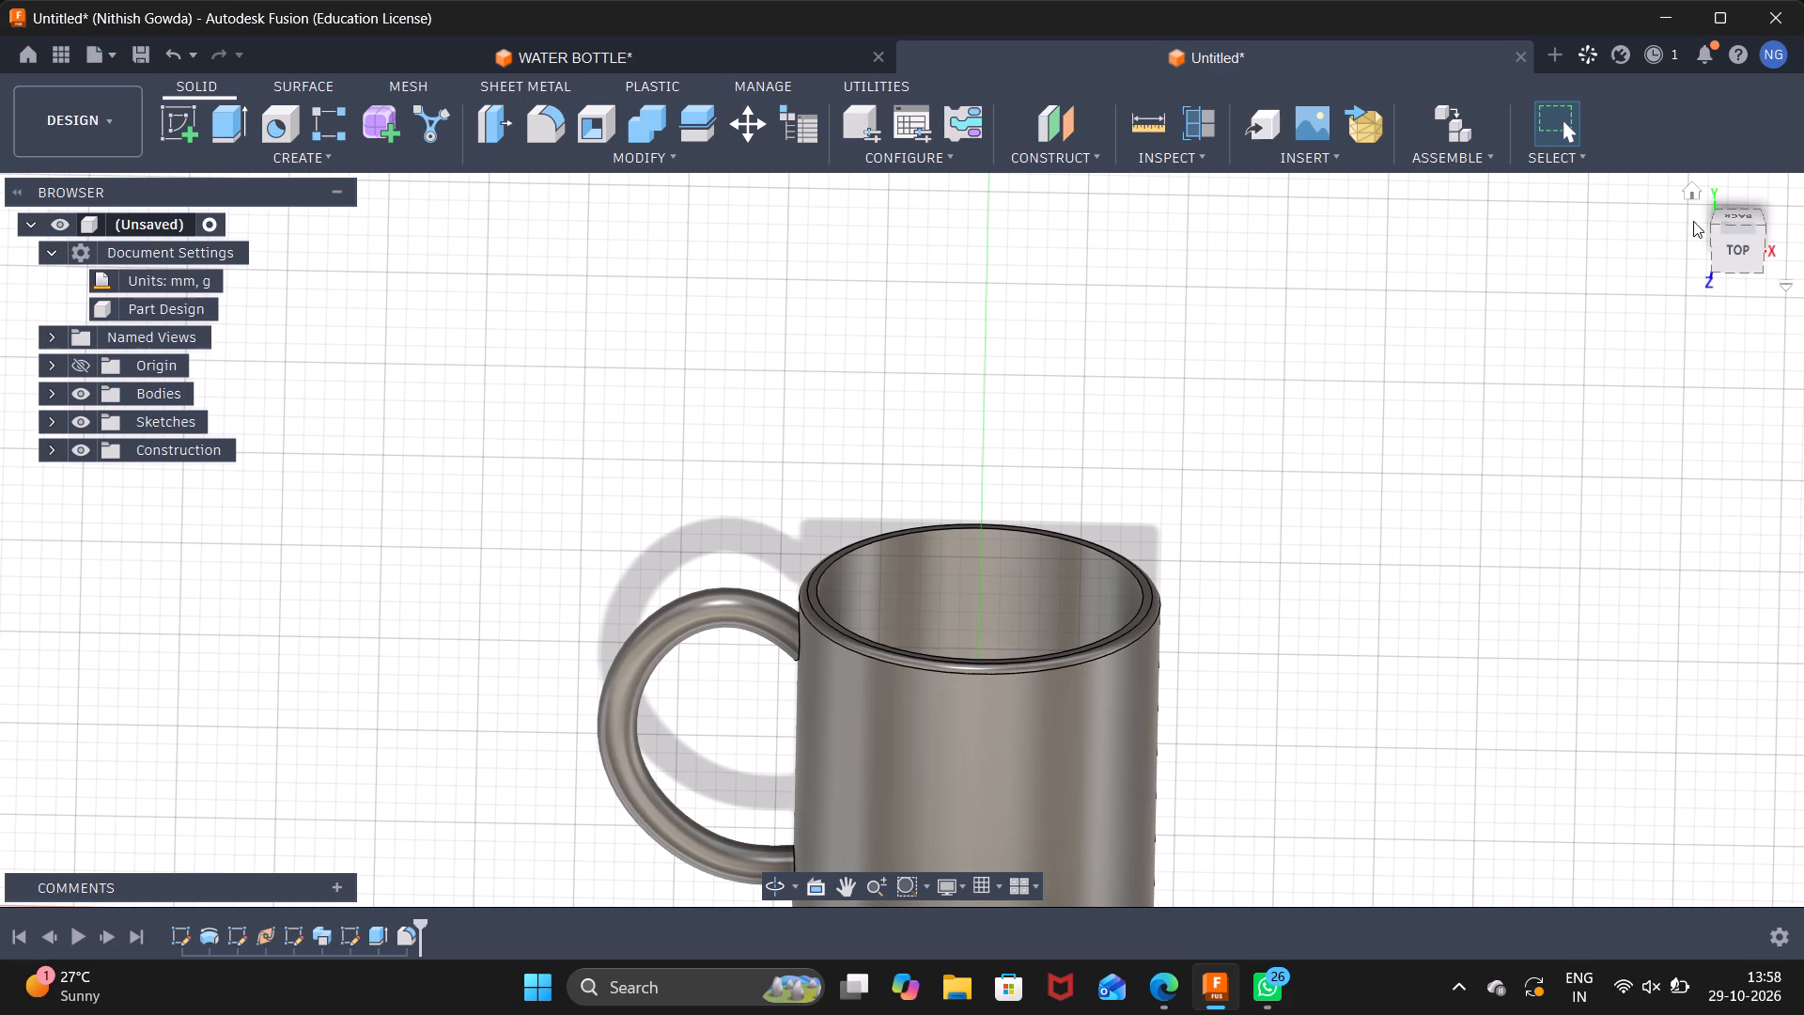
Fillet the outer edge of the mug's base with a 5 mm radius.
{"action": "left_click_drag", "start_coordinate": [1758, 232], "coordinate": [1745, 183]}
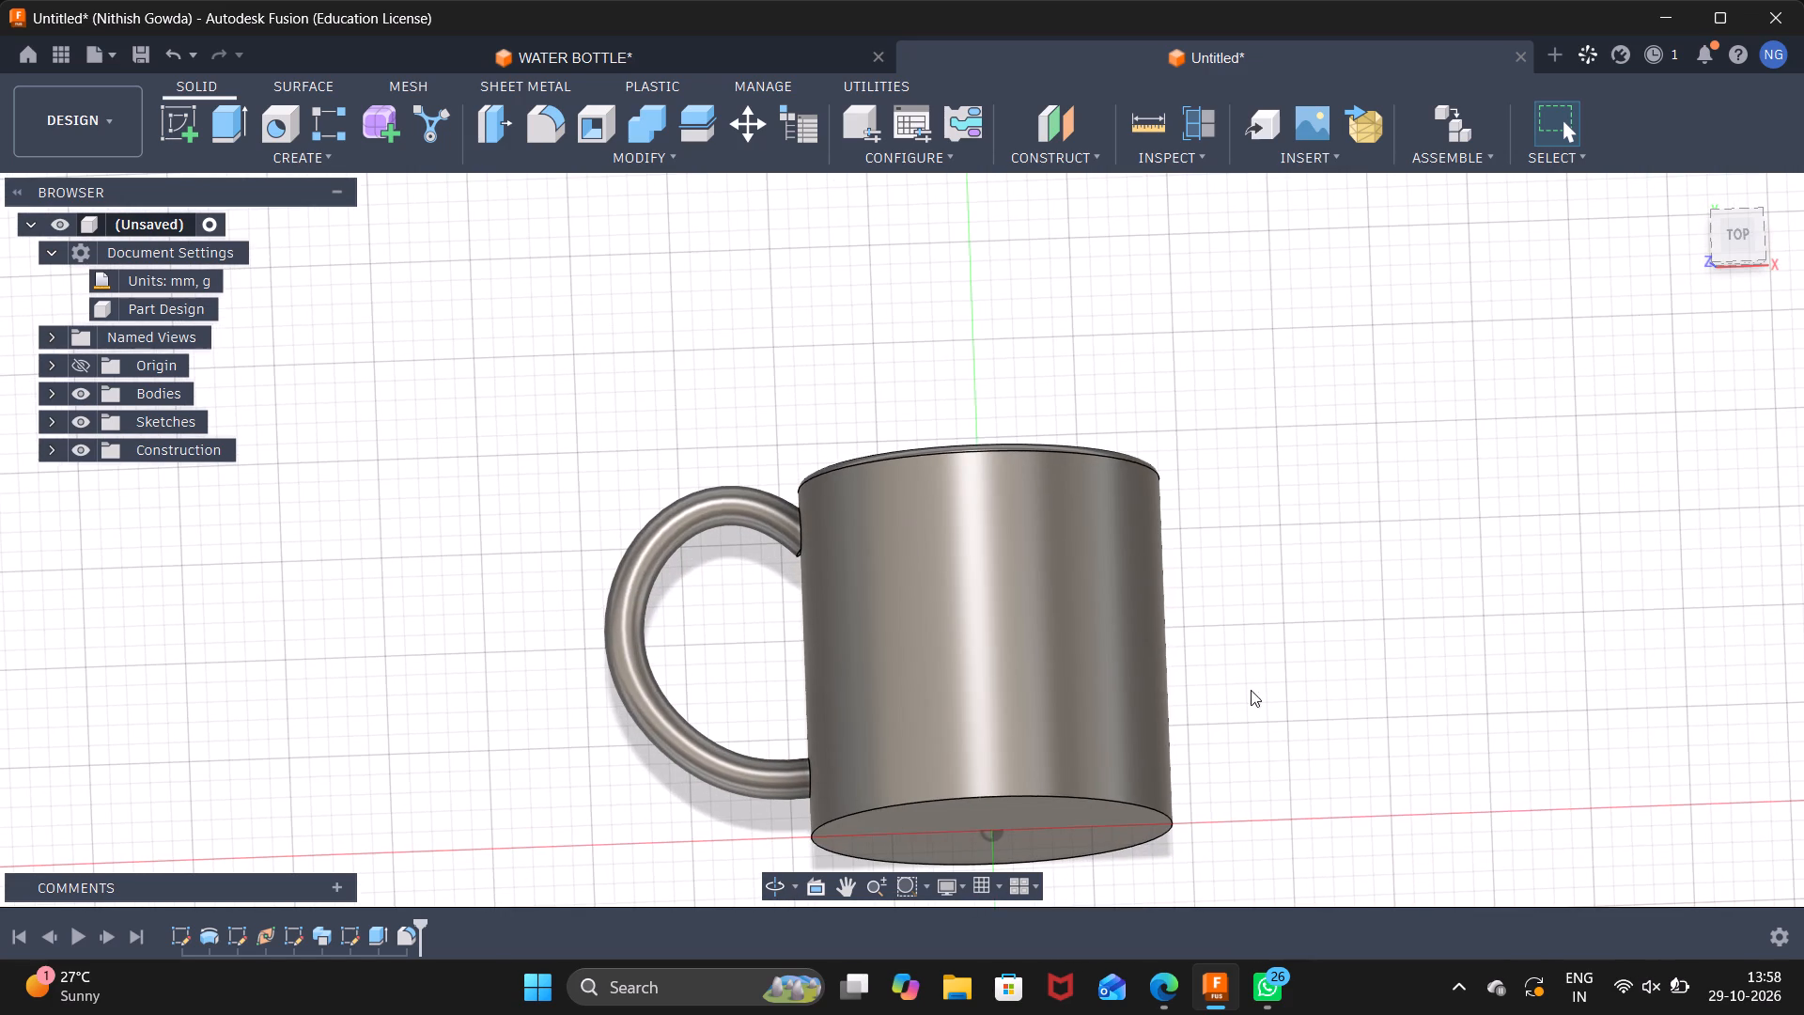
{"action": "left_click", "coordinate": [533, 135]}
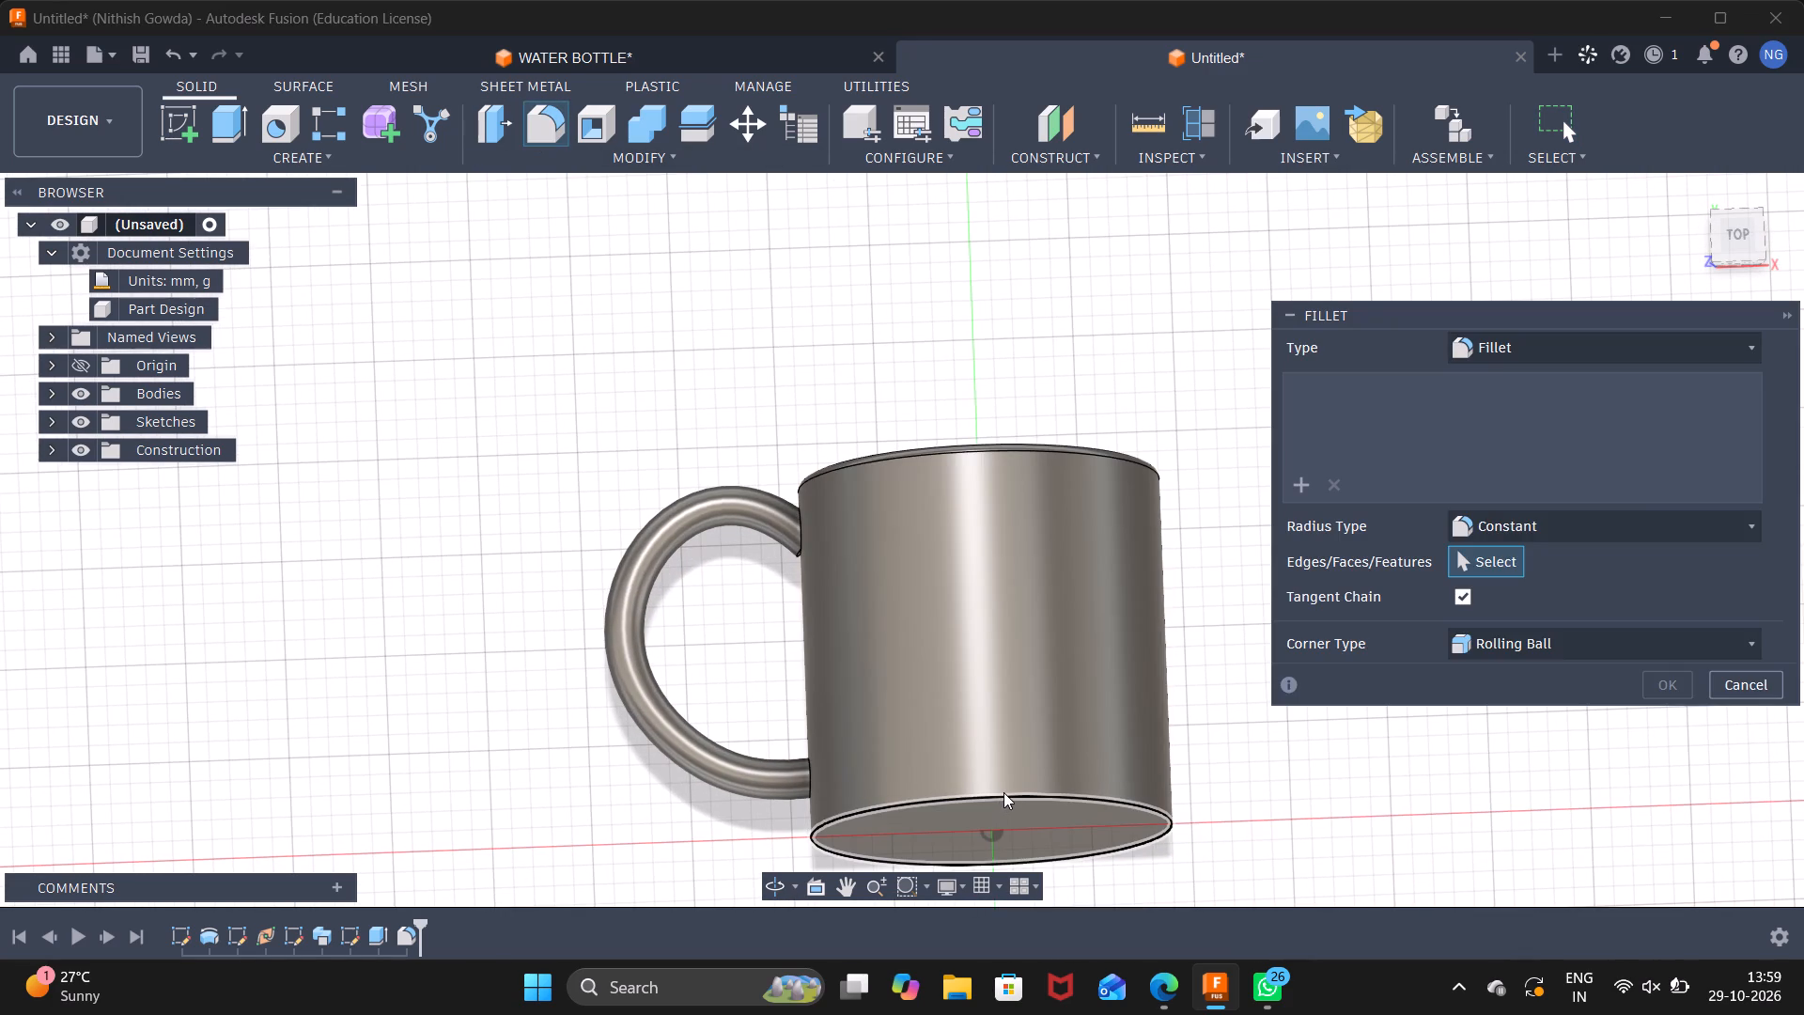
{"action": "left_click", "coordinate": [1003, 792]}
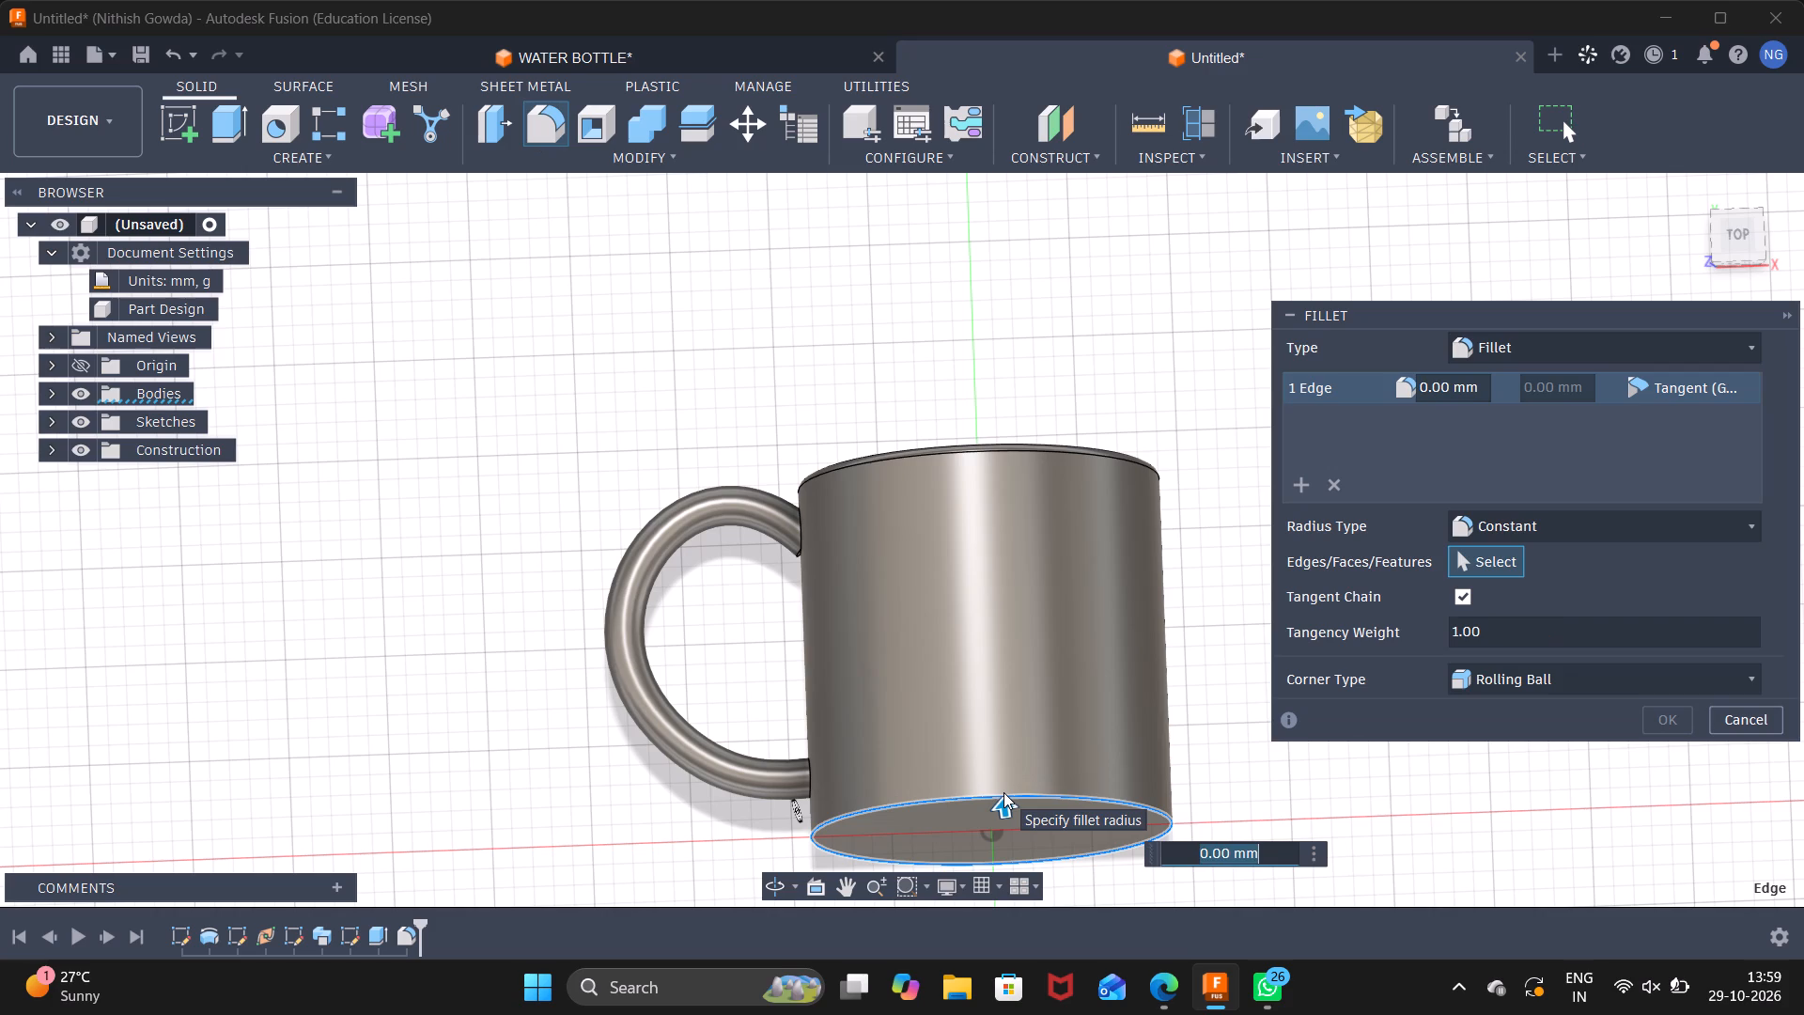
{"action": "key", "text": "5"}
{"action": "key", "text": "Return"}
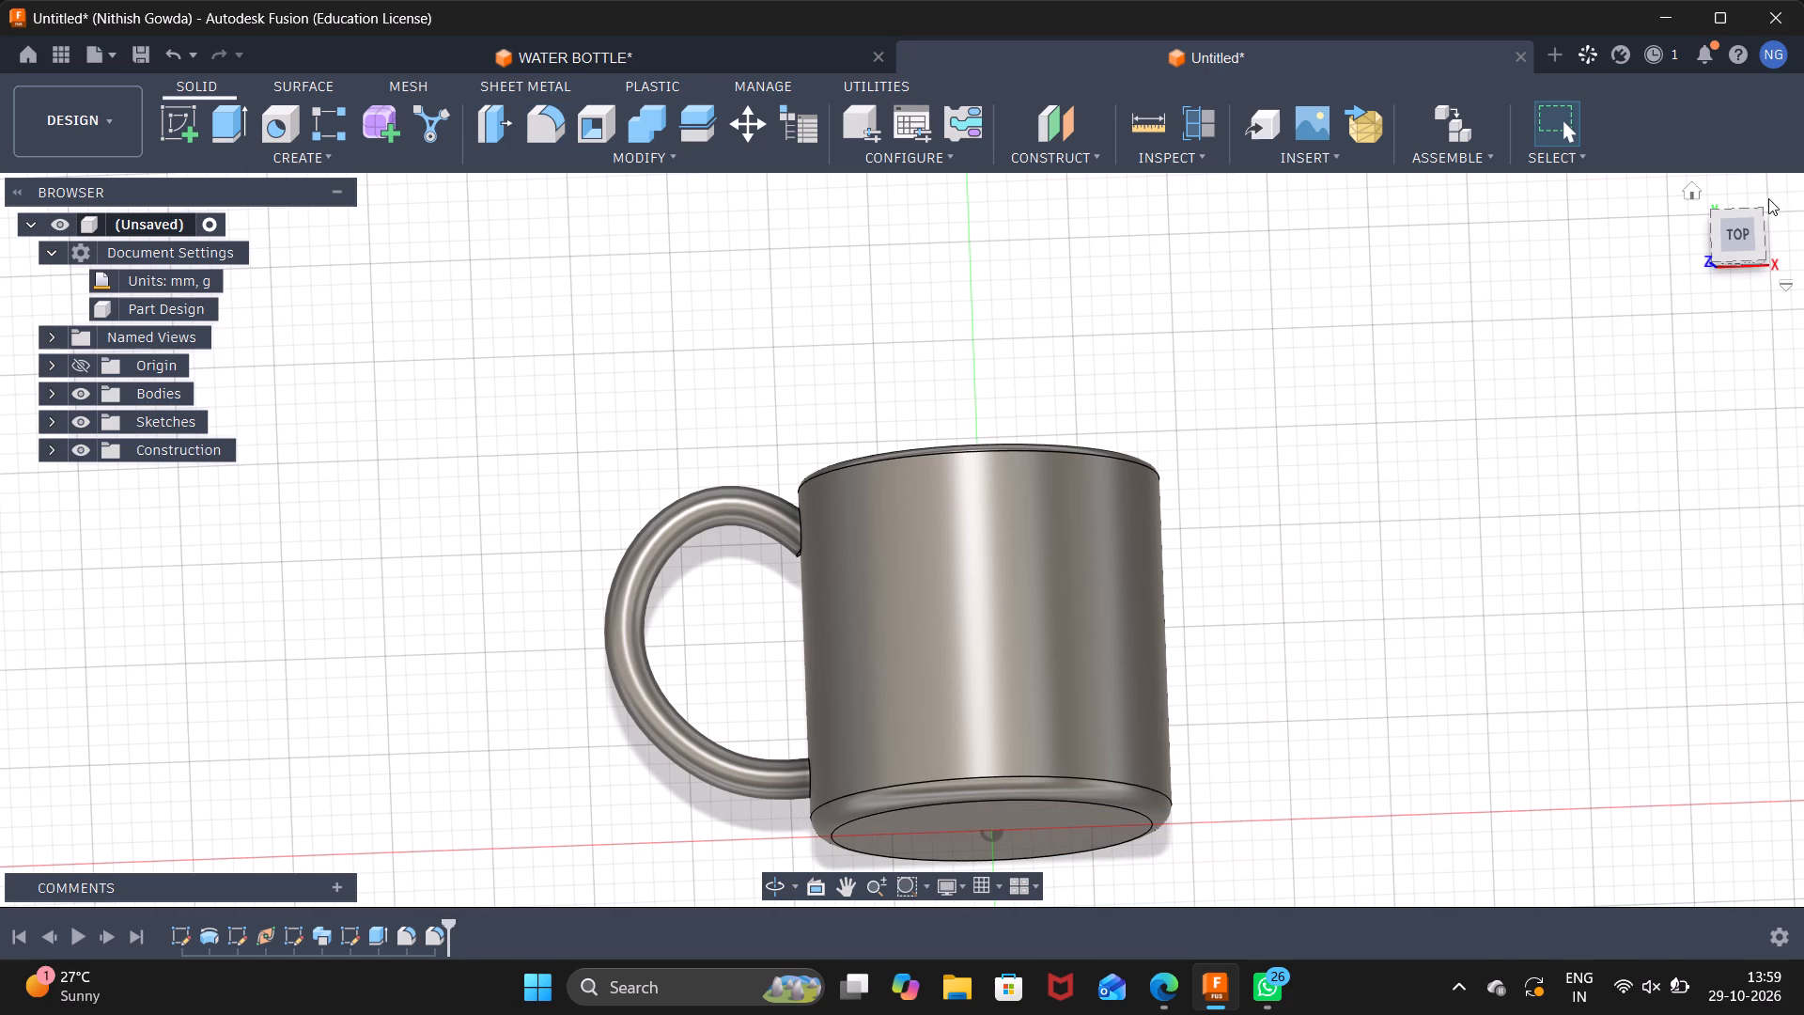
Fillet the inner edge of the mug's top rim with a 2 mm radius.
{"action": "left_click_drag", "start_coordinate": [1748, 234], "coordinate": [1757, 277]}
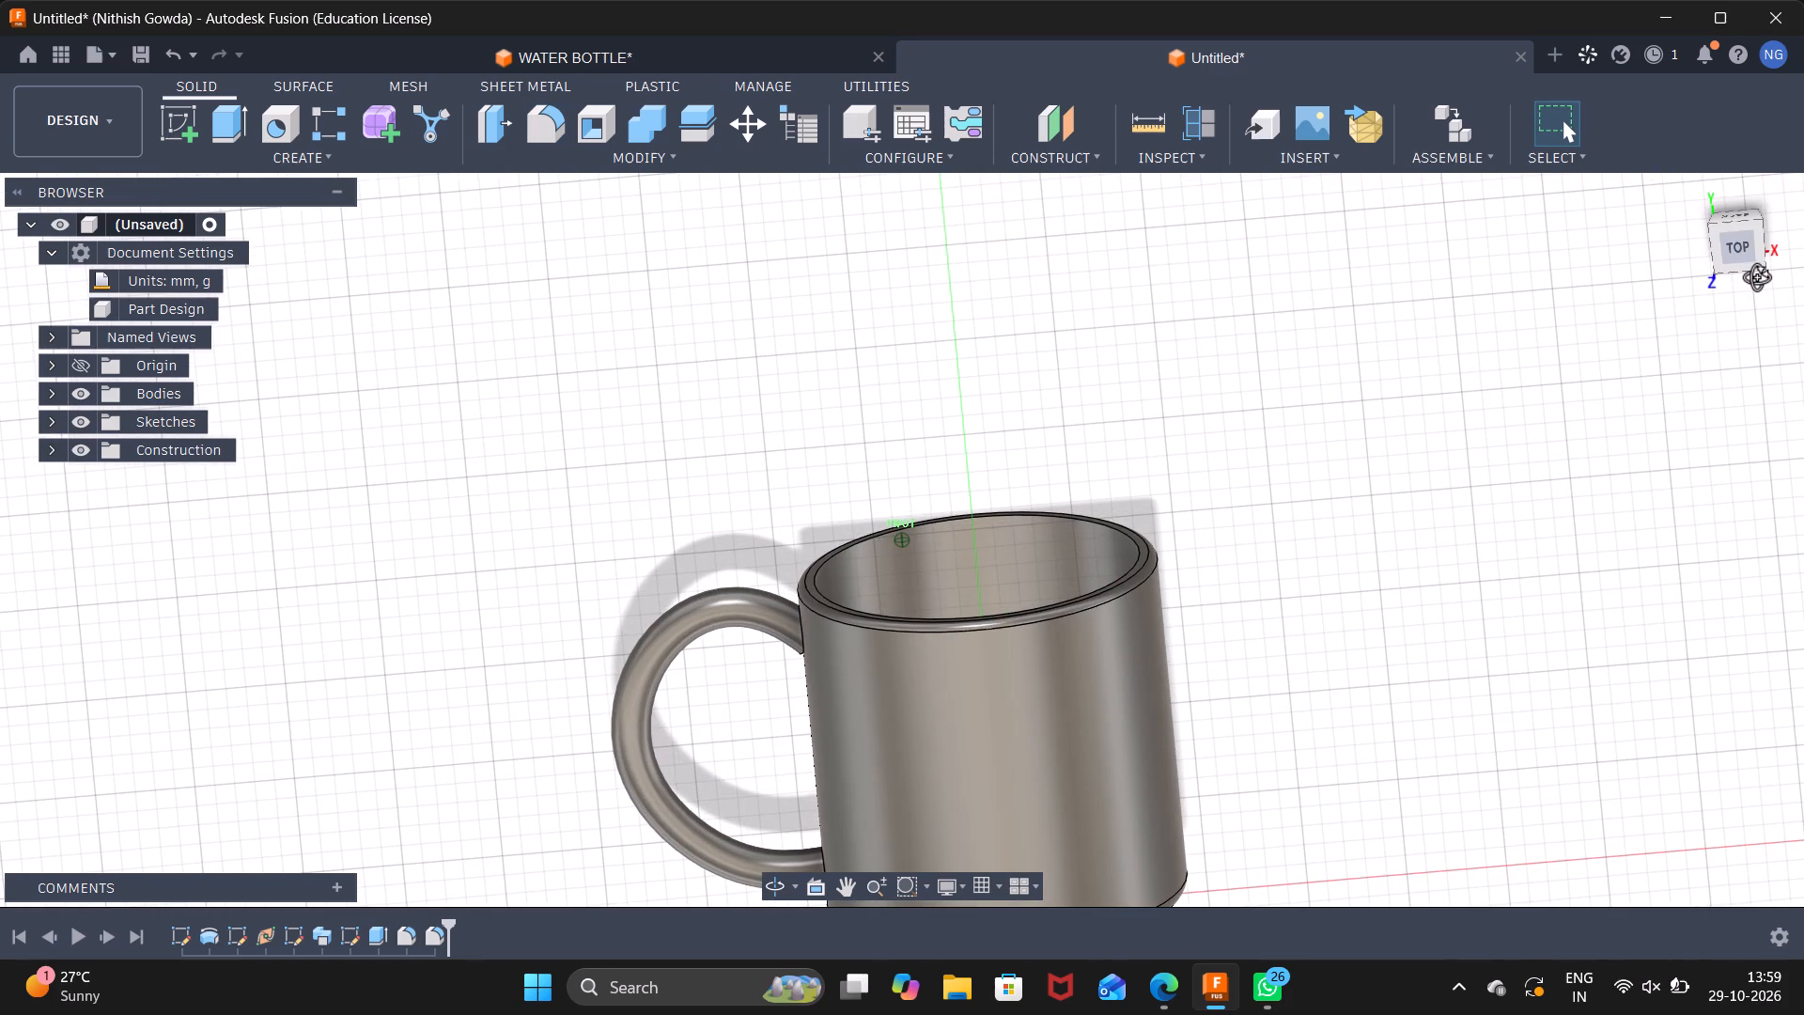
{"action": "left_click_drag", "start_coordinate": [1757, 277], "coordinate": [1776, 243]}
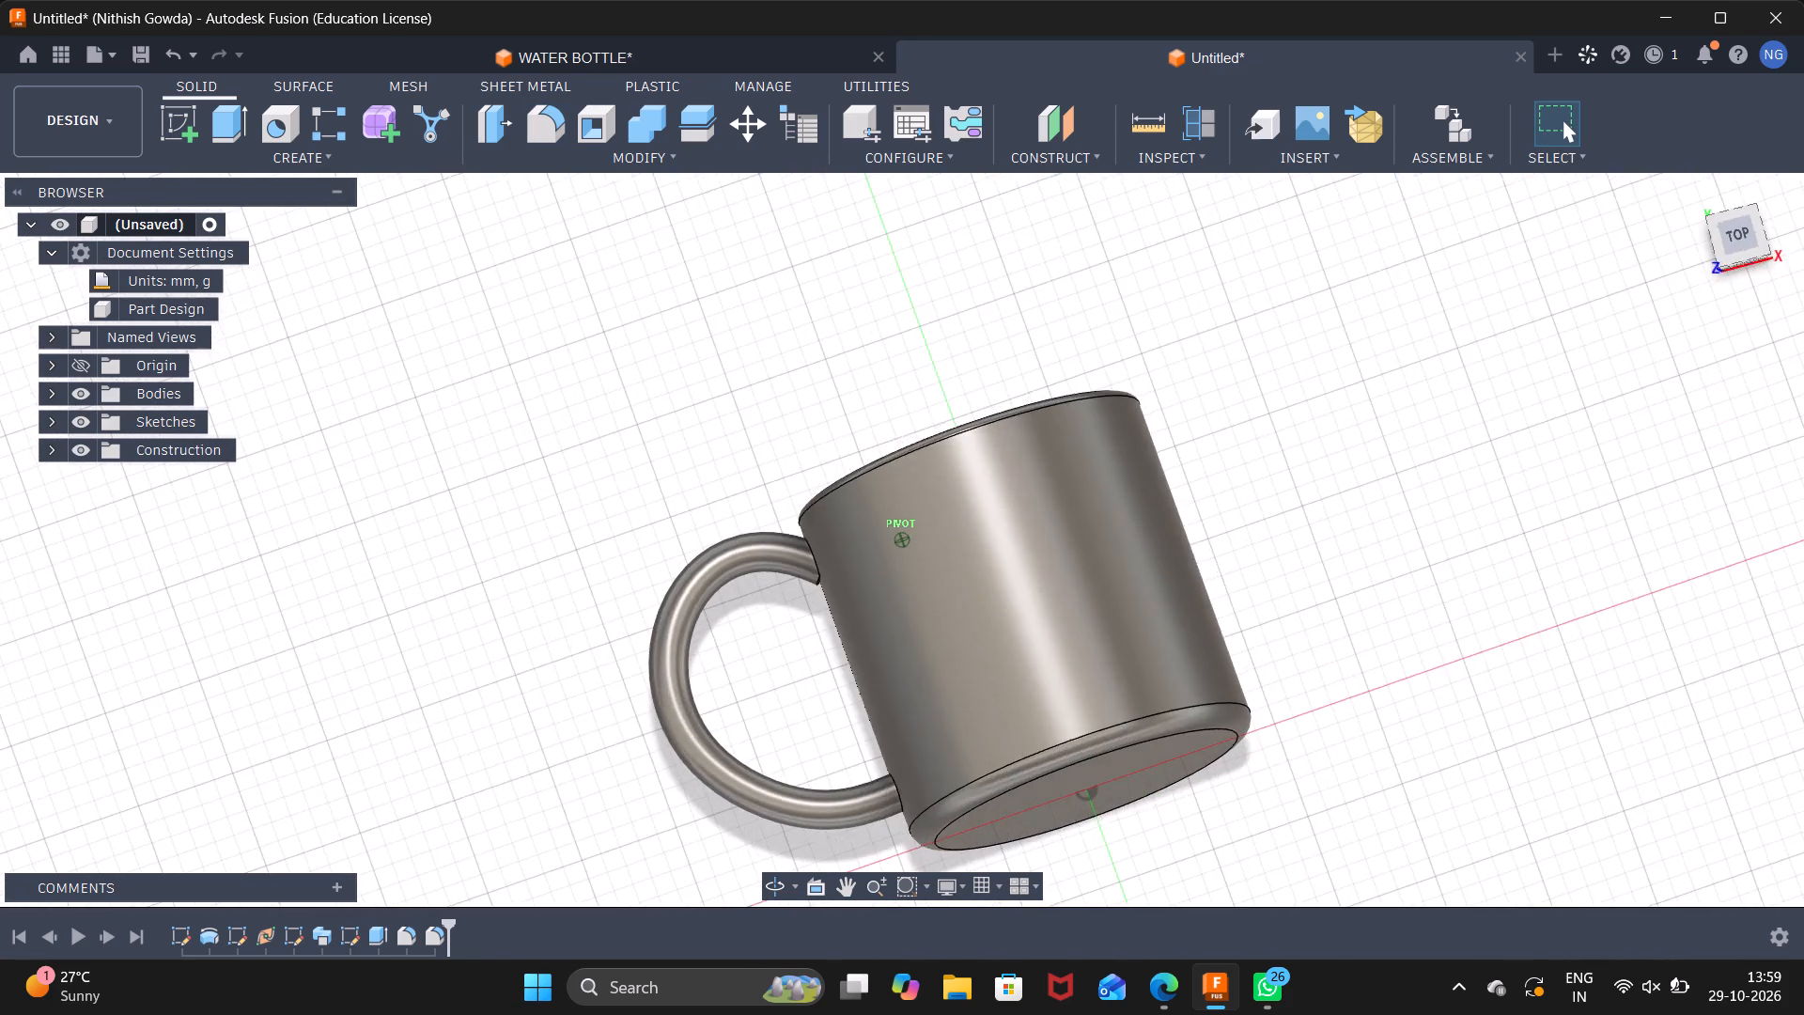
{"action": "left_click_drag", "start_coordinate": [1776, 243], "coordinate": [1758, 332]}
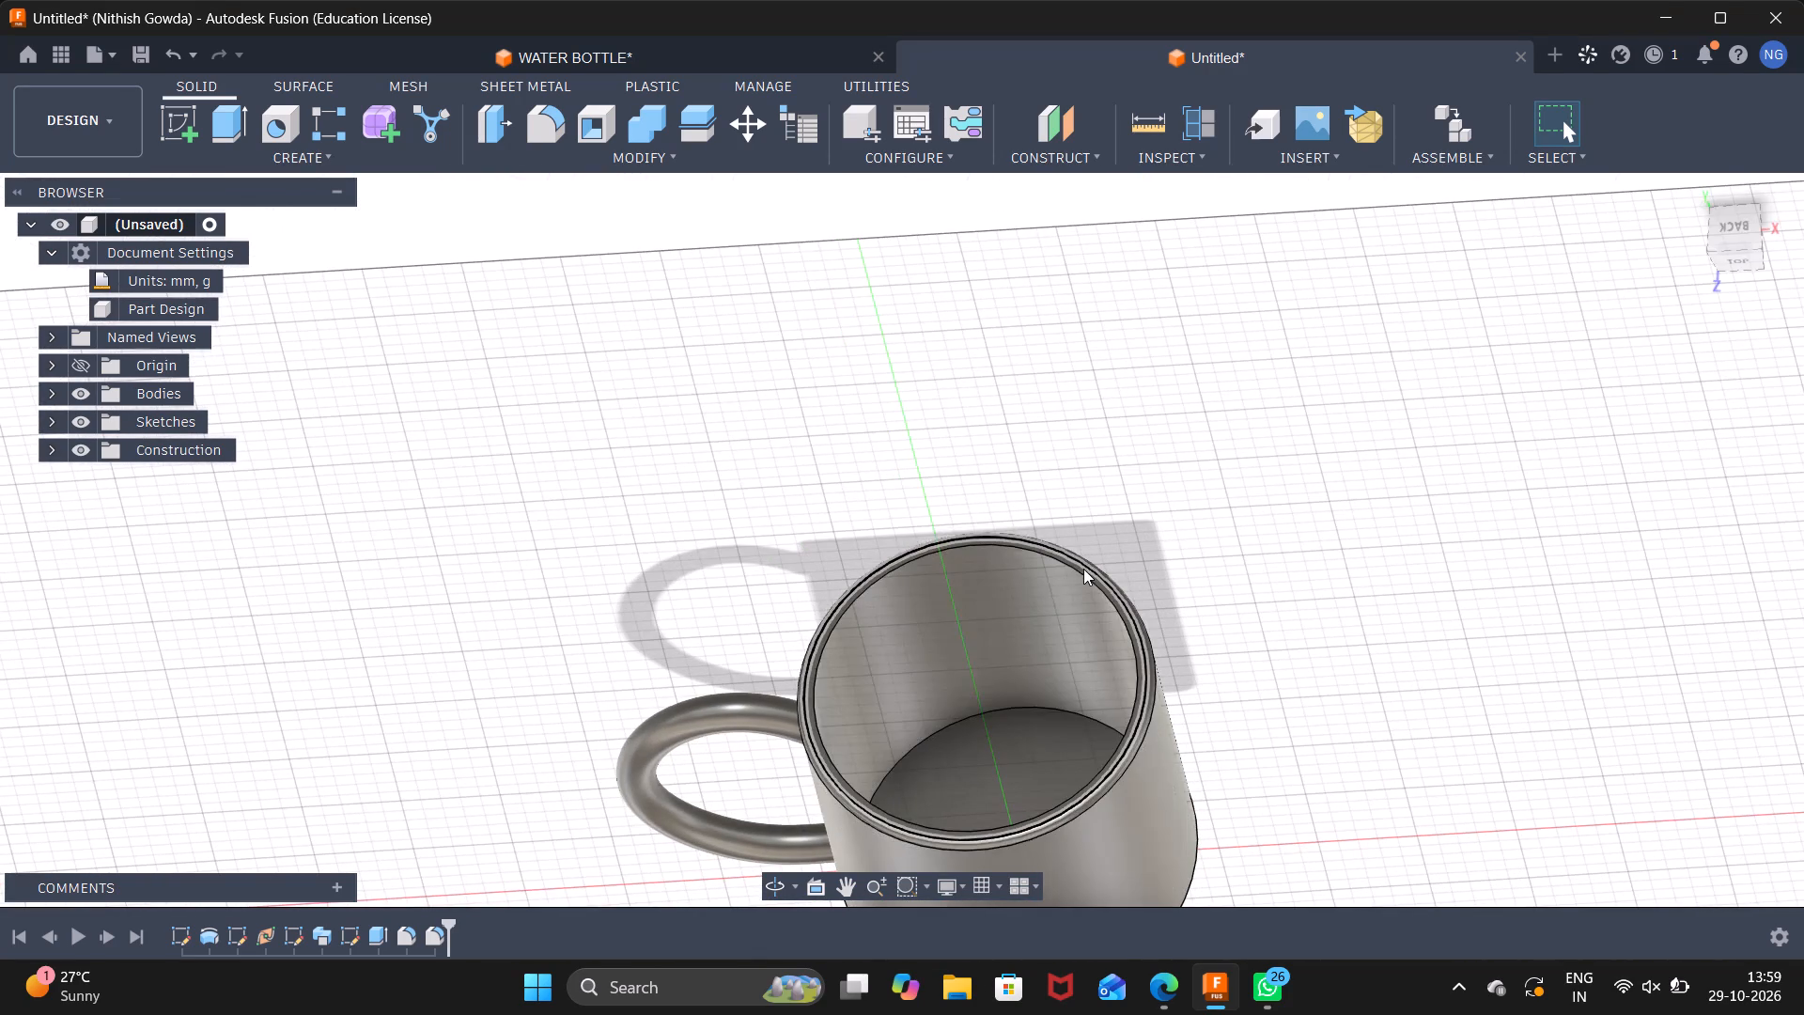
{"action": "left_click_drag", "start_coordinate": [1751, 271], "coordinate": [1750, 266]}
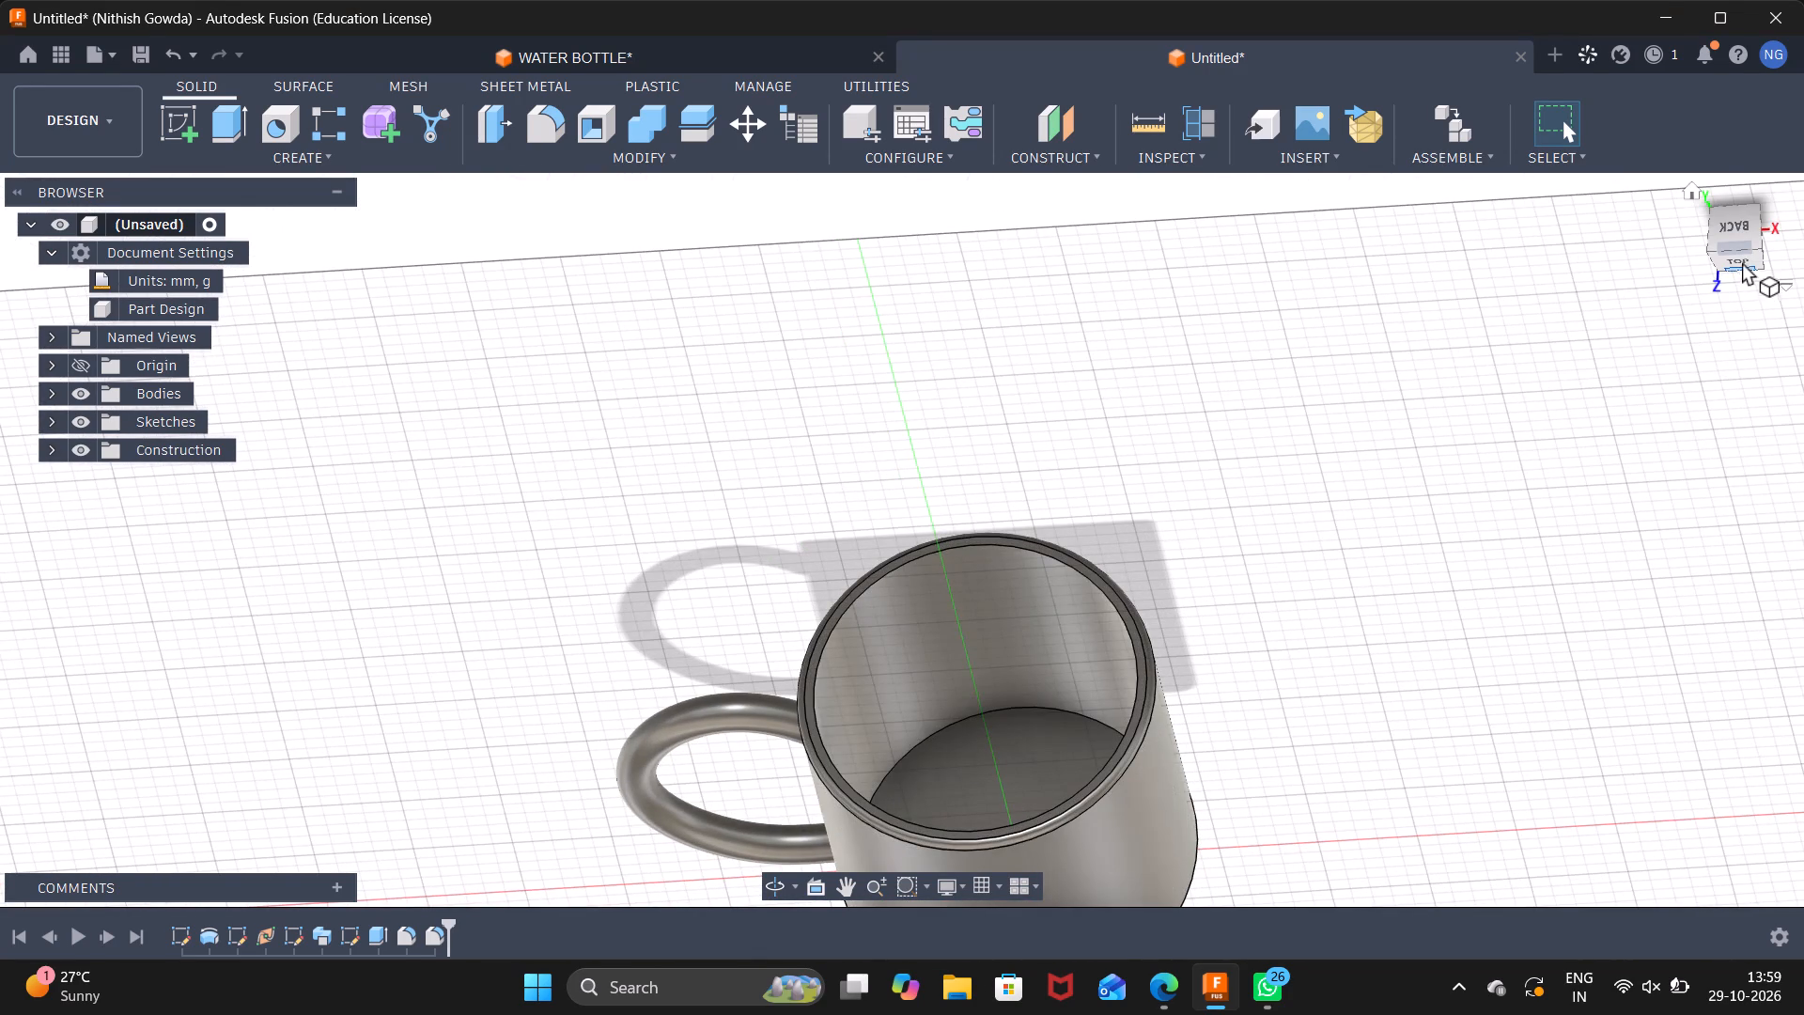
{"action": "left_click_drag", "start_coordinate": [1750, 266], "coordinate": [1745, 262]}
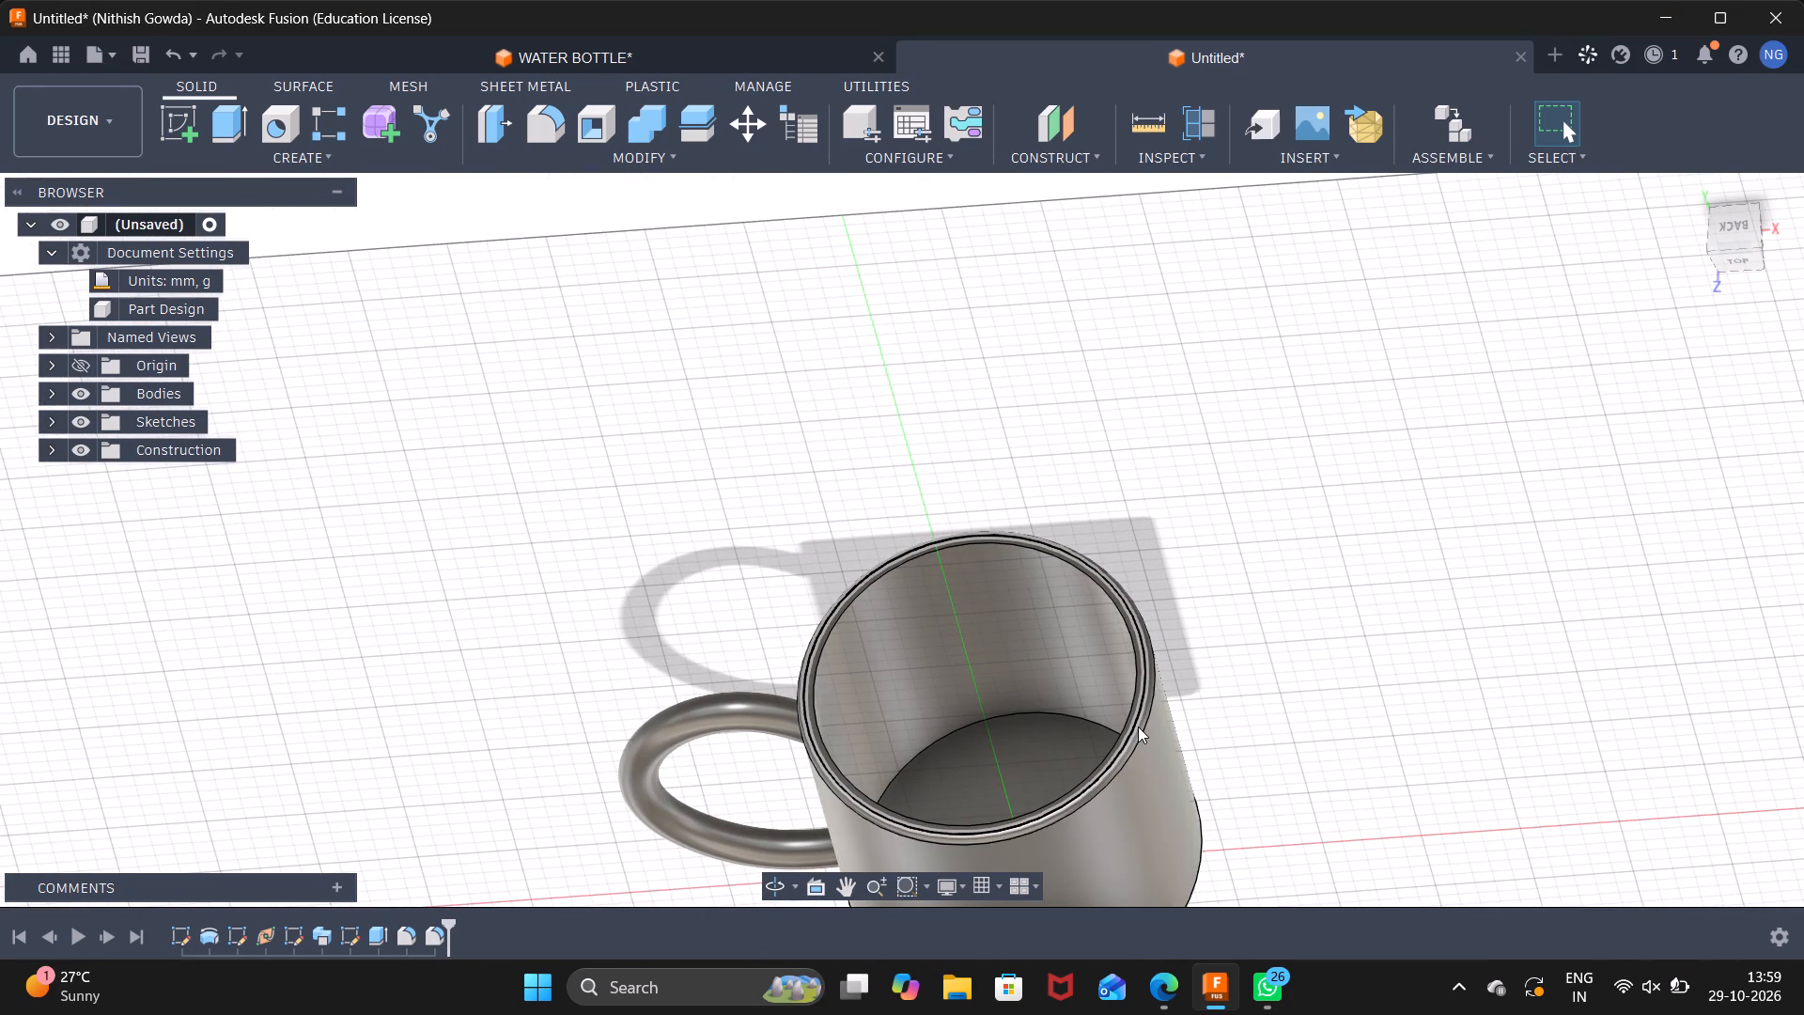
{"action": "left_click", "coordinate": [1138, 726]}
{"action": "left_click", "coordinate": [547, 134]}
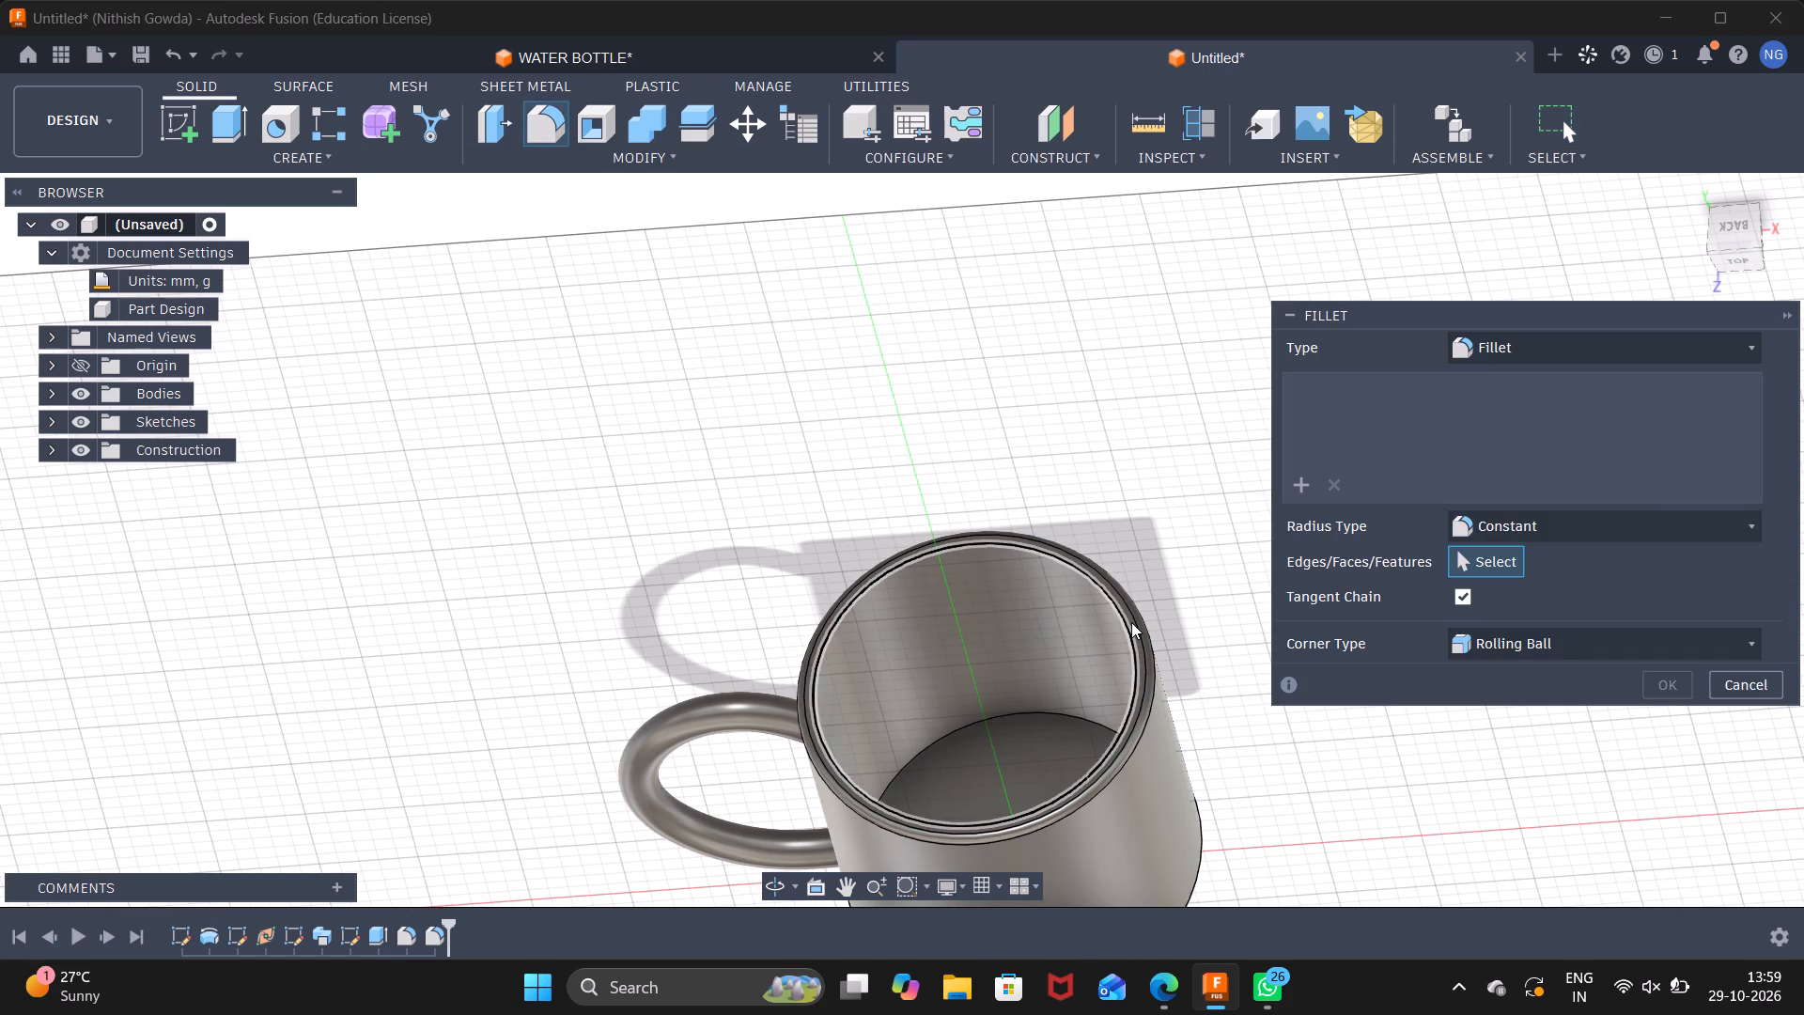
{"action": "left_click", "coordinate": [1127, 622]}
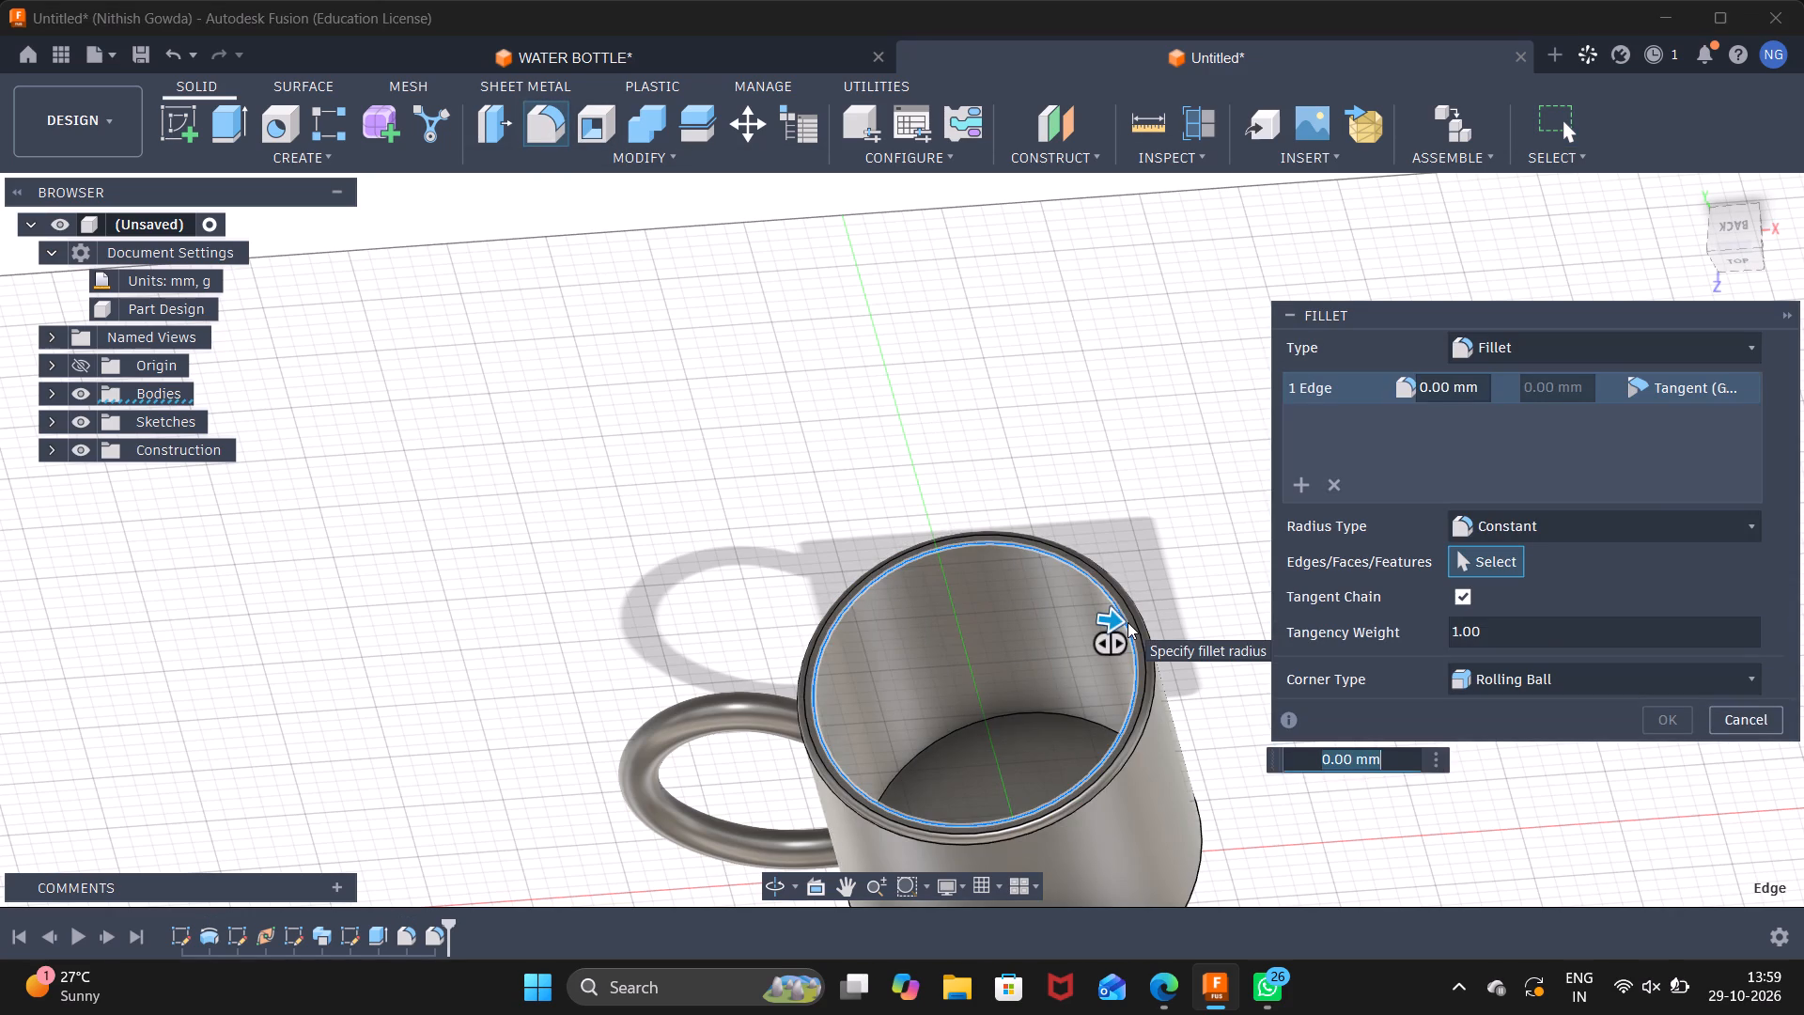
{"action": "key", "text": "2"}
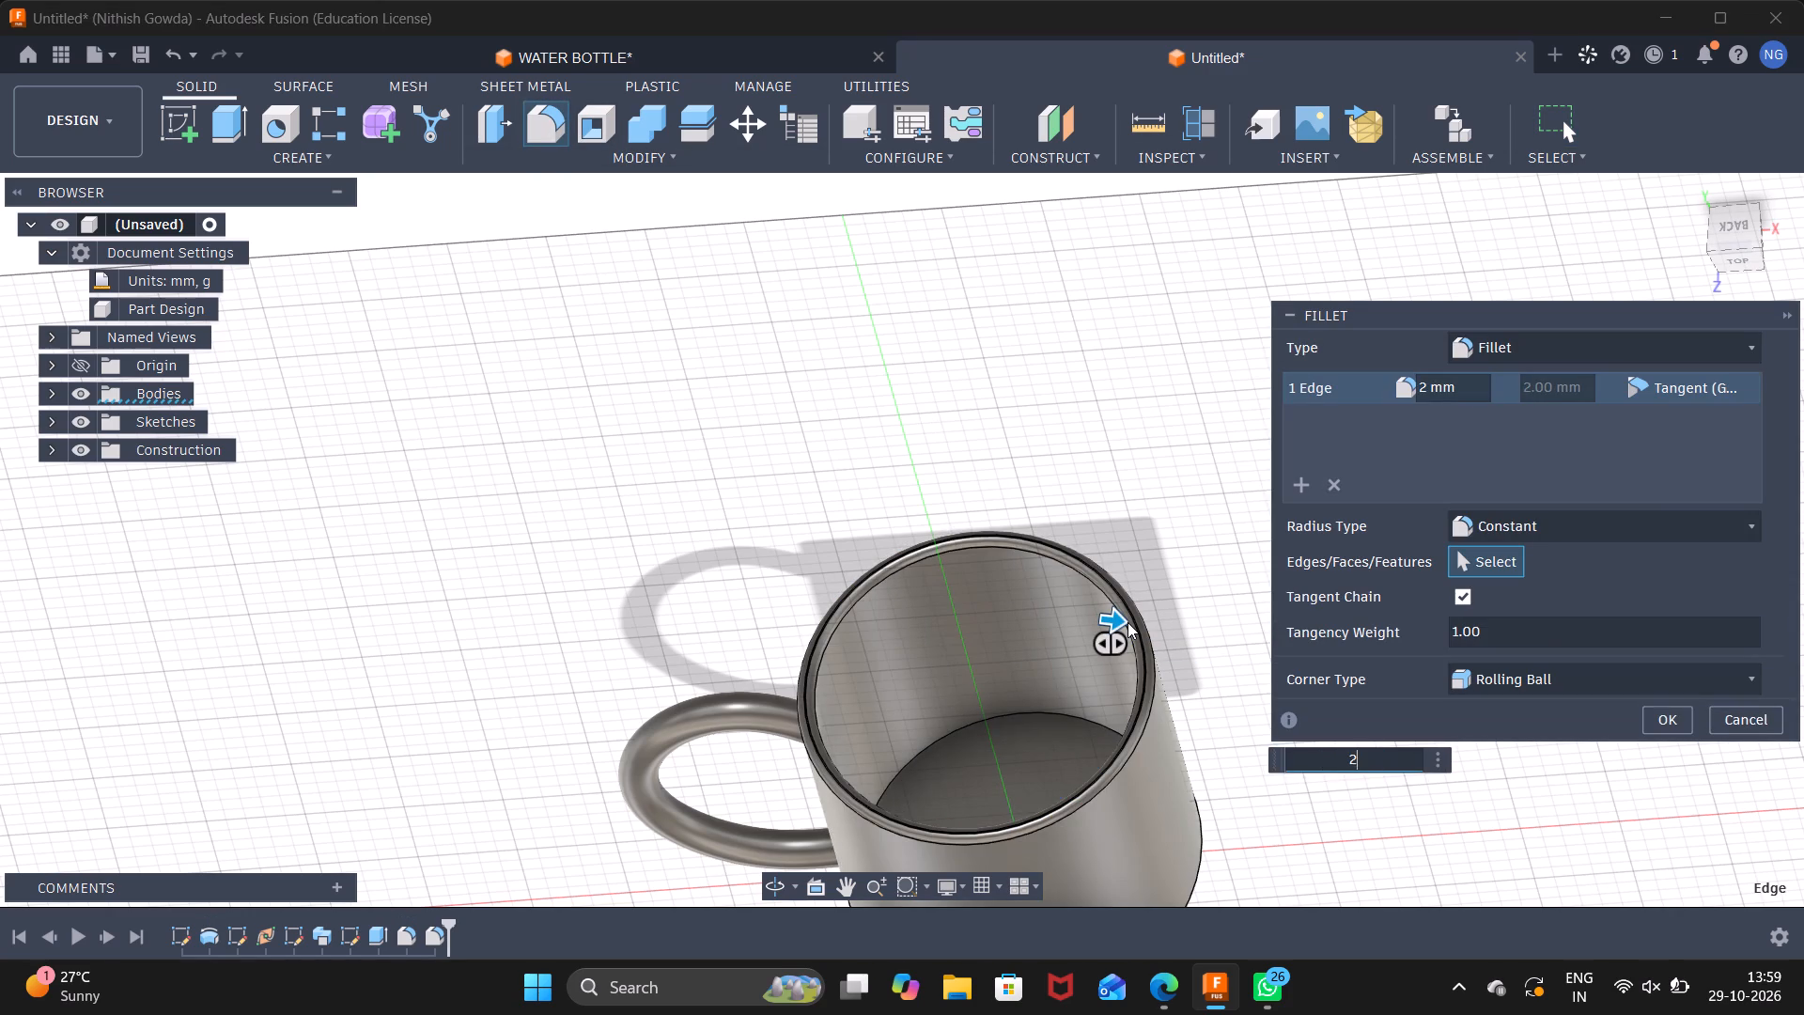
{"action": "key", "text": "Return"}
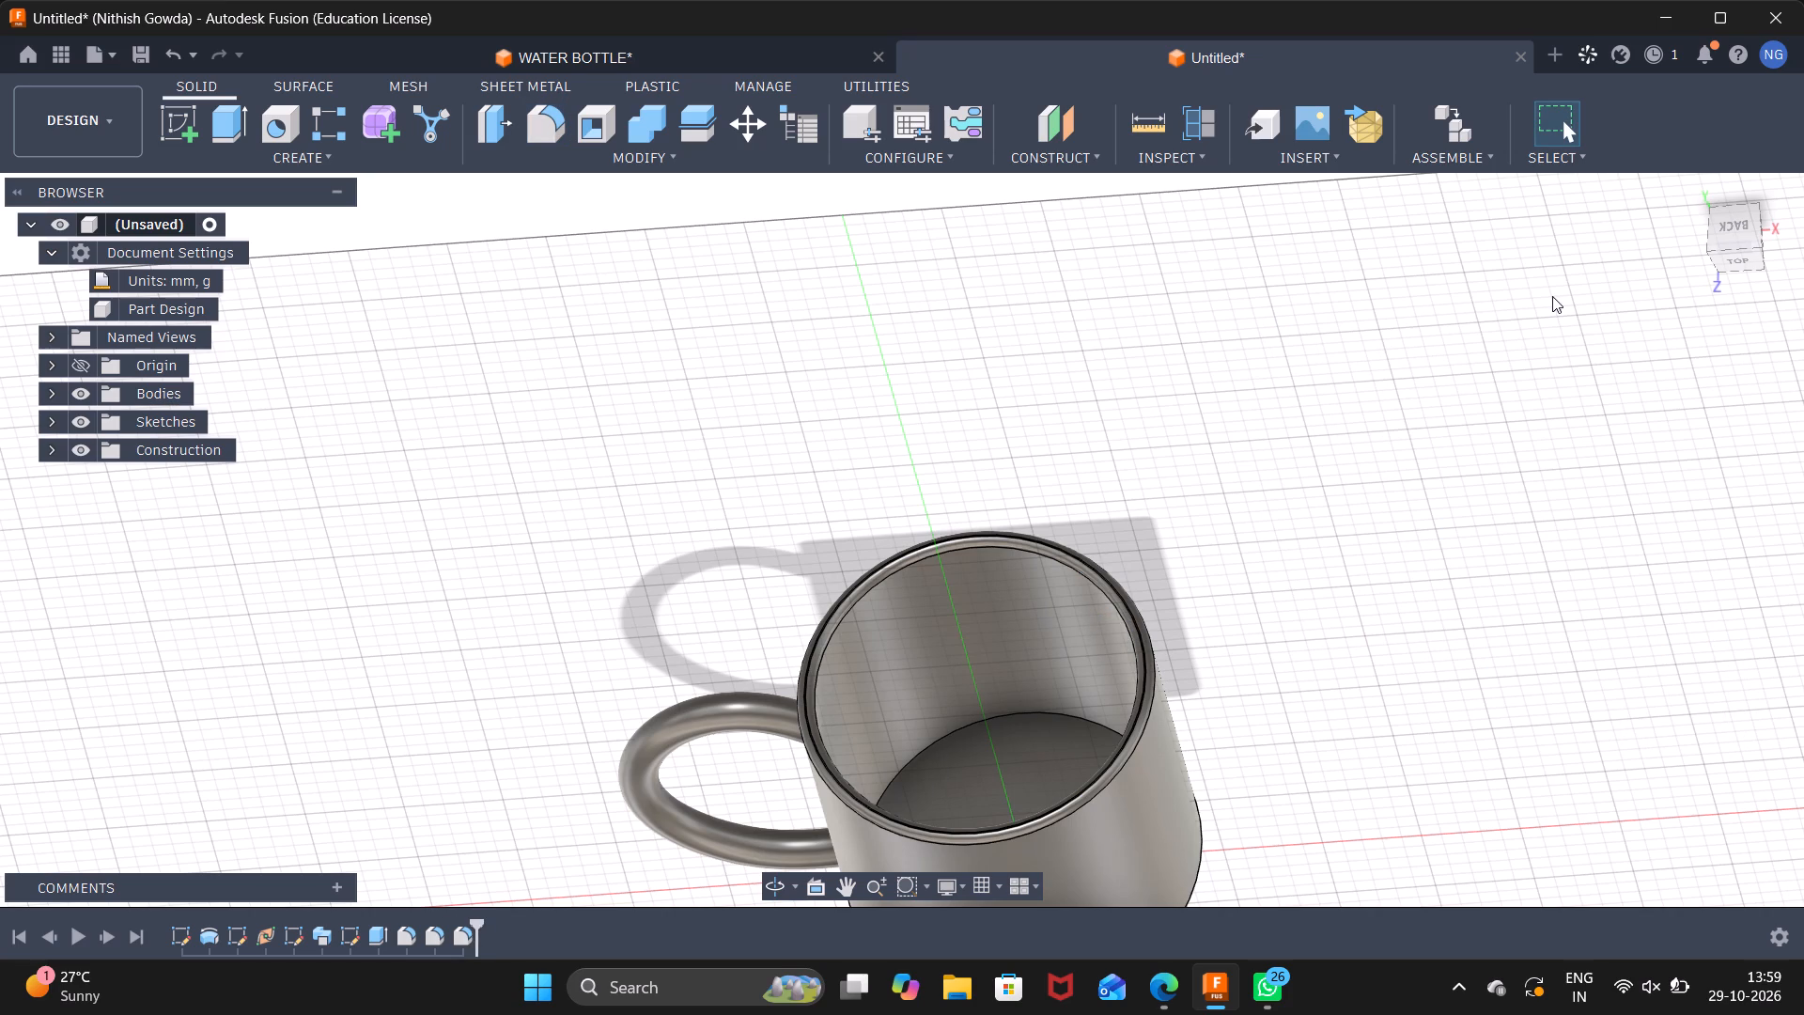
Apply the EPX 86FR (with Carbon M2 M3 L1 3D Printers) plastic appearance from the Fusion library to the mug's cylindrical body.
{"action": "left_click_drag", "start_coordinate": [1741, 258], "coordinate": [1745, 188]}
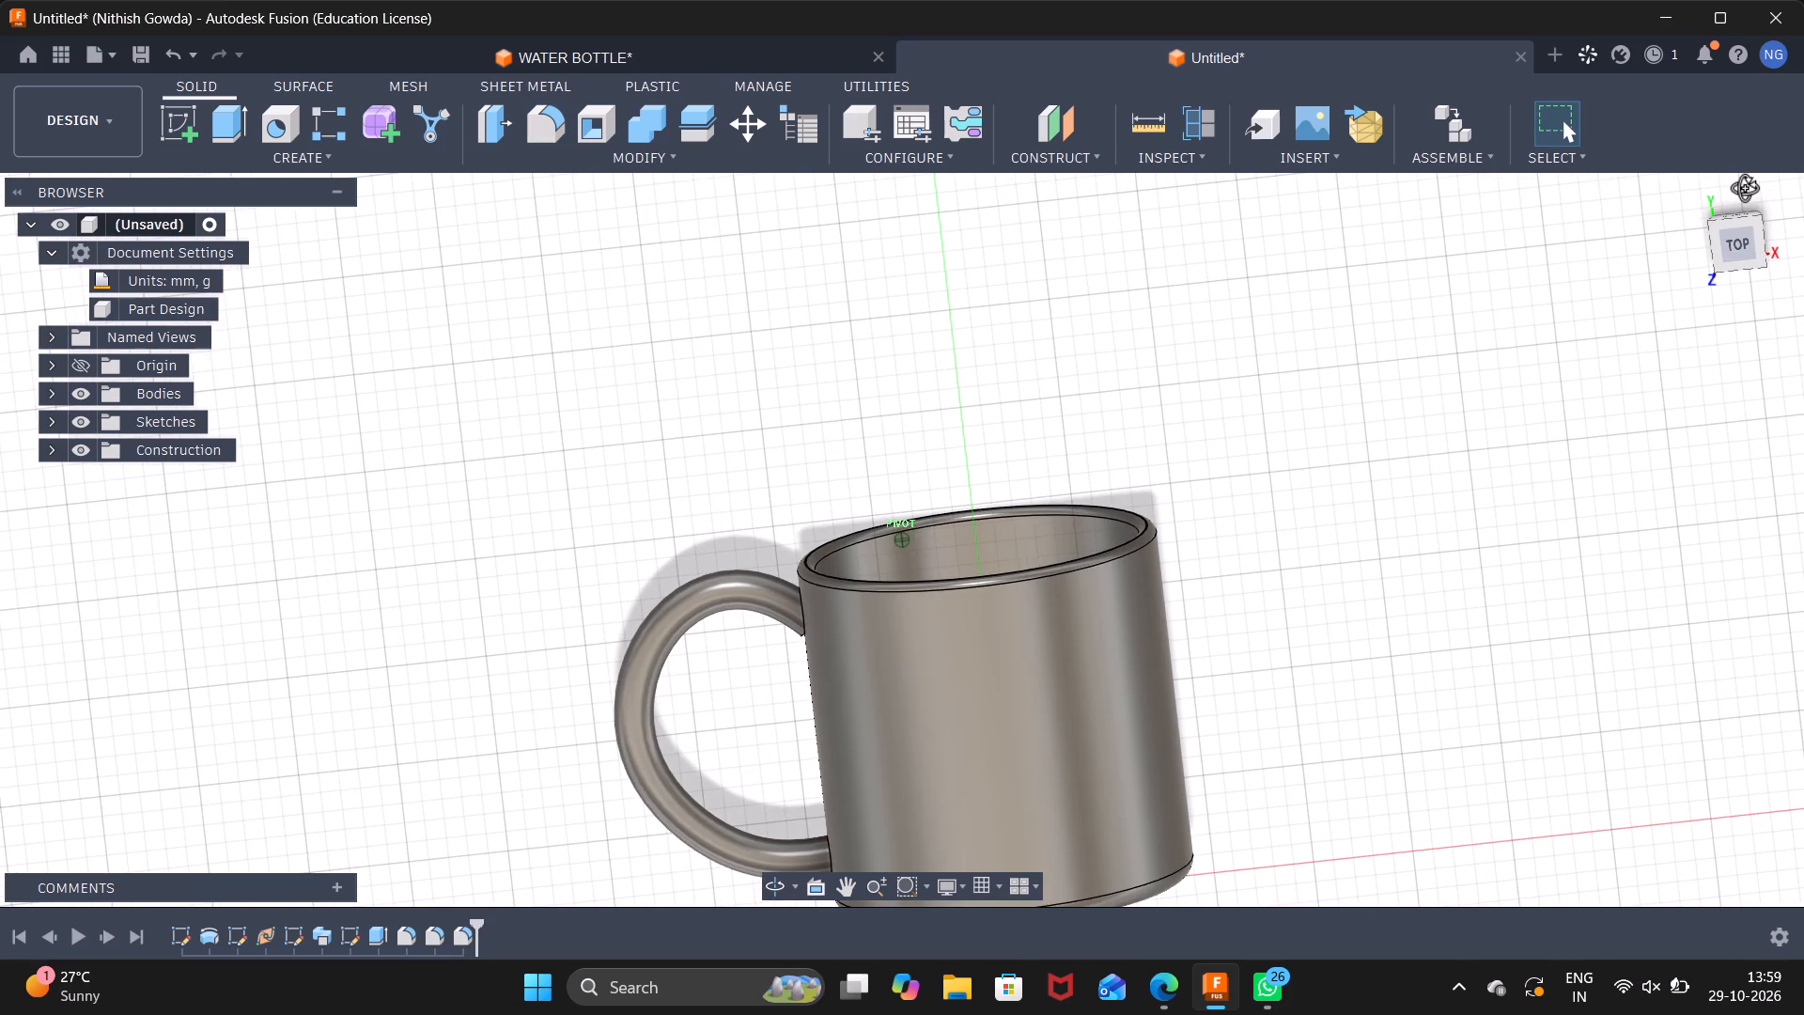
{"action": "left_click_drag", "start_coordinate": [1745, 188], "coordinate": [1698, 209]}
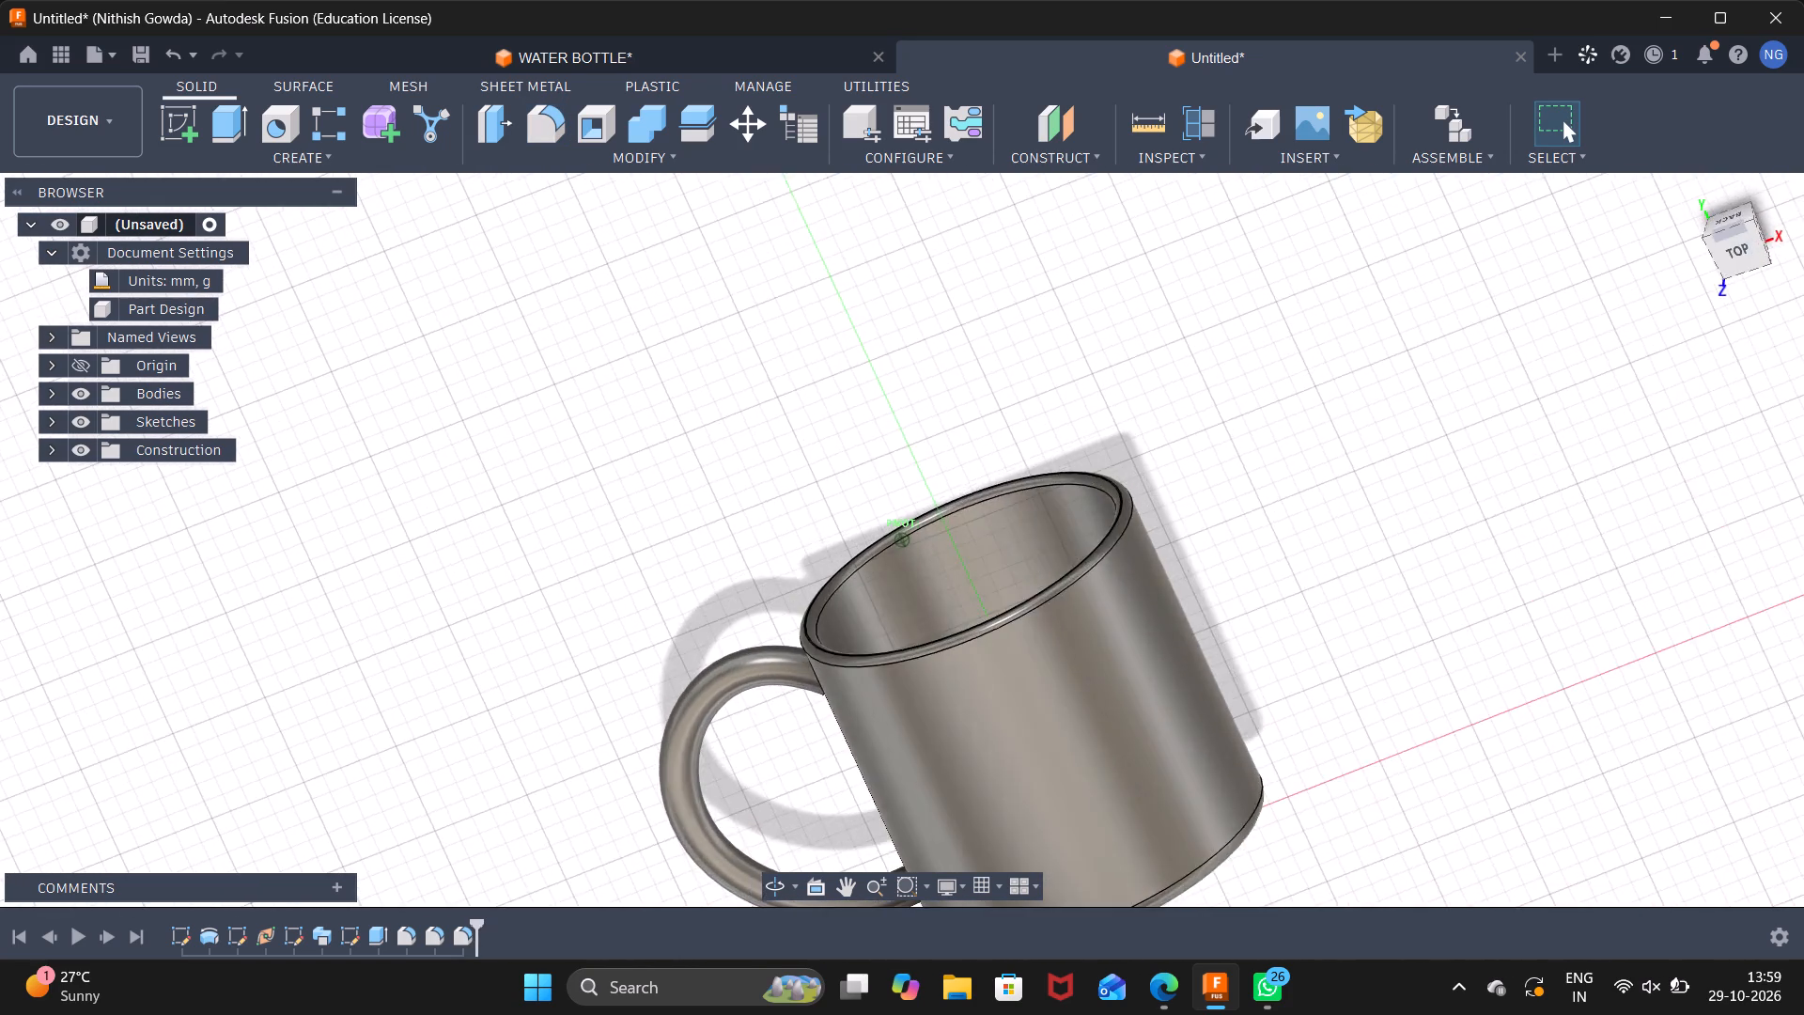
{"action": "left_click_drag", "start_coordinate": [1698, 209], "coordinate": [1788, 267]}
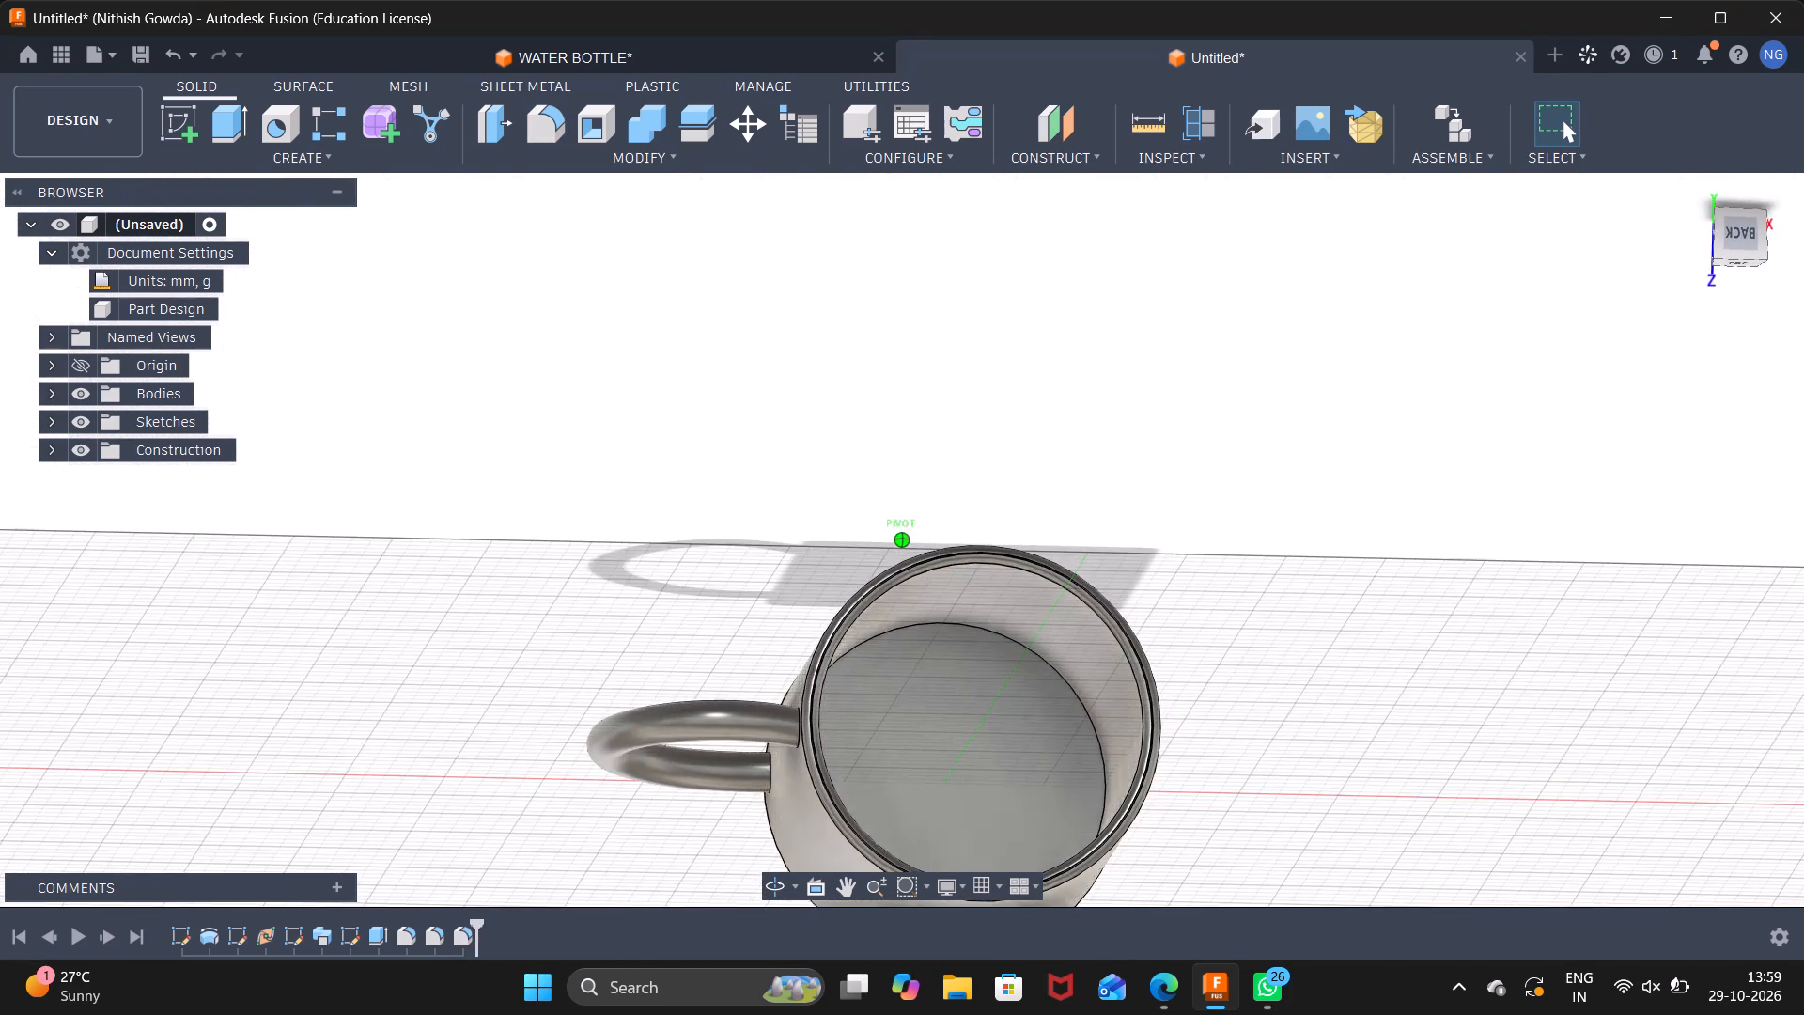
{"action": "left_click_drag", "start_coordinate": [1788, 267], "coordinate": [1739, 169]}
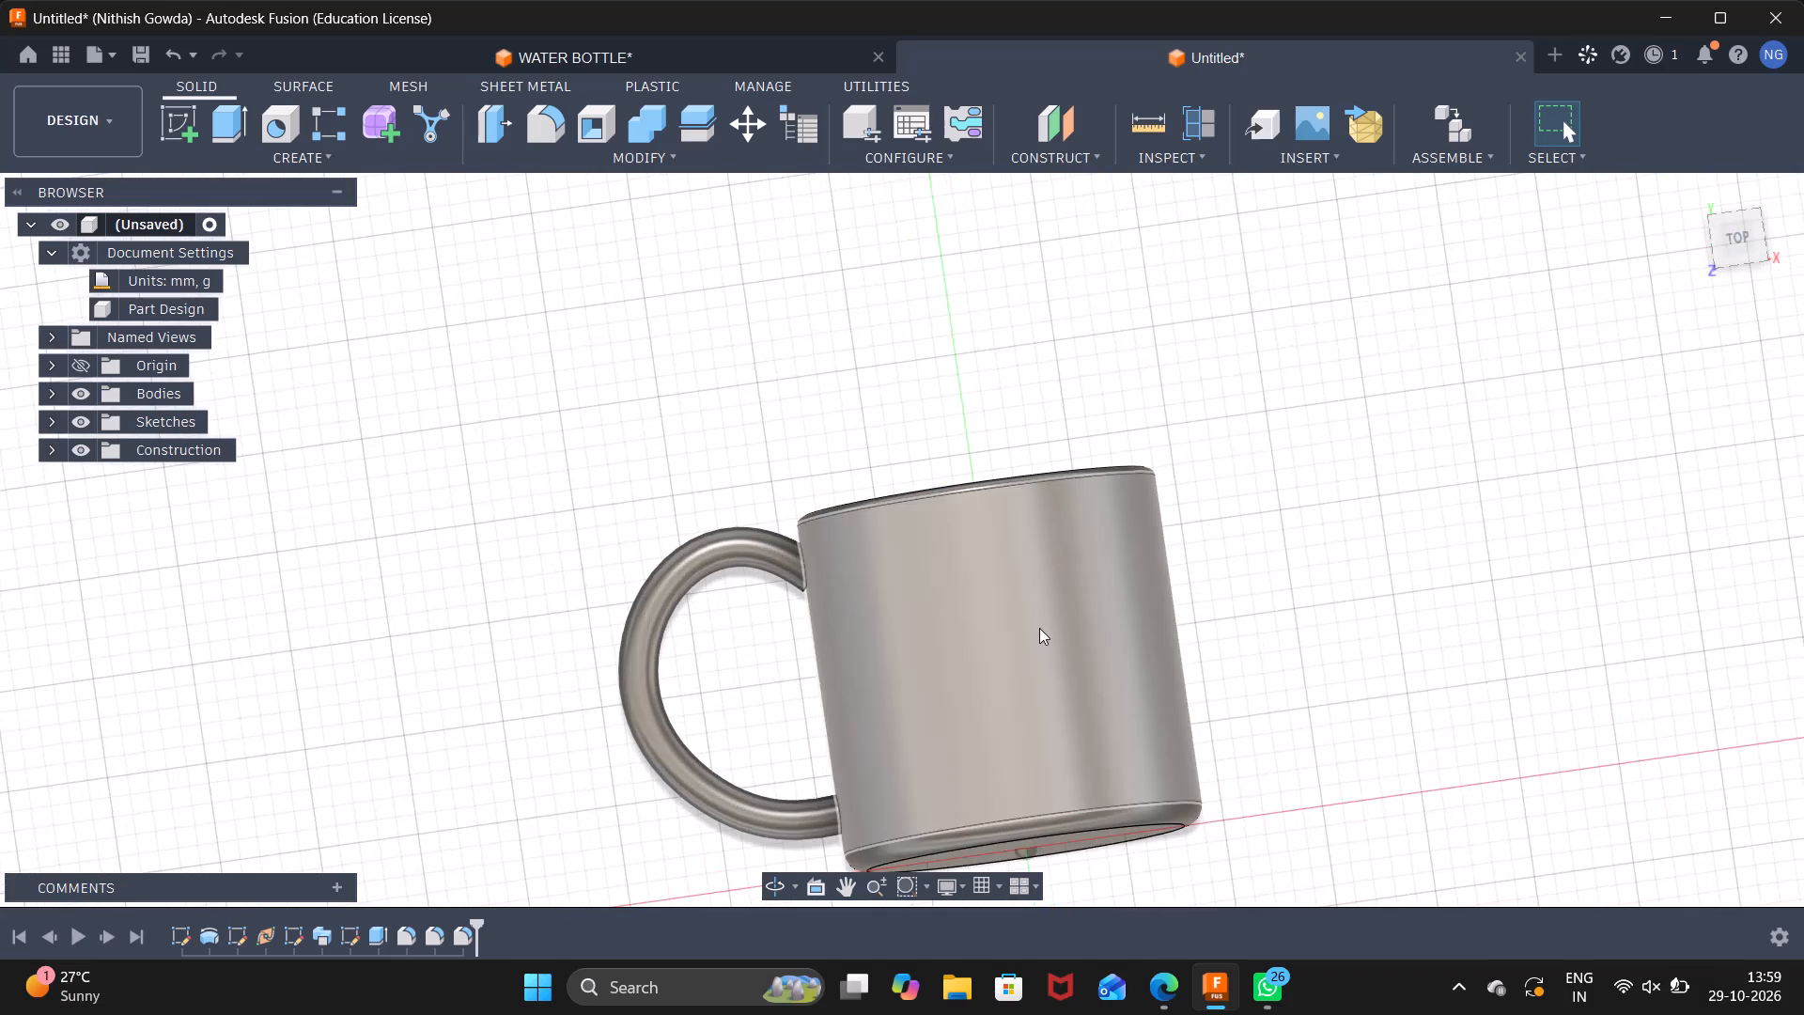
{"action": "right_click", "coordinate": [1039, 628]}
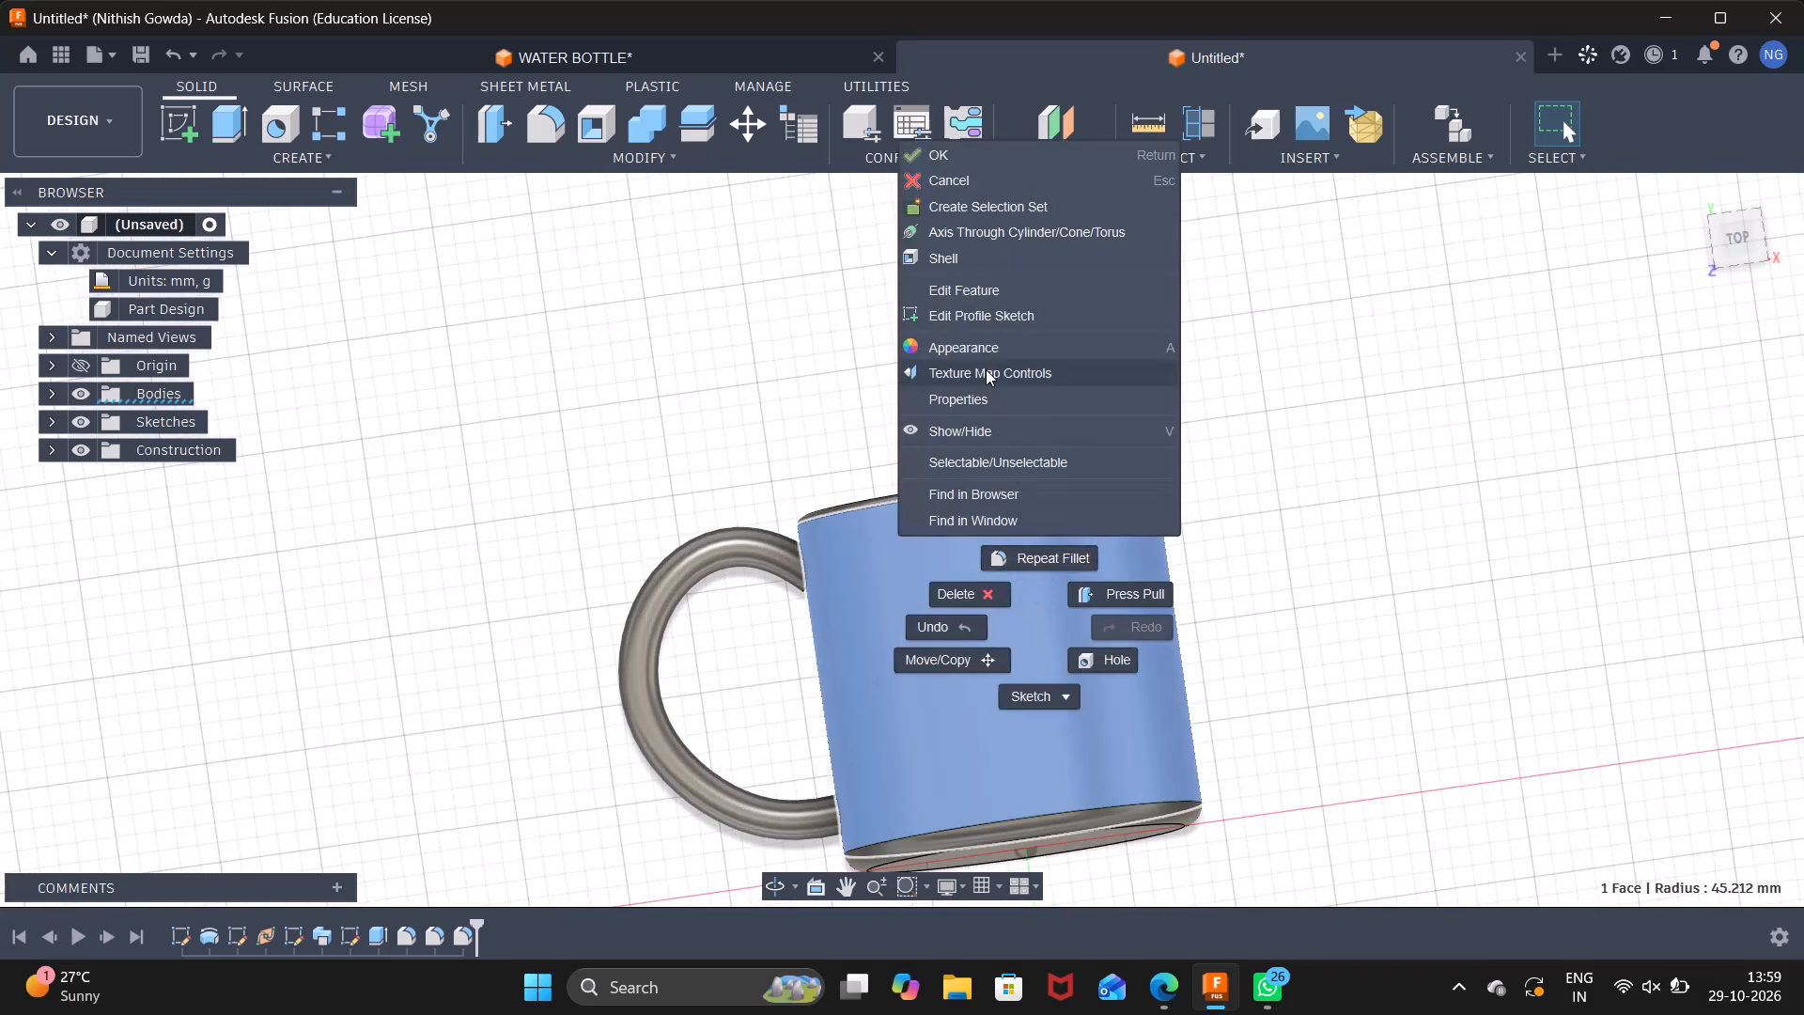
{"action": "left_click", "coordinate": [979, 347]}
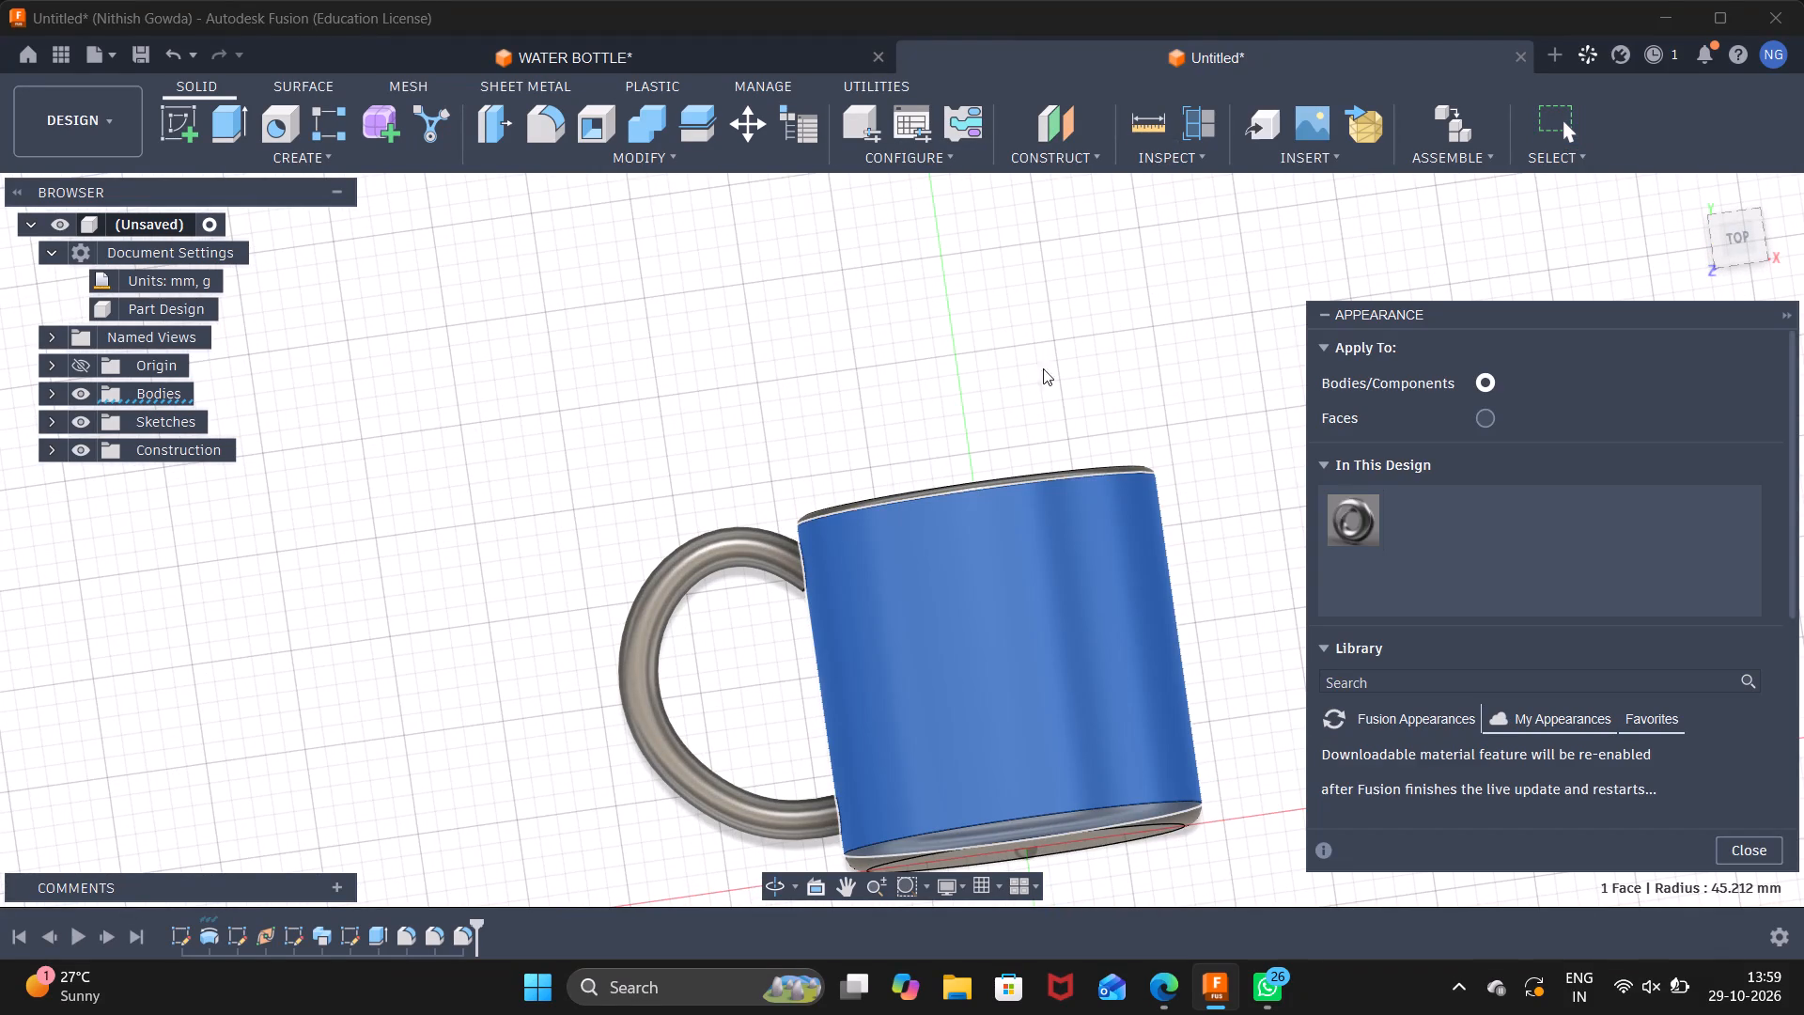
{"action": "scroll", "coordinate": [1392, 608], "scroll_direction": "down", "scroll_amount": 1}
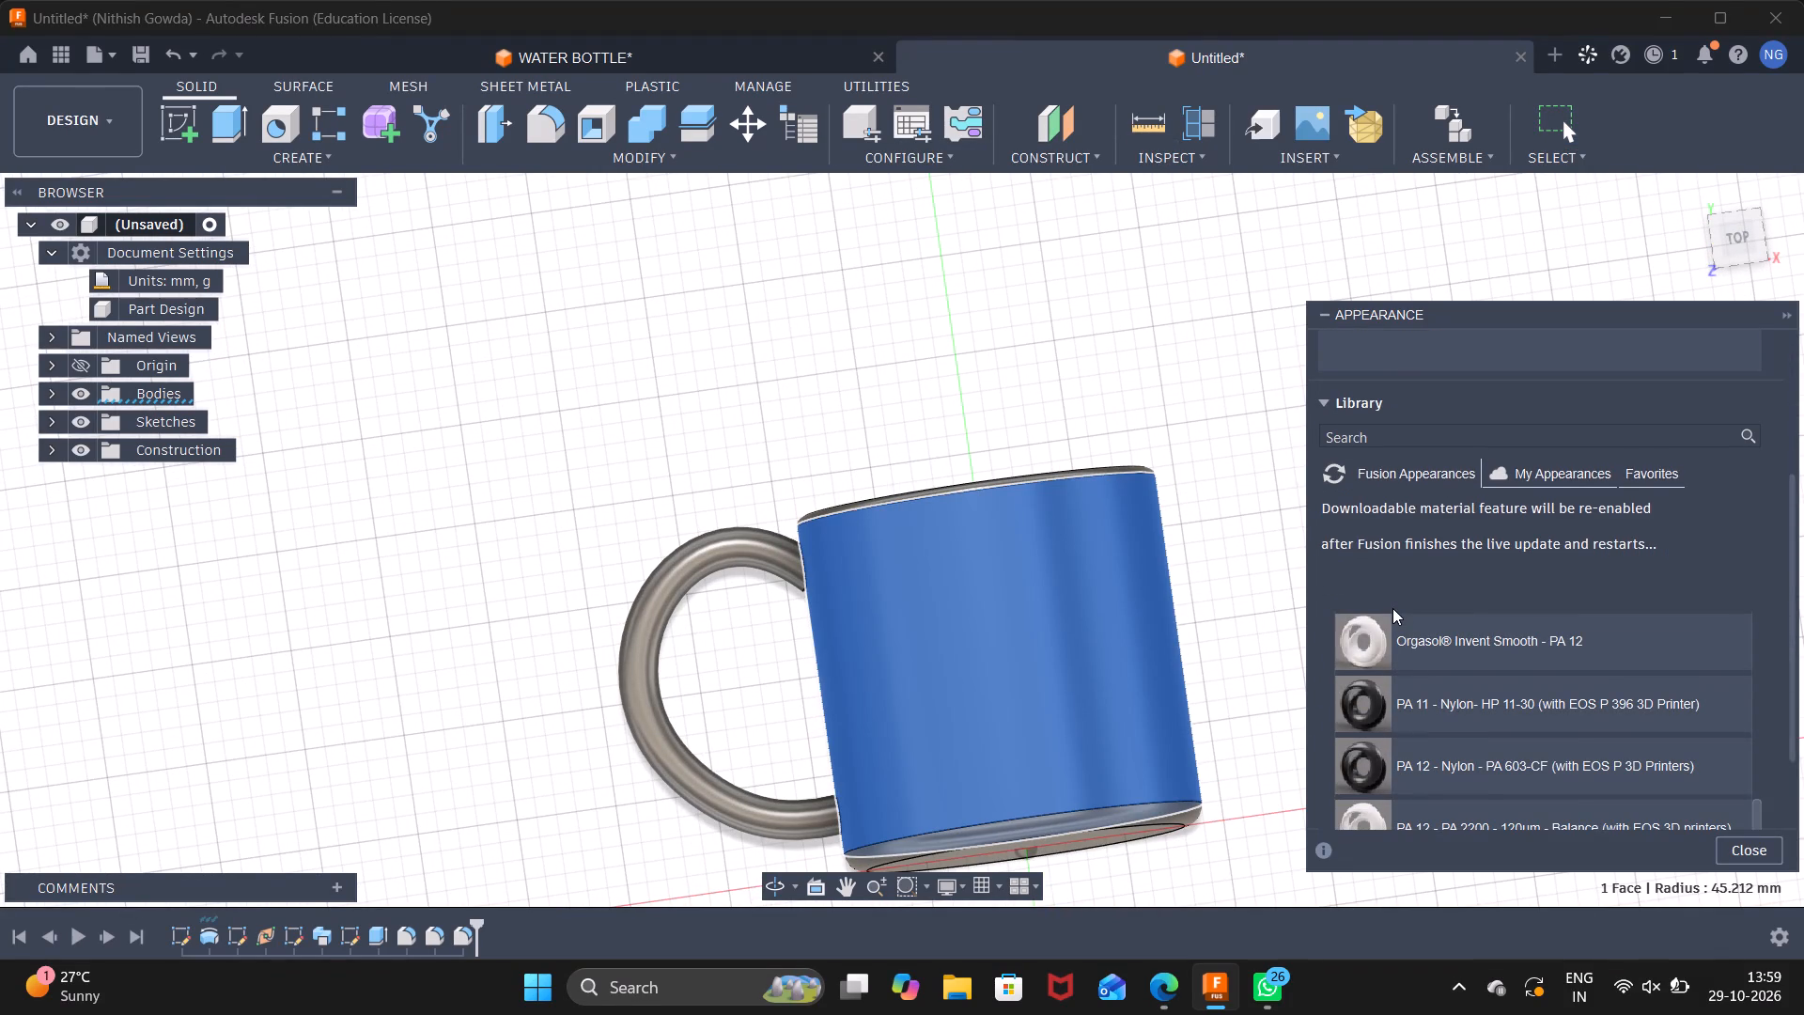
{"action": "scroll", "coordinate": [1423, 576], "scroll_direction": "down", "scroll_amount": 2}
{"action": "scroll", "coordinate": [1425, 628], "scroll_direction": "up", "scroll_amount": 1}
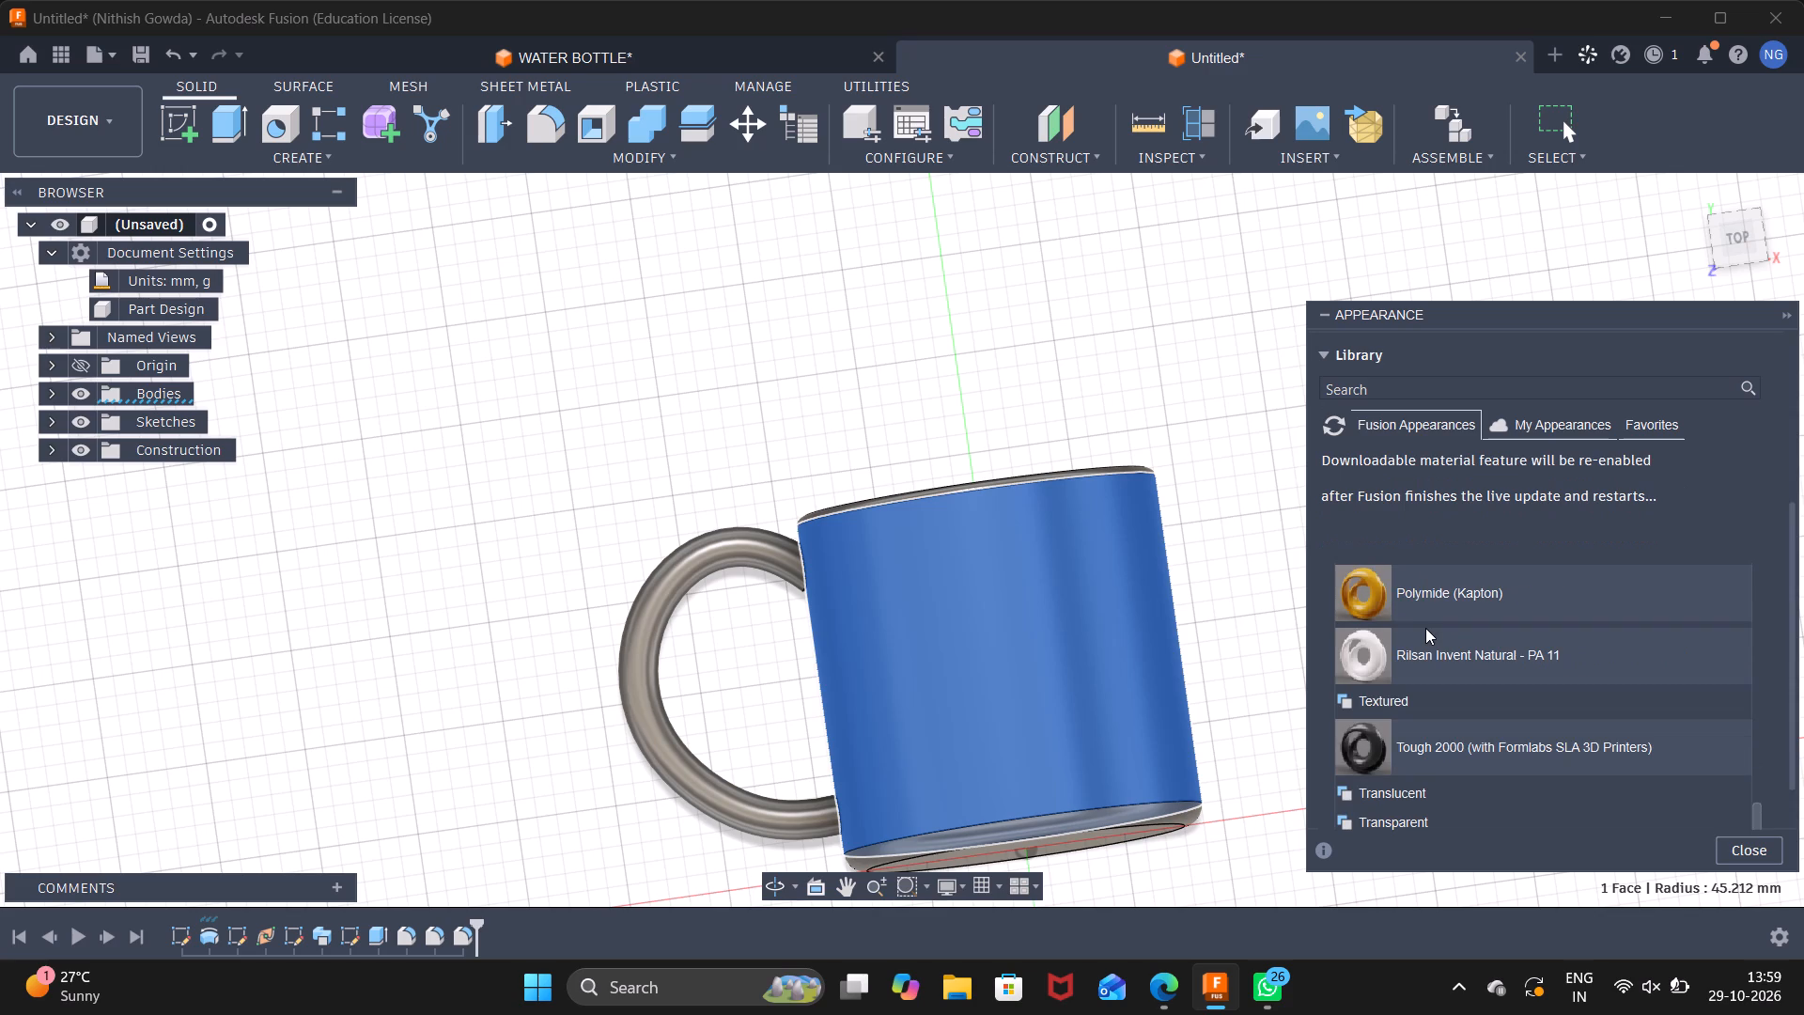
{"action": "scroll", "coordinate": [1425, 628], "scroll_direction": "down", "scroll_amount": 1}
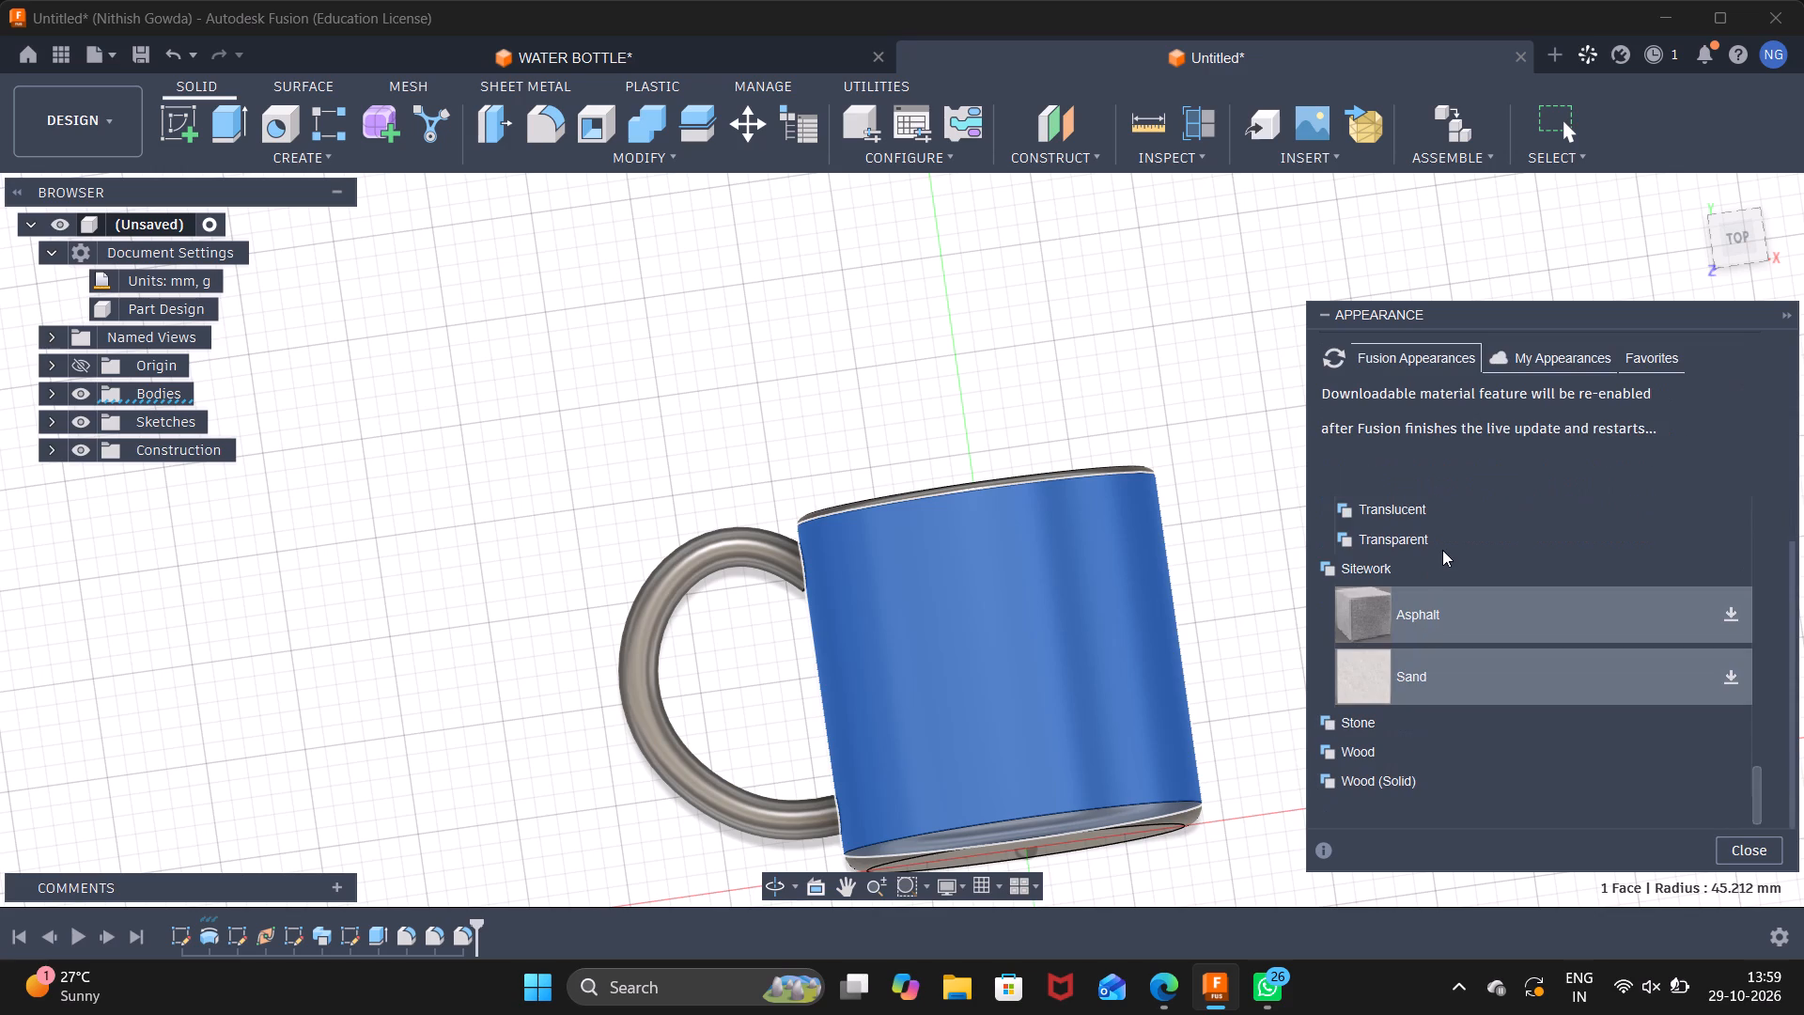
{"action": "scroll", "coordinate": [1442, 550], "scroll_direction": "up", "scroll_amount": 3}
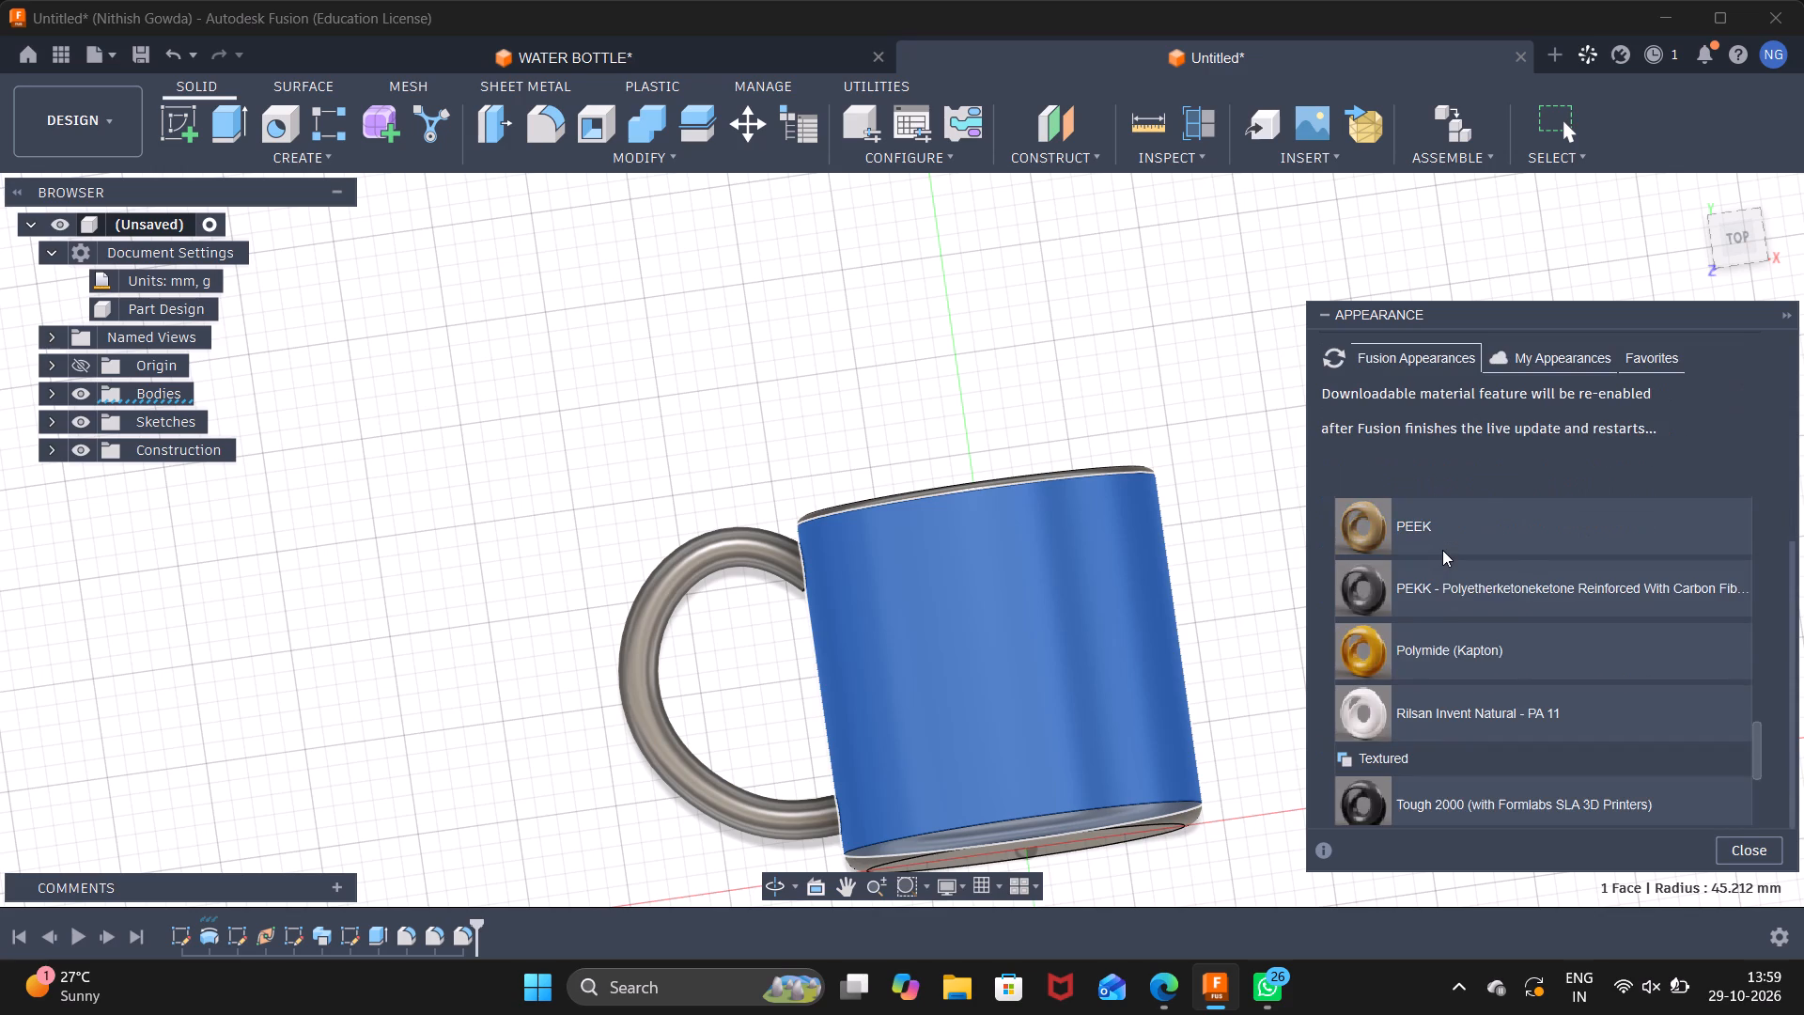
{"action": "scroll", "coordinate": [1442, 550], "scroll_direction": "up", "scroll_amount": 2}
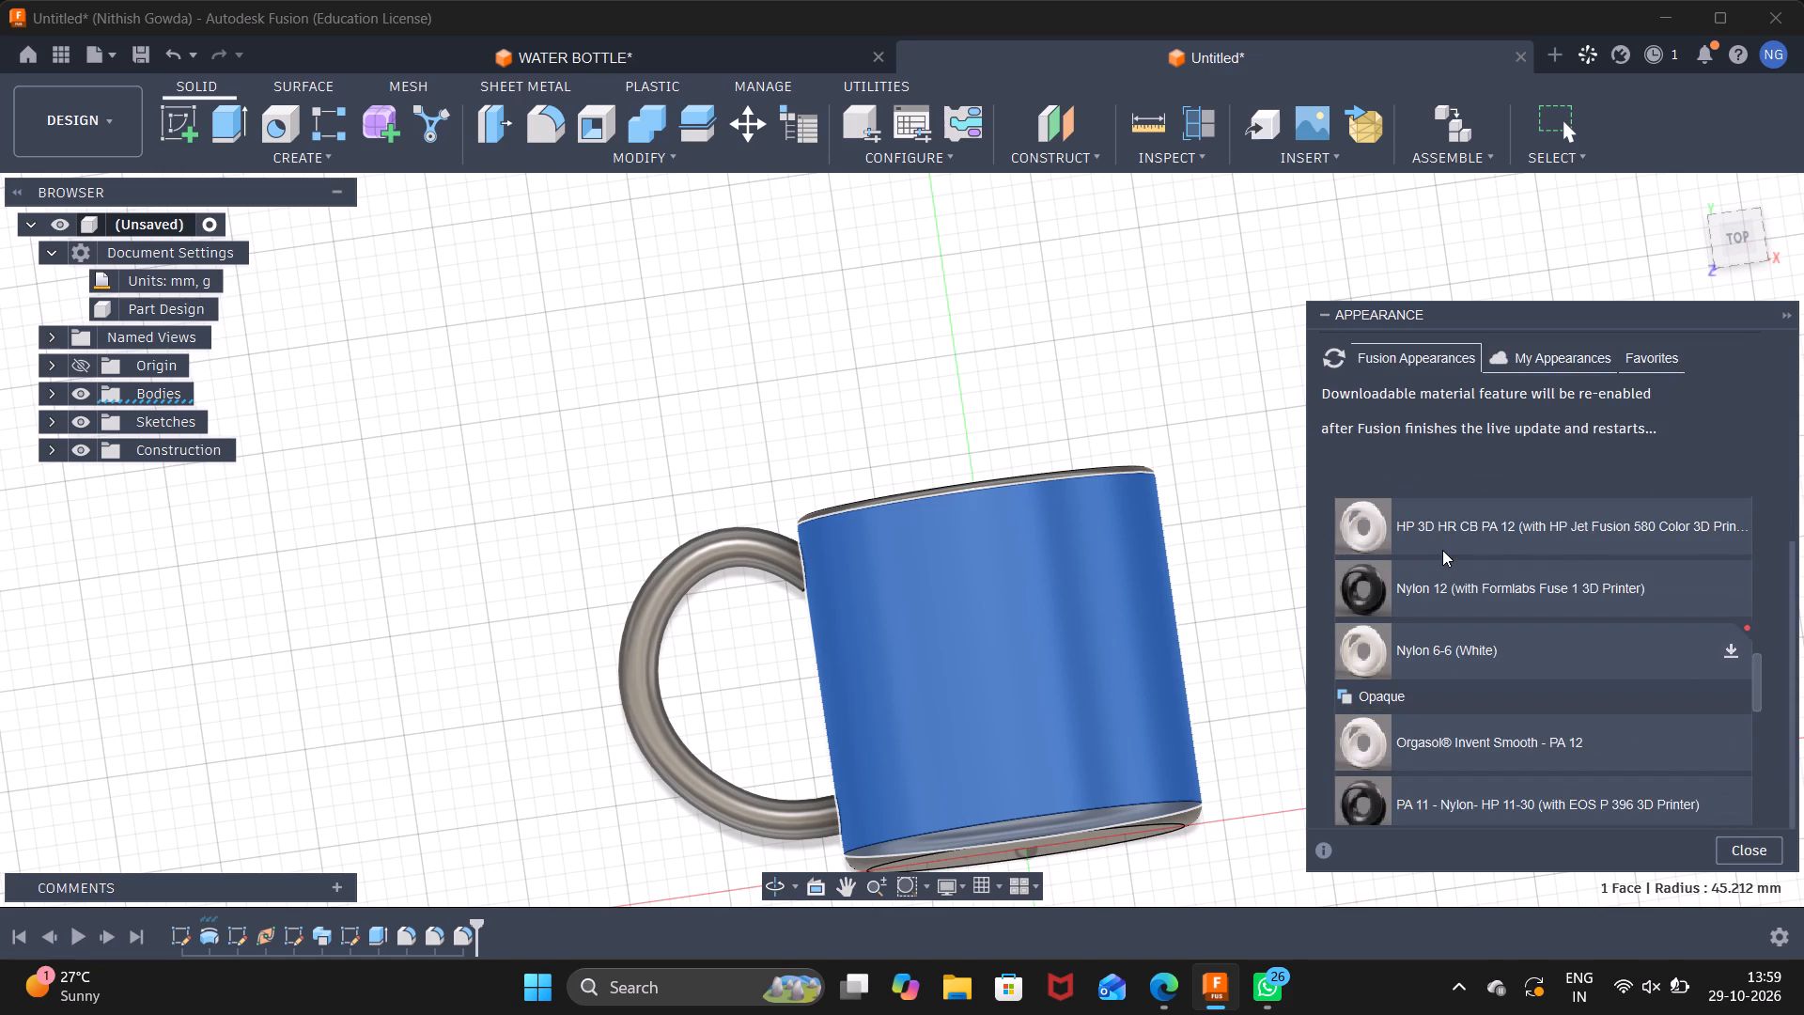
{"action": "scroll", "coordinate": [1442, 550], "scroll_direction": "up", "scroll_amount": 2}
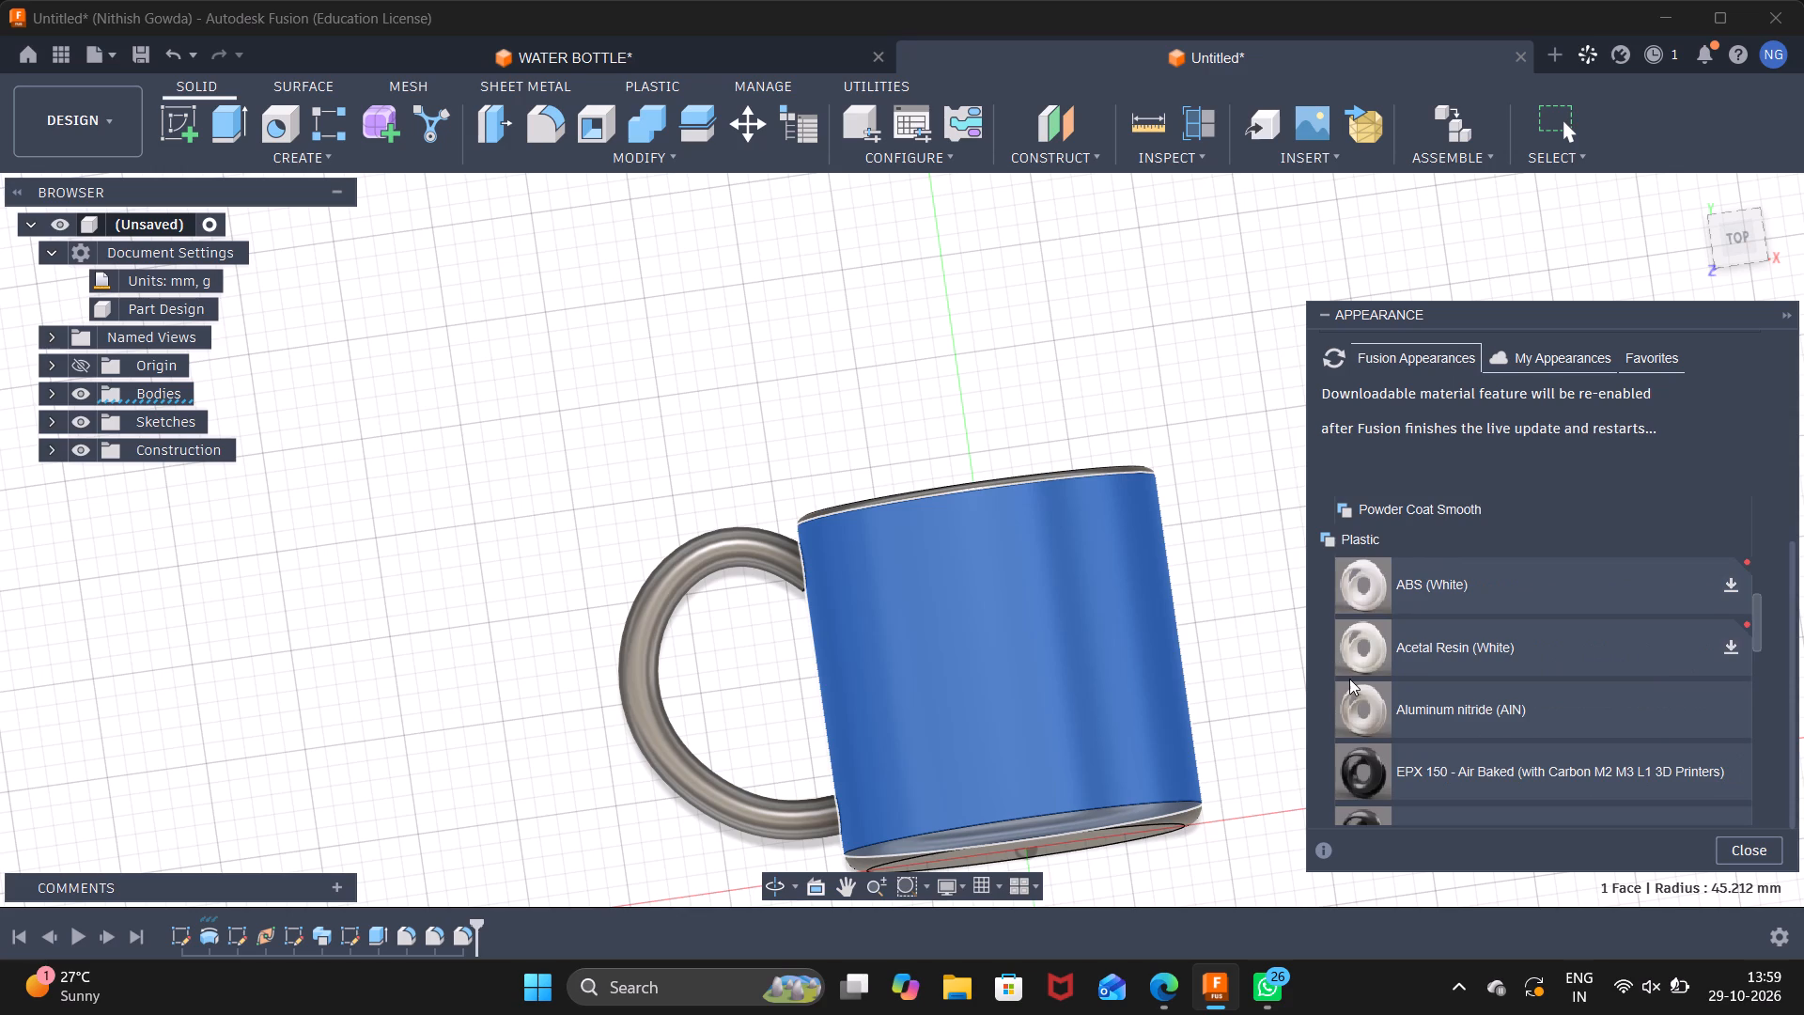
{"action": "scroll", "coordinate": [1349, 679], "scroll_direction": "down", "scroll_amount": 1}
{"action": "scroll", "coordinate": [1359, 590], "scroll_direction": "down", "scroll_amount": 1}
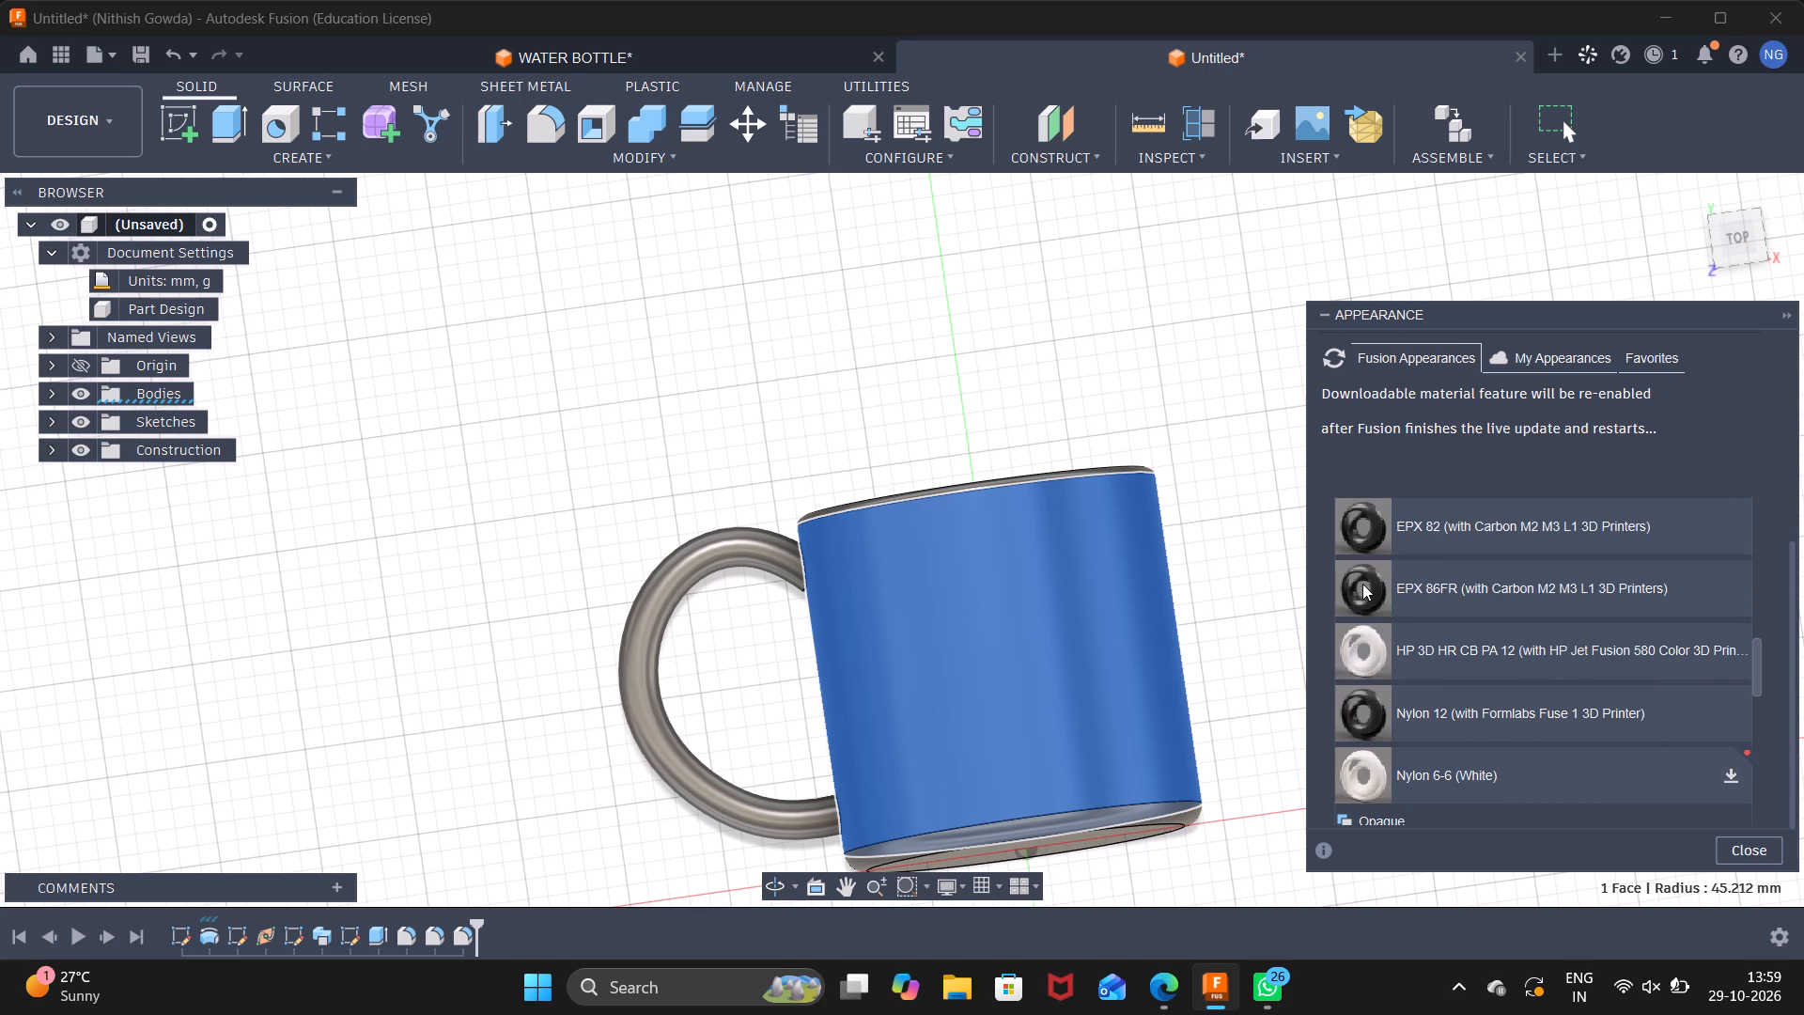
{"action": "left_click_drag", "start_coordinate": [1363, 587], "coordinate": [1055, 639]}
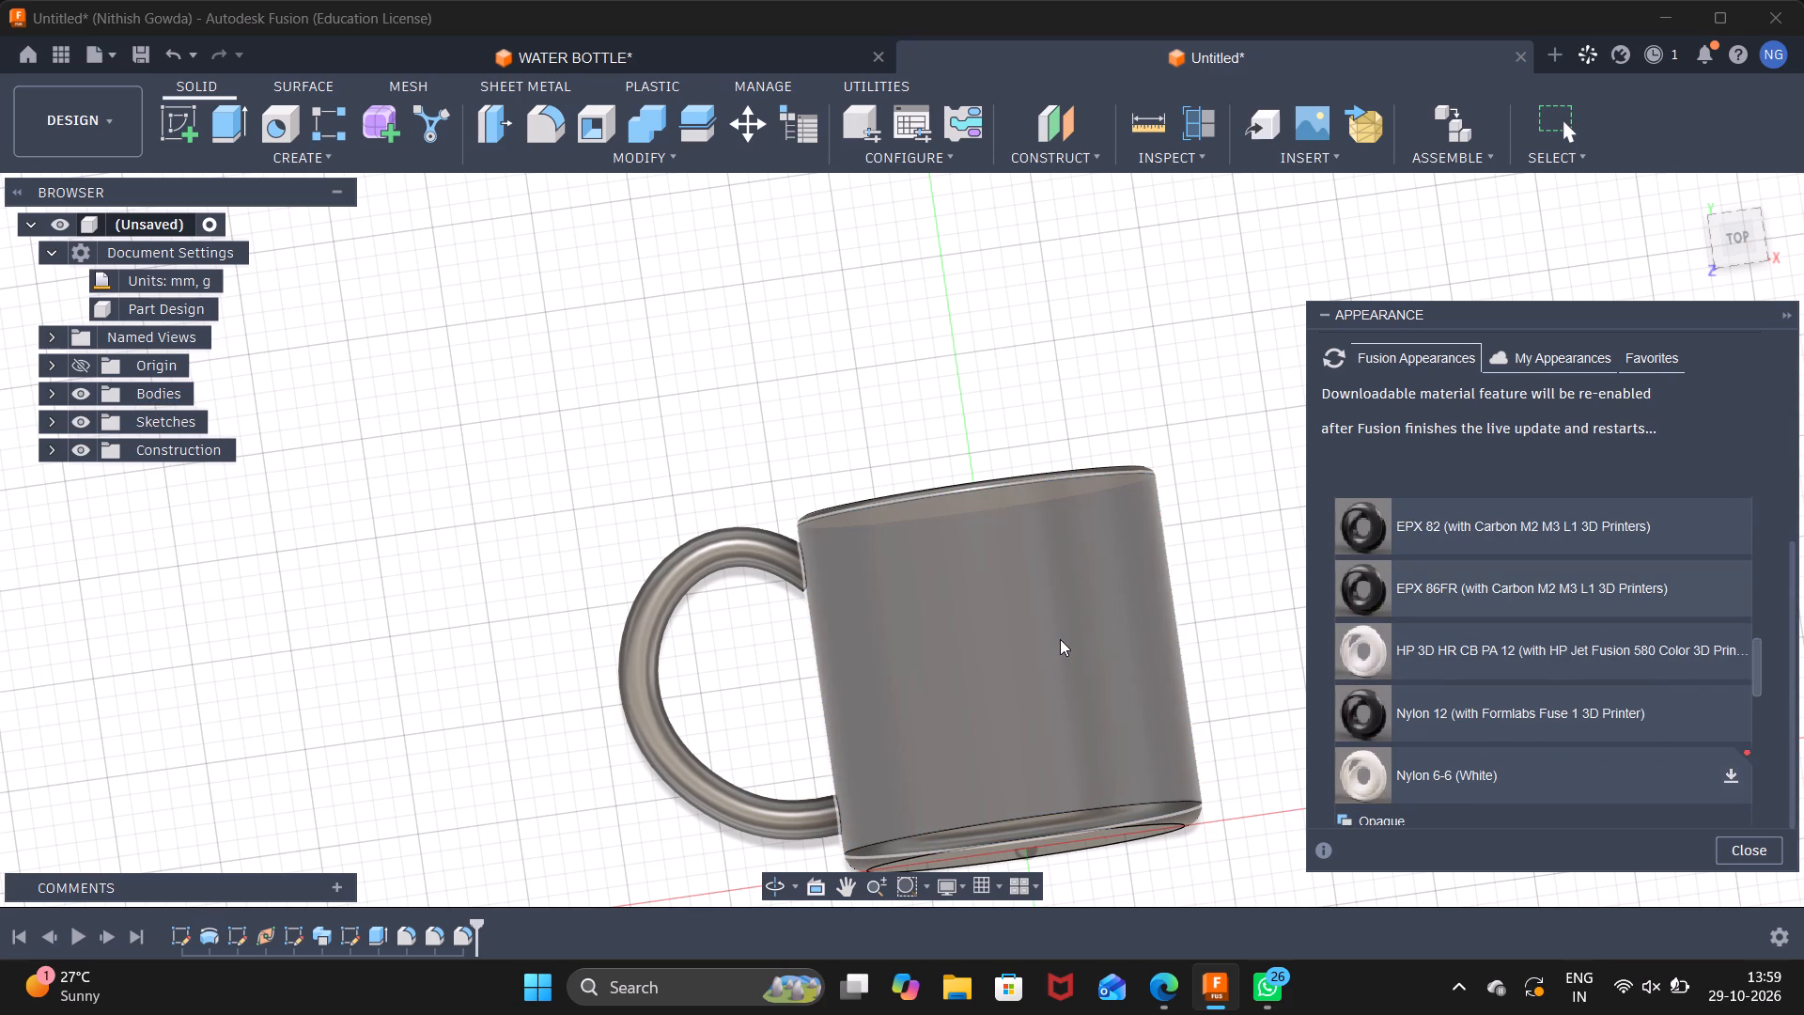
Apply the EPX 86FR appearance to the mug's handle as well, keeping the appearances applied to faces, and finish the appearance assignment.
{"action": "left_click_drag", "start_coordinate": [1373, 607], "coordinate": [734, 529]}
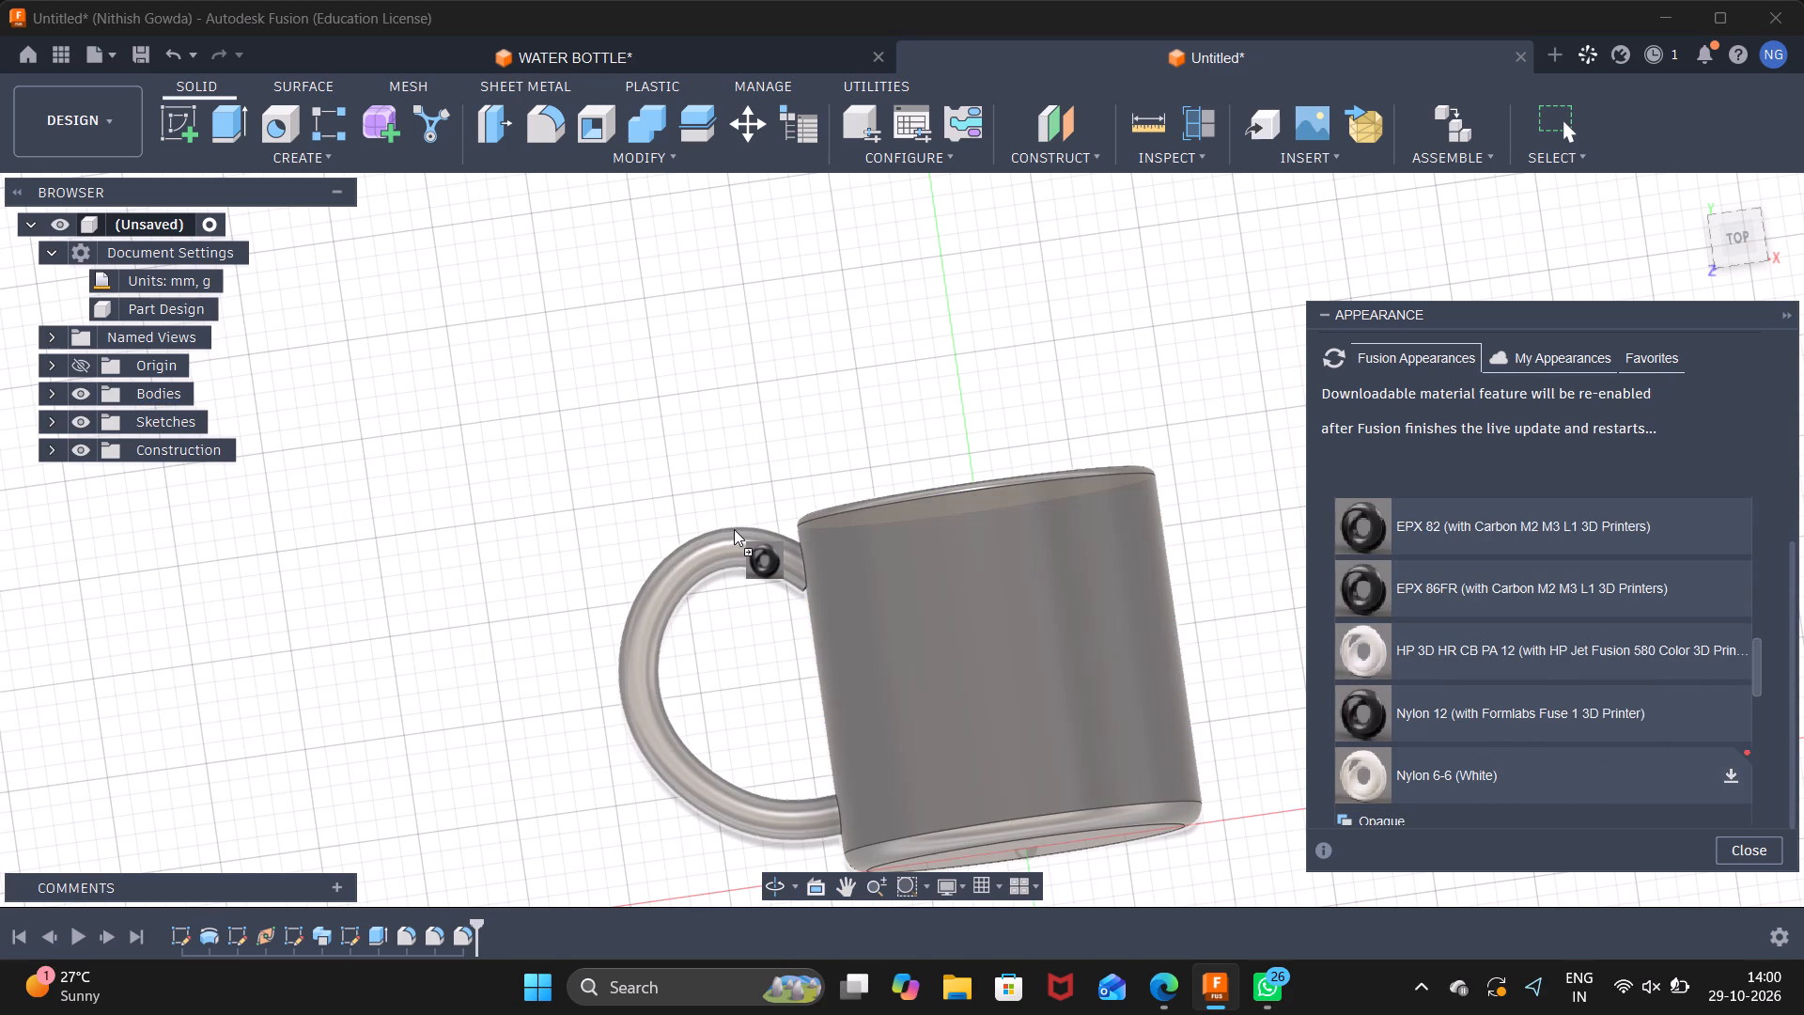
{"action": "left_click_drag", "start_coordinate": [734, 529], "coordinate": [734, 530]}
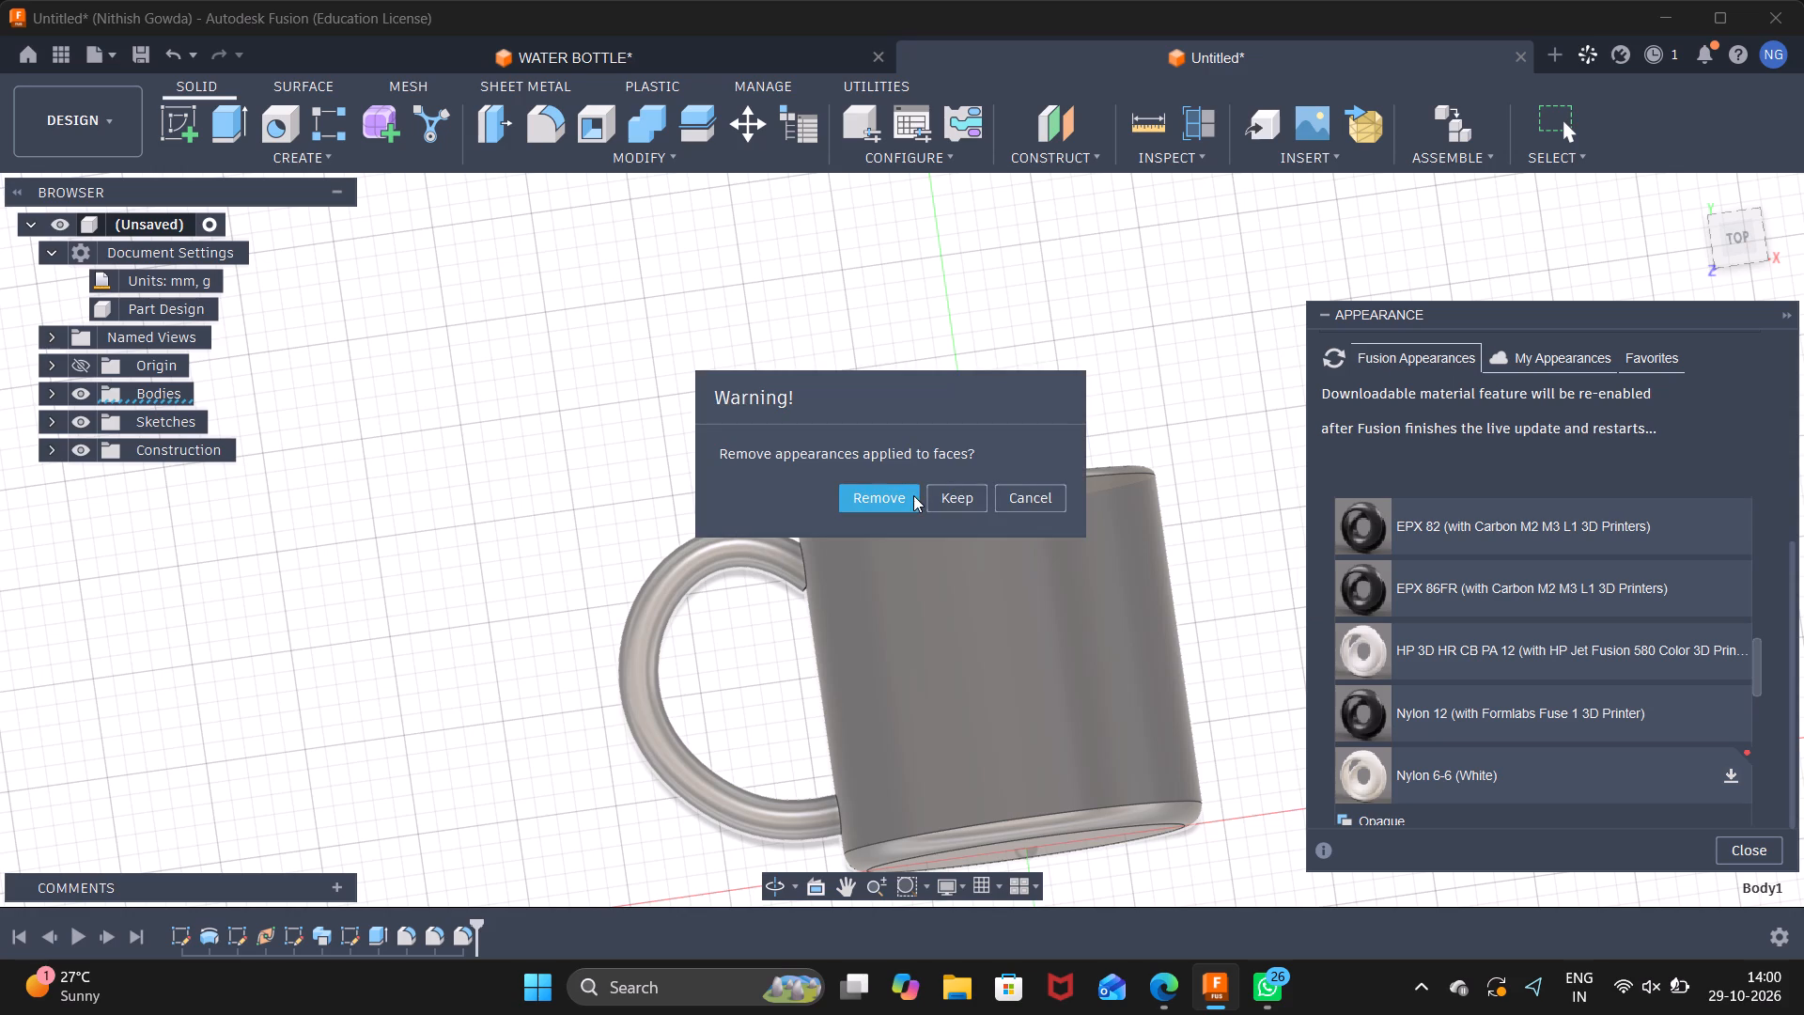
{"action": "left_click", "coordinate": [959, 502]}
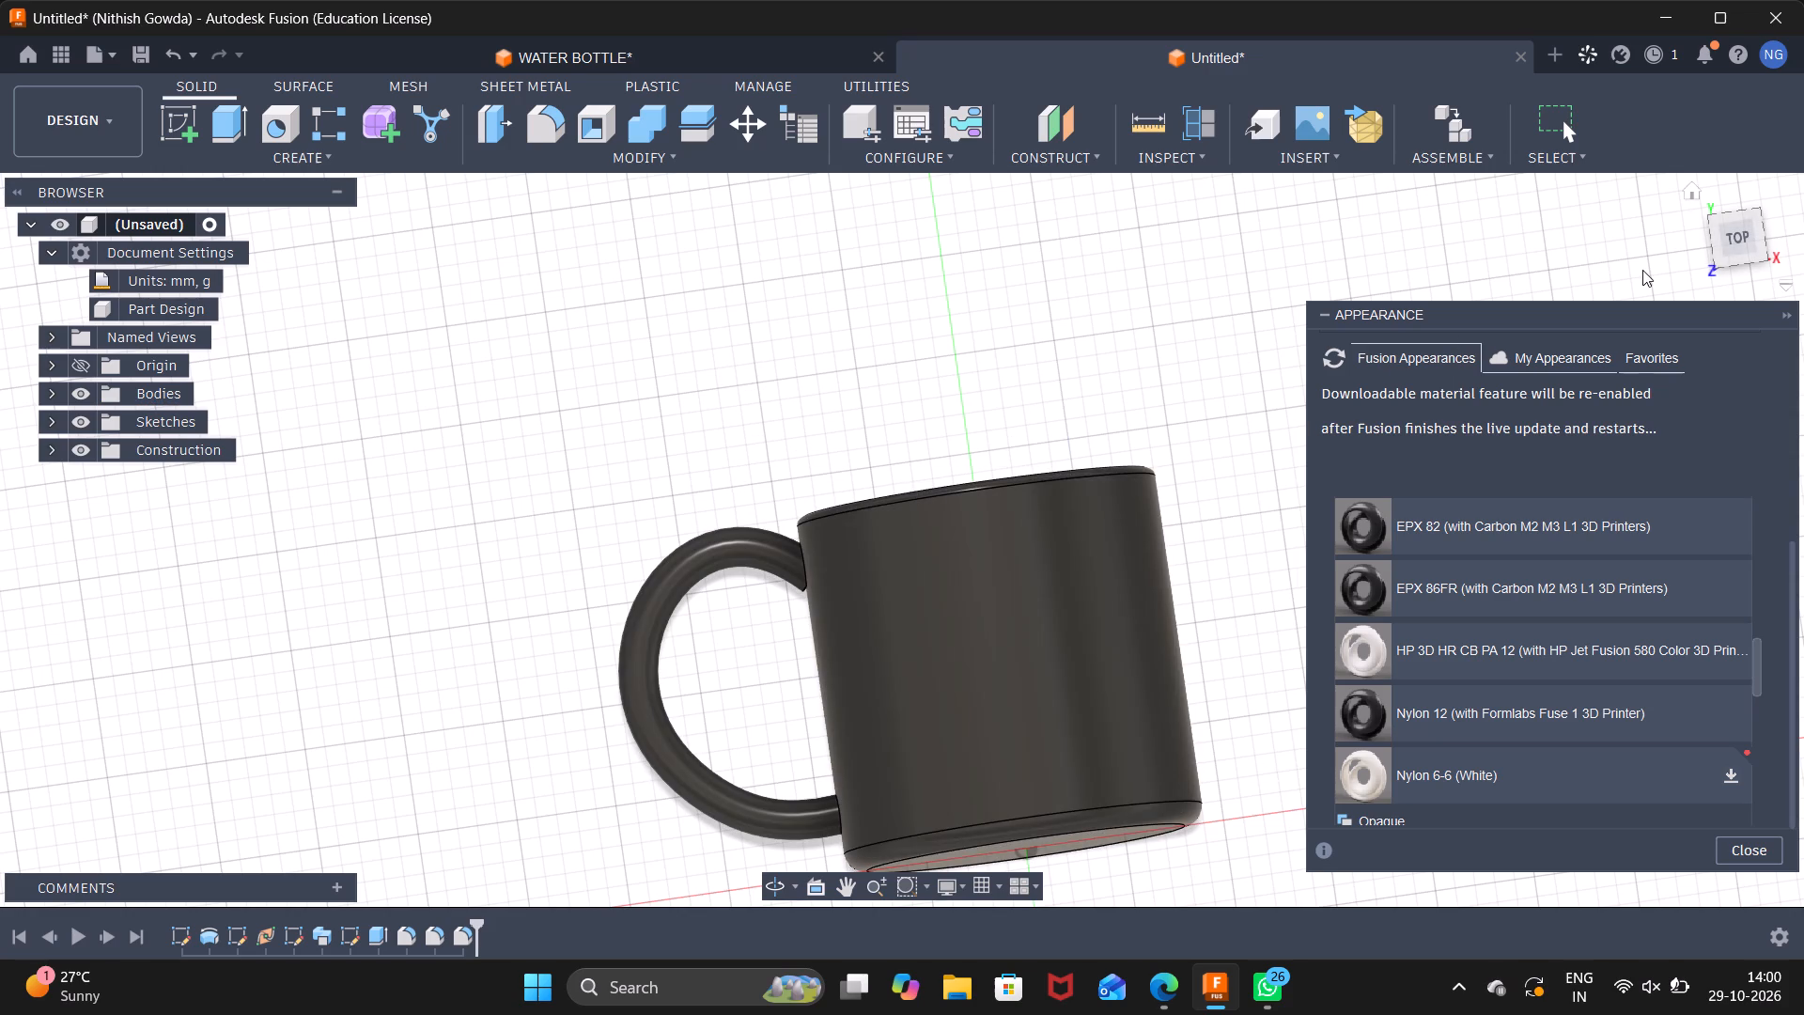
{"action": "left_click_drag", "start_coordinate": [1732, 254], "coordinate": [1732, 207]}
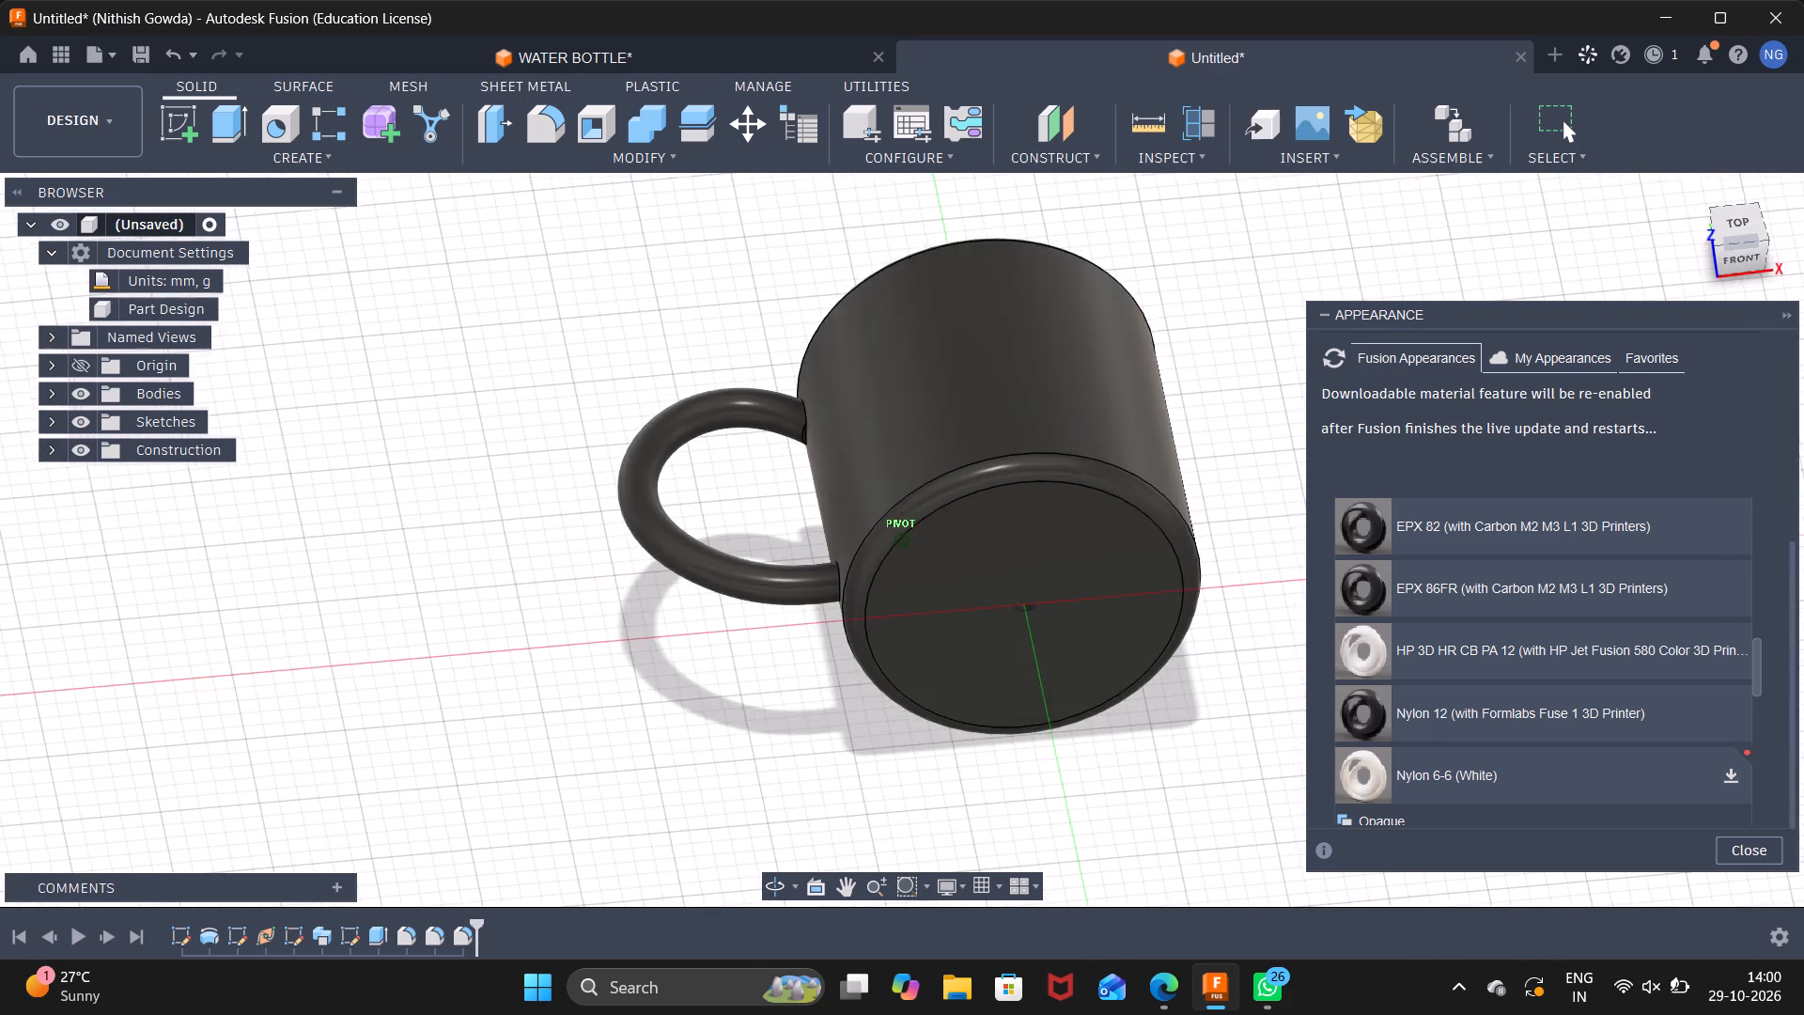
{"action": "left_click_drag", "start_coordinate": [1732, 207], "coordinate": [1799, 288]}
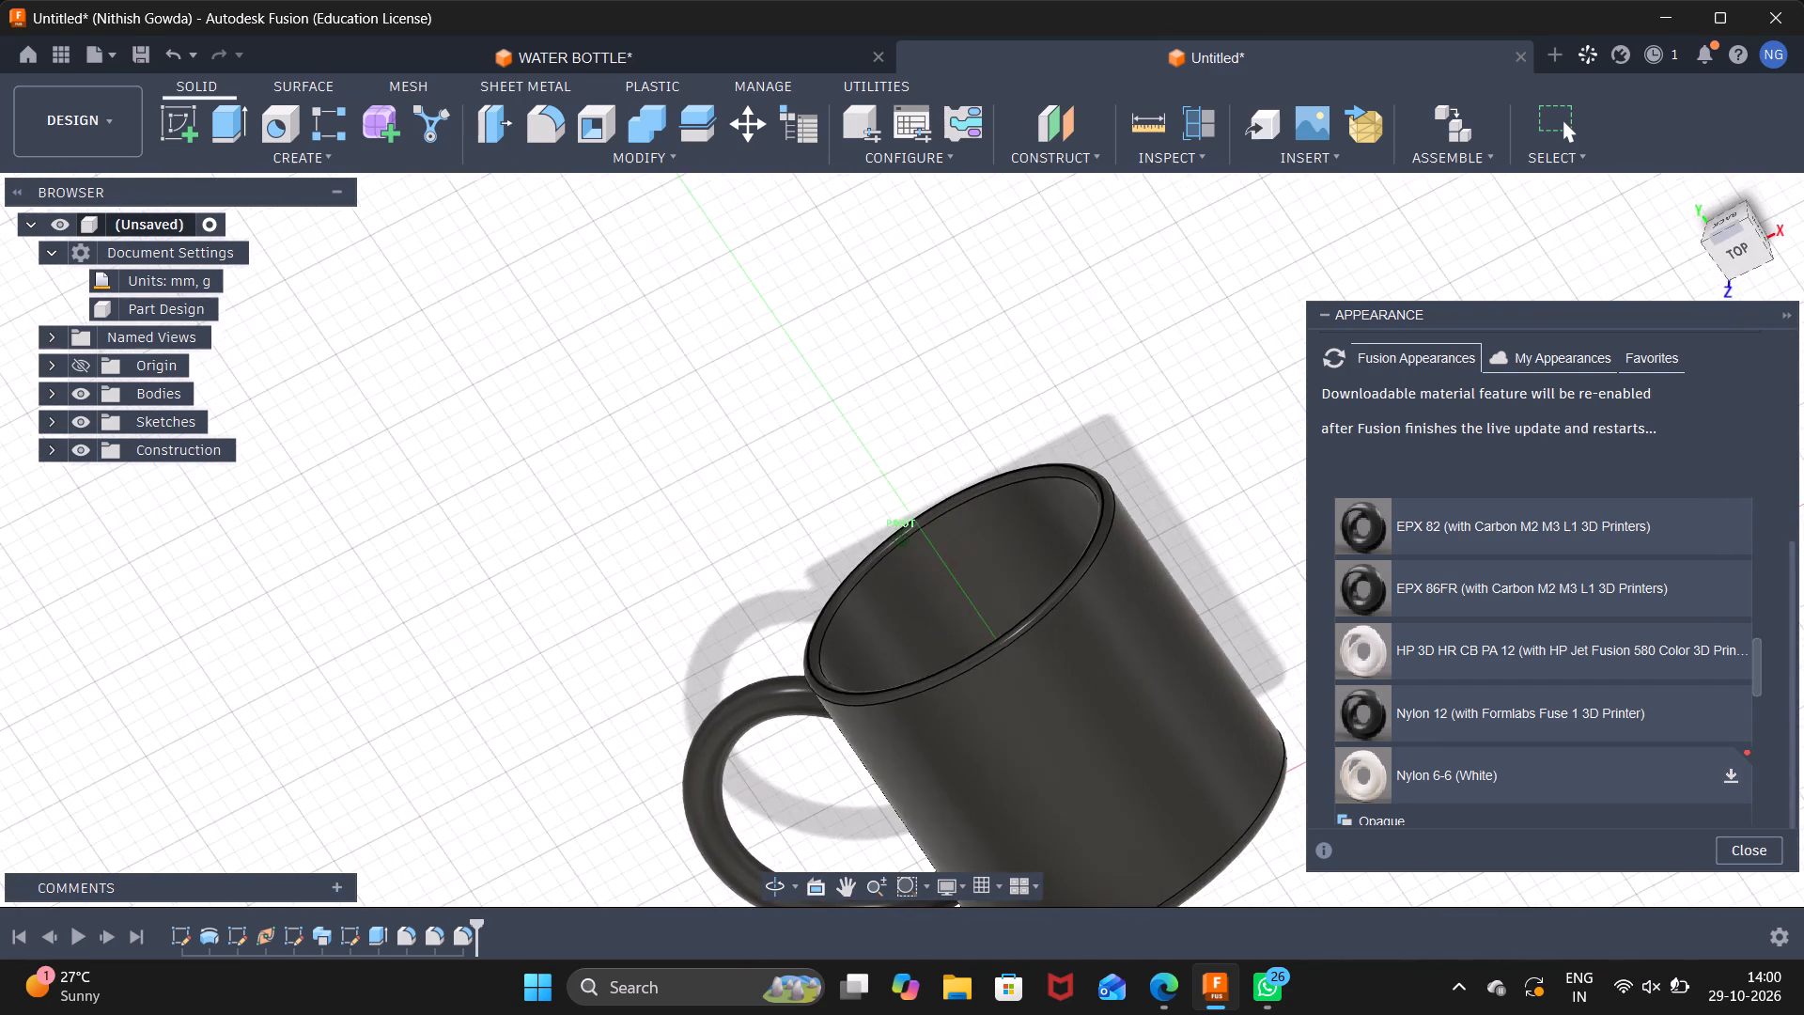
{"action": "left_click_drag", "start_coordinate": [1799, 288], "coordinate": [1742, 248]}
{"action": "left_click", "coordinate": [1736, 869]}
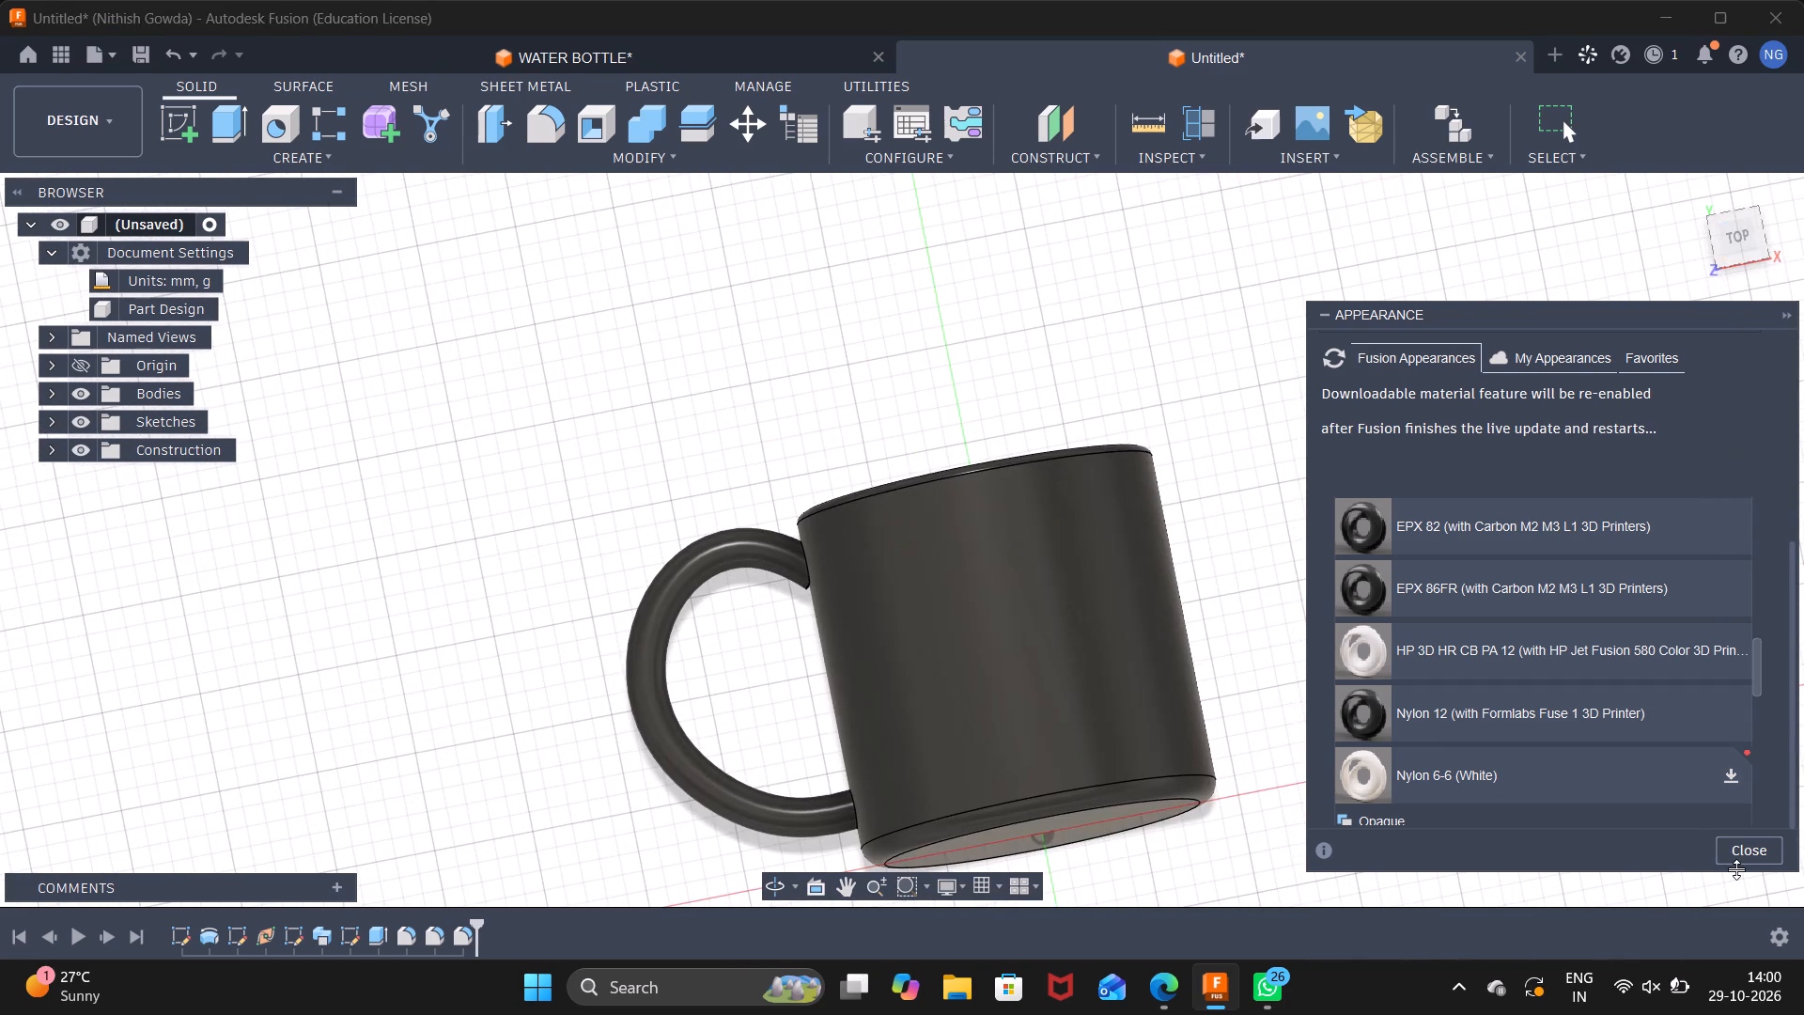
{"action": "left_click", "coordinate": [1743, 862]}
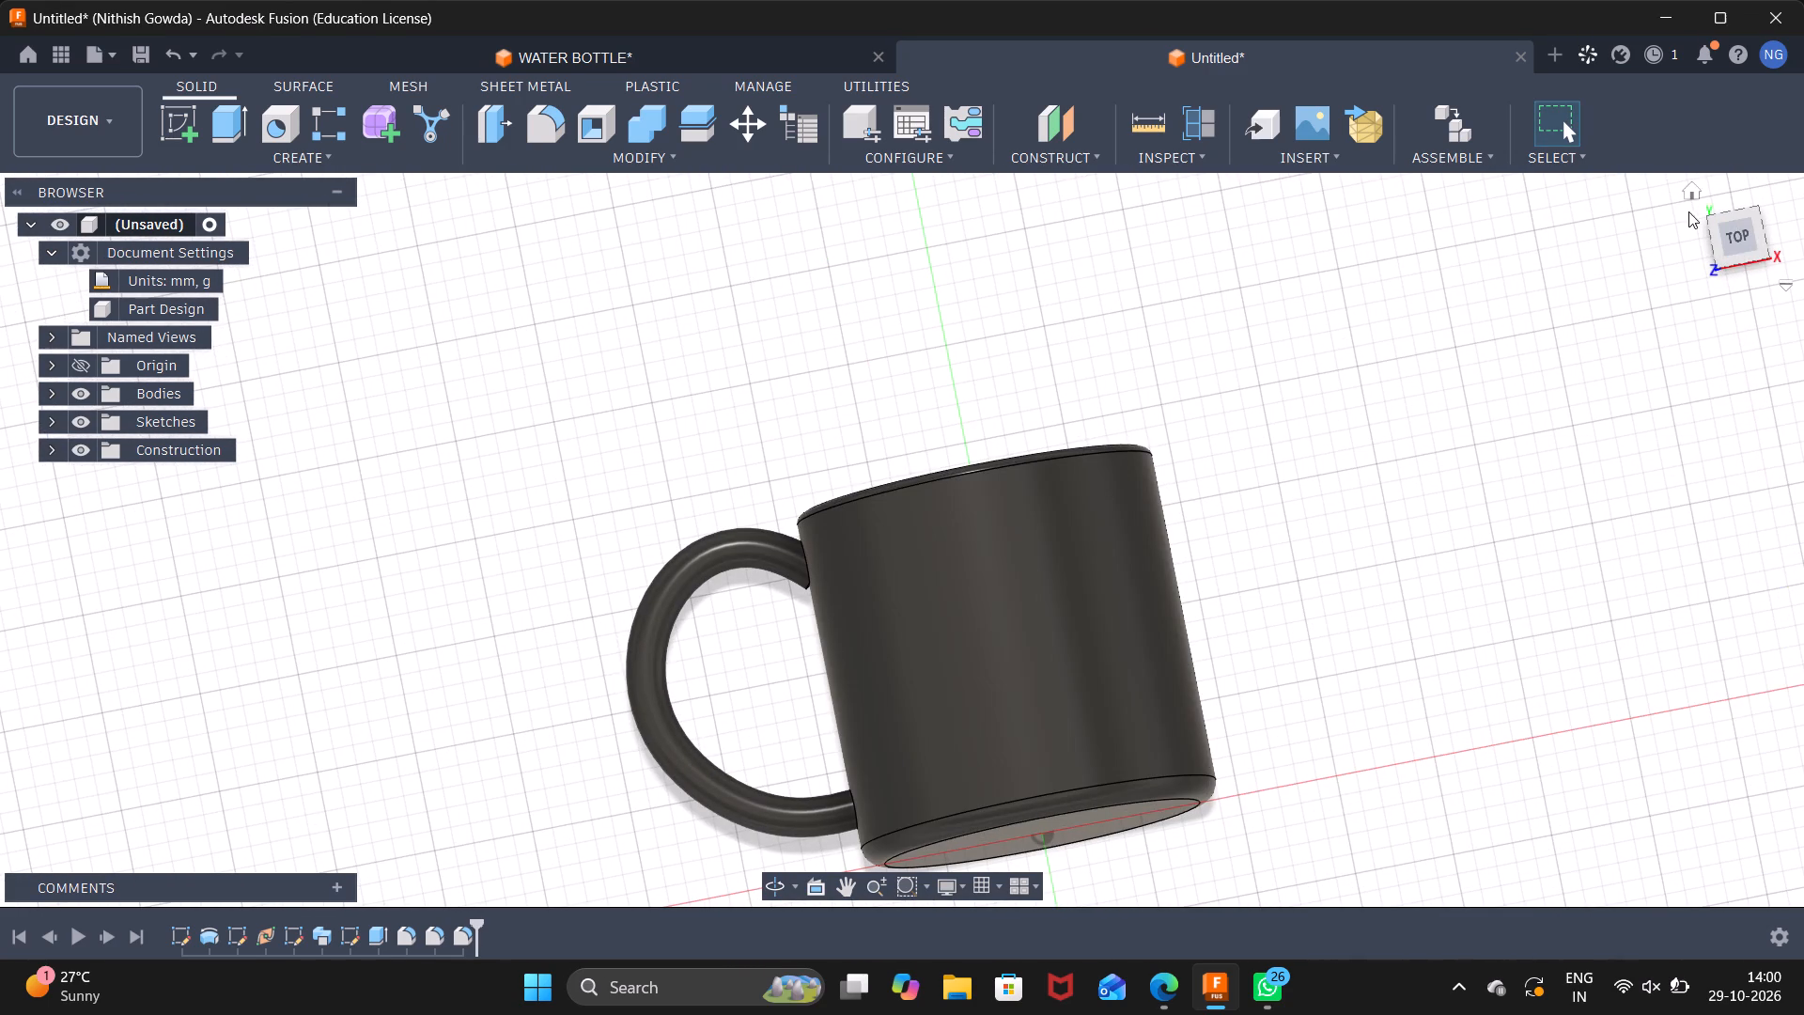
Examine the mug from several angles, including its base, open rim and handle.
{"action": "left_click_drag", "start_coordinate": [1735, 234], "coordinate": [1747, 264]}
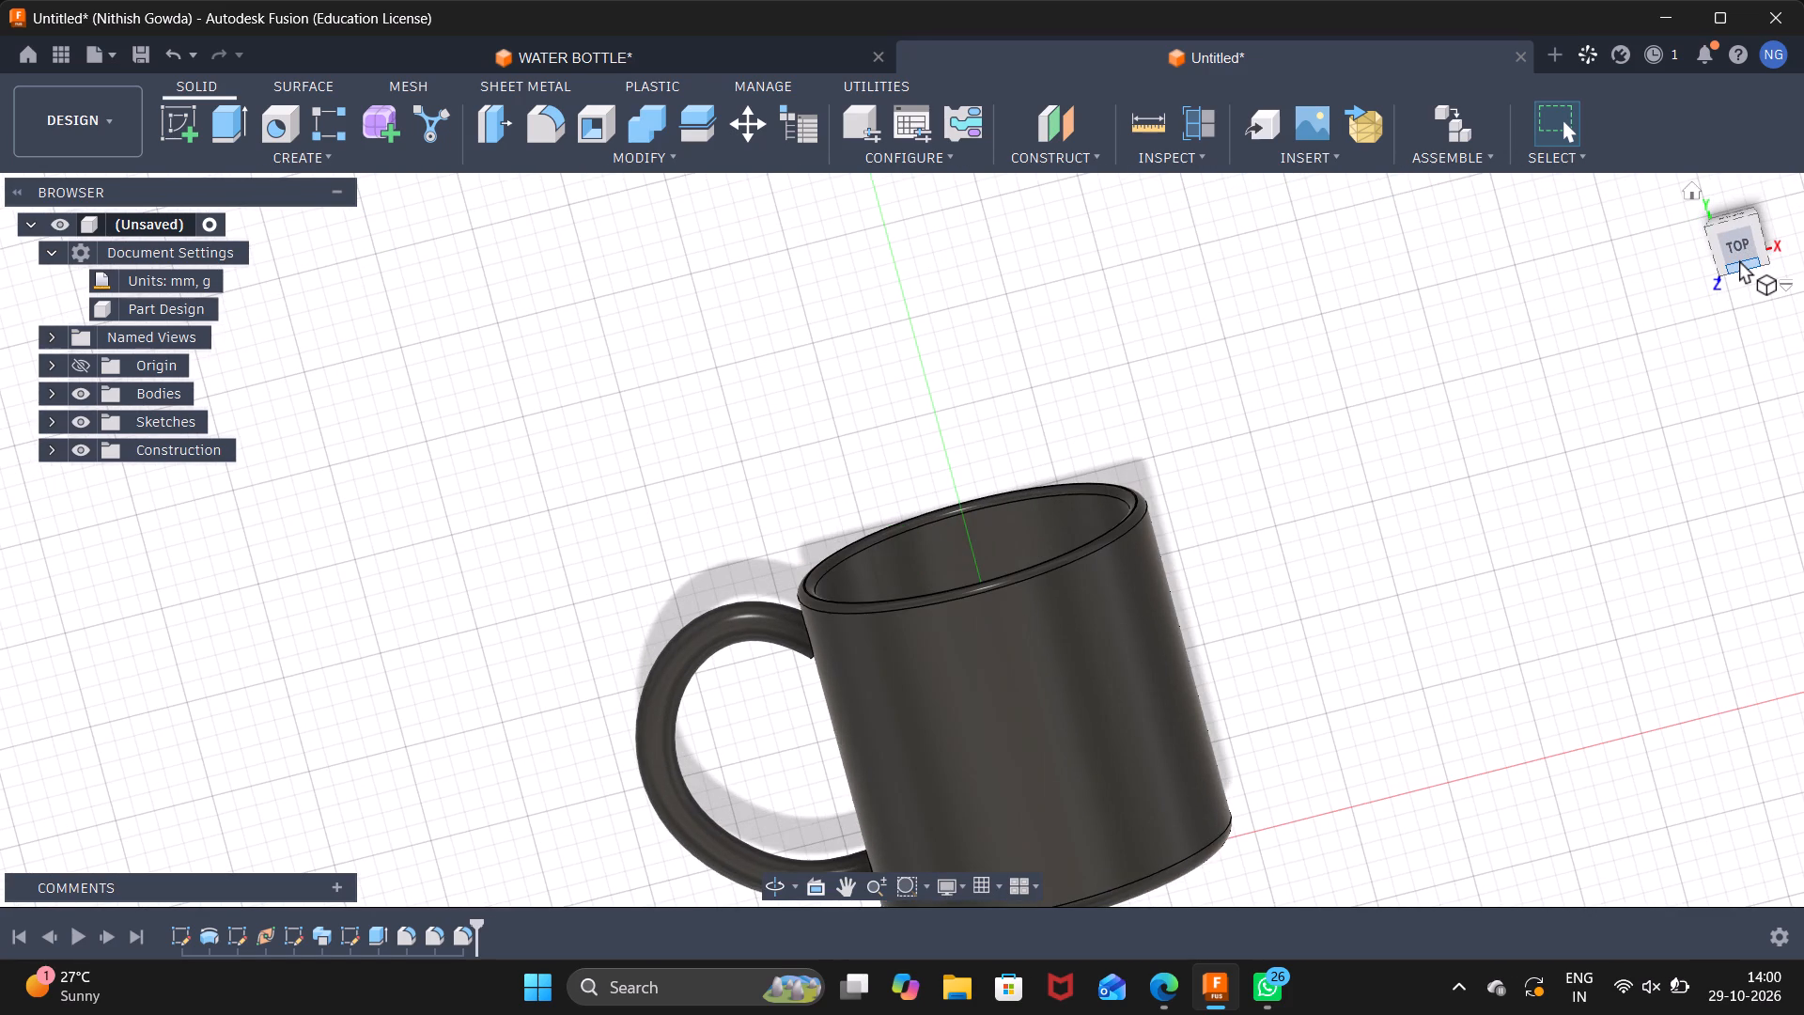
{"action": "left_click", "coordinate": [1694, 199]}
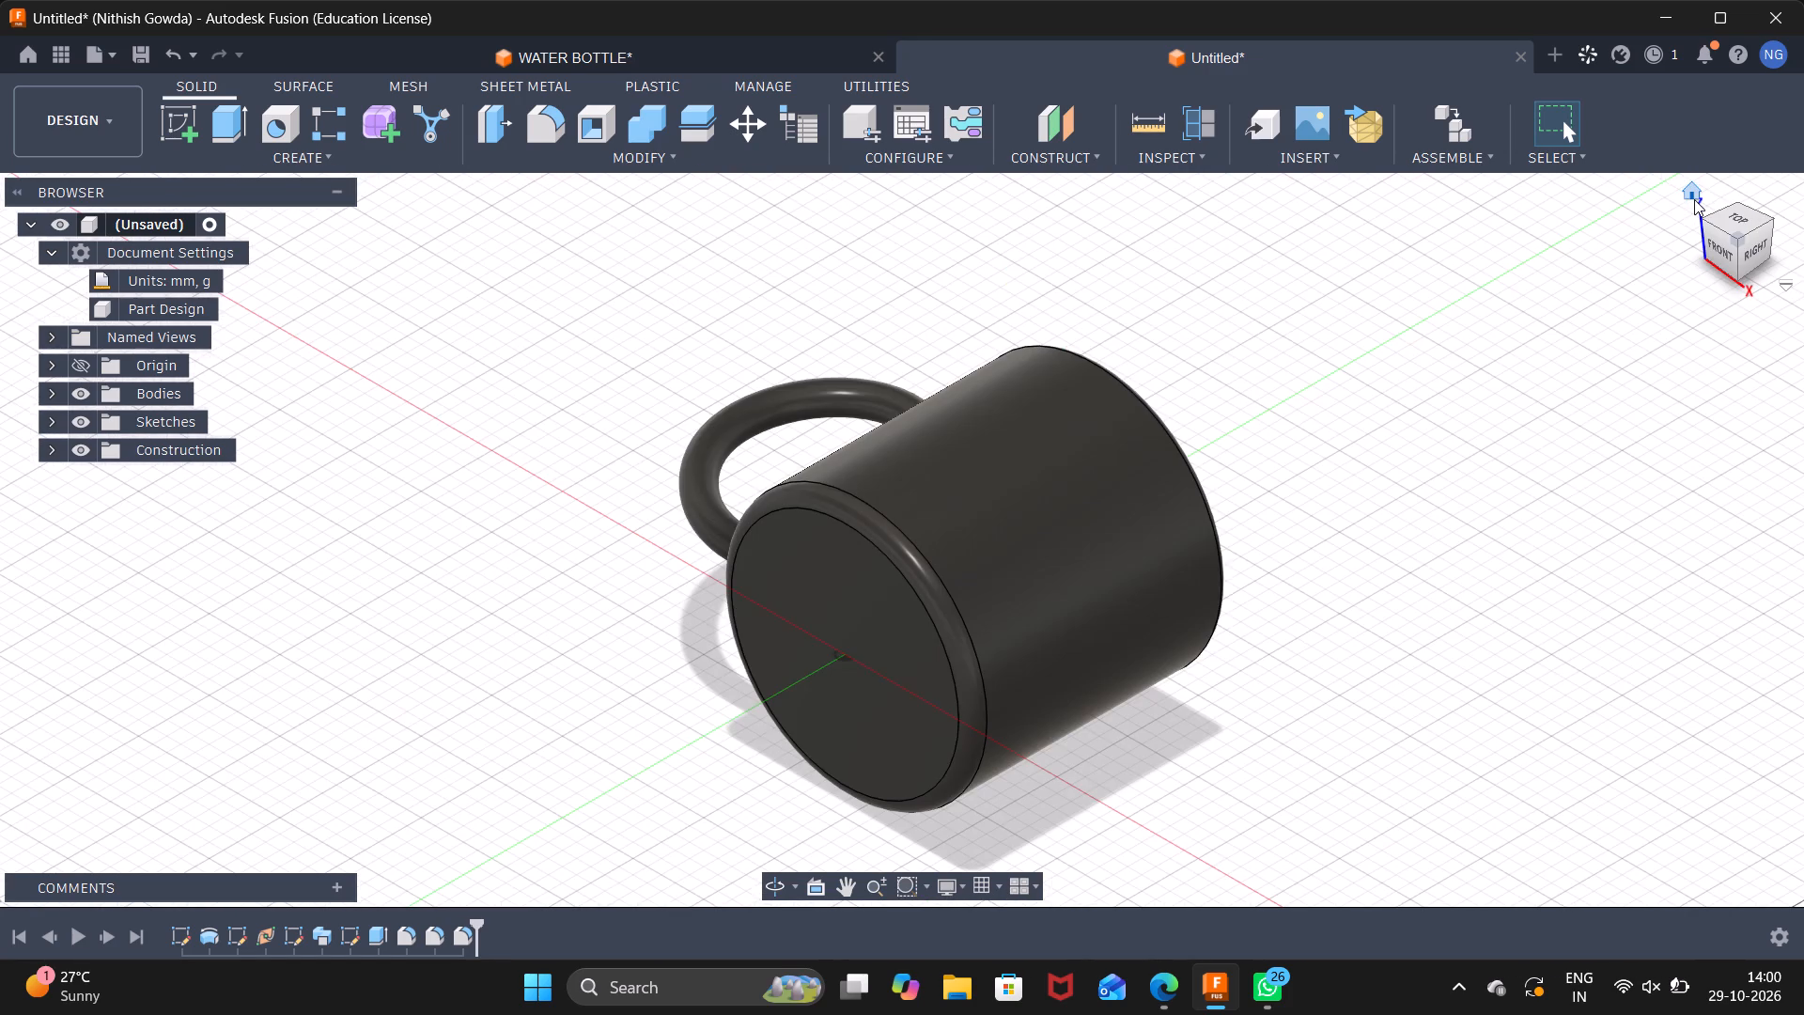
{"action": "left_click_drag", "start_coordinate": [1728, 226], "coordinate": [49, 245]}
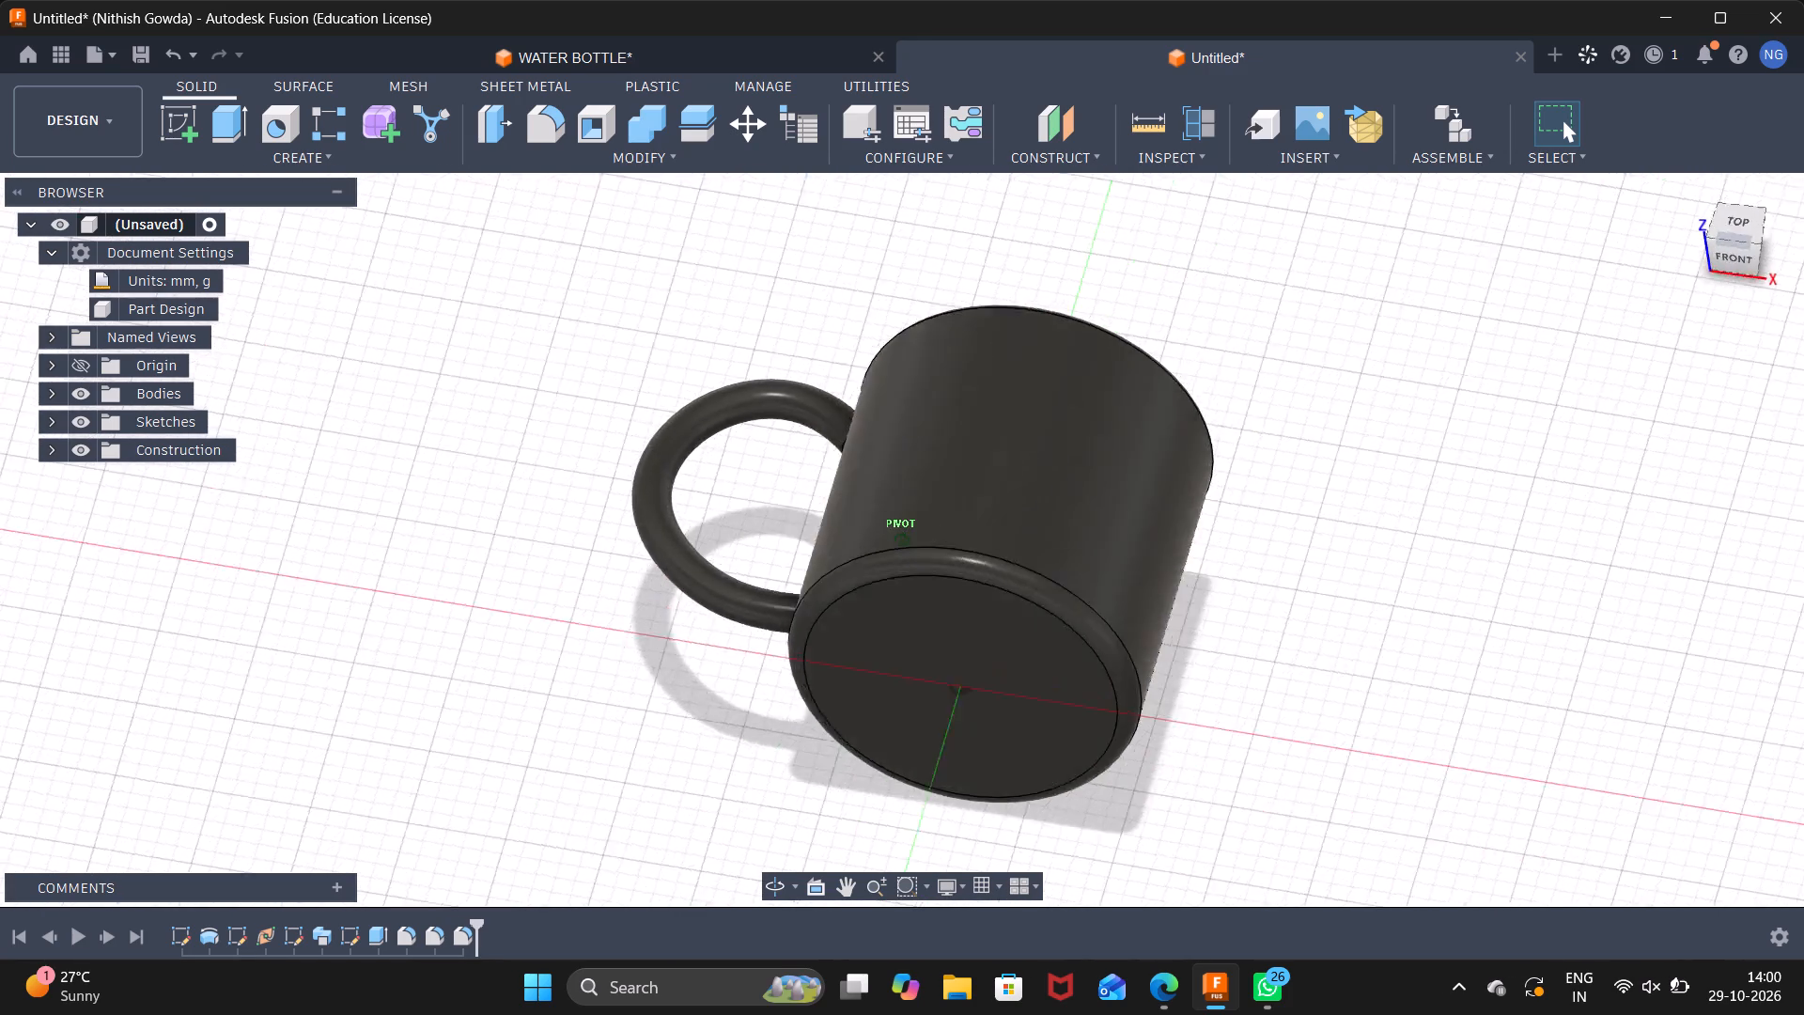
{"action": "left_click_drag", "start_coordinate": [49, 245], "coordinate": [134, 306]}
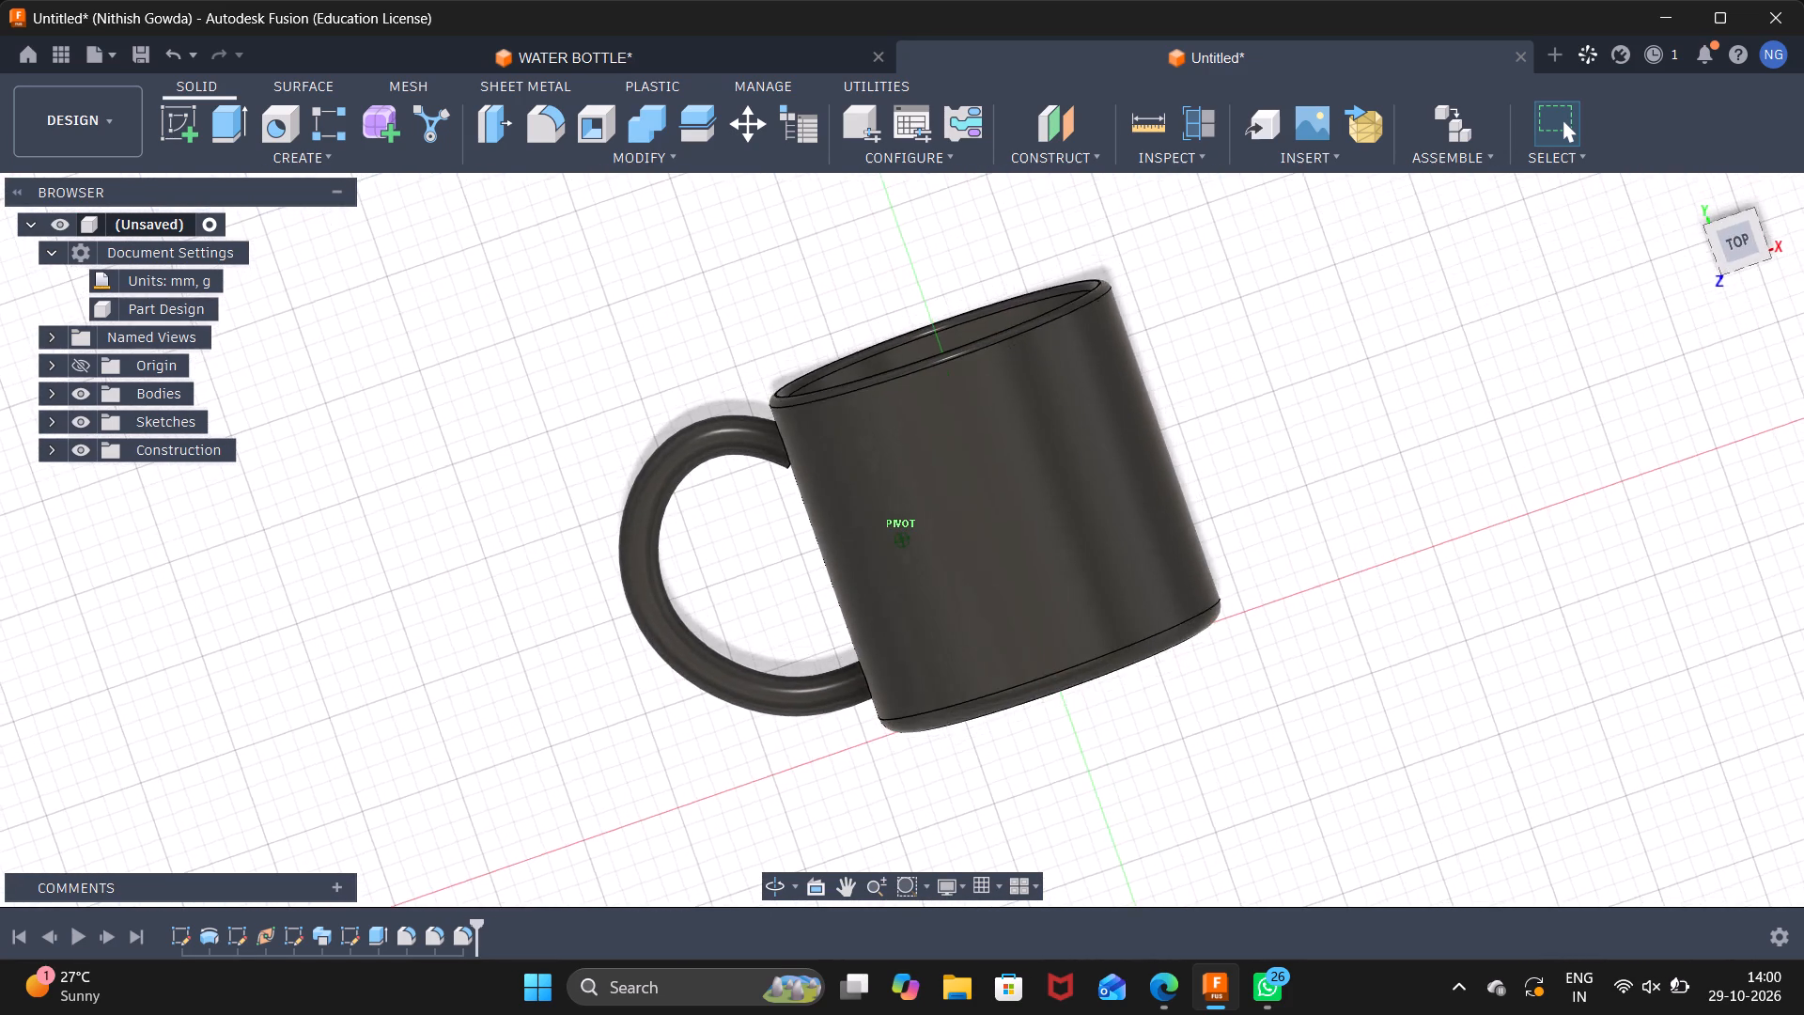
{"action": "left_click_drag", "start_coordinate": [134, 306], "coordinate": [56, 311]}
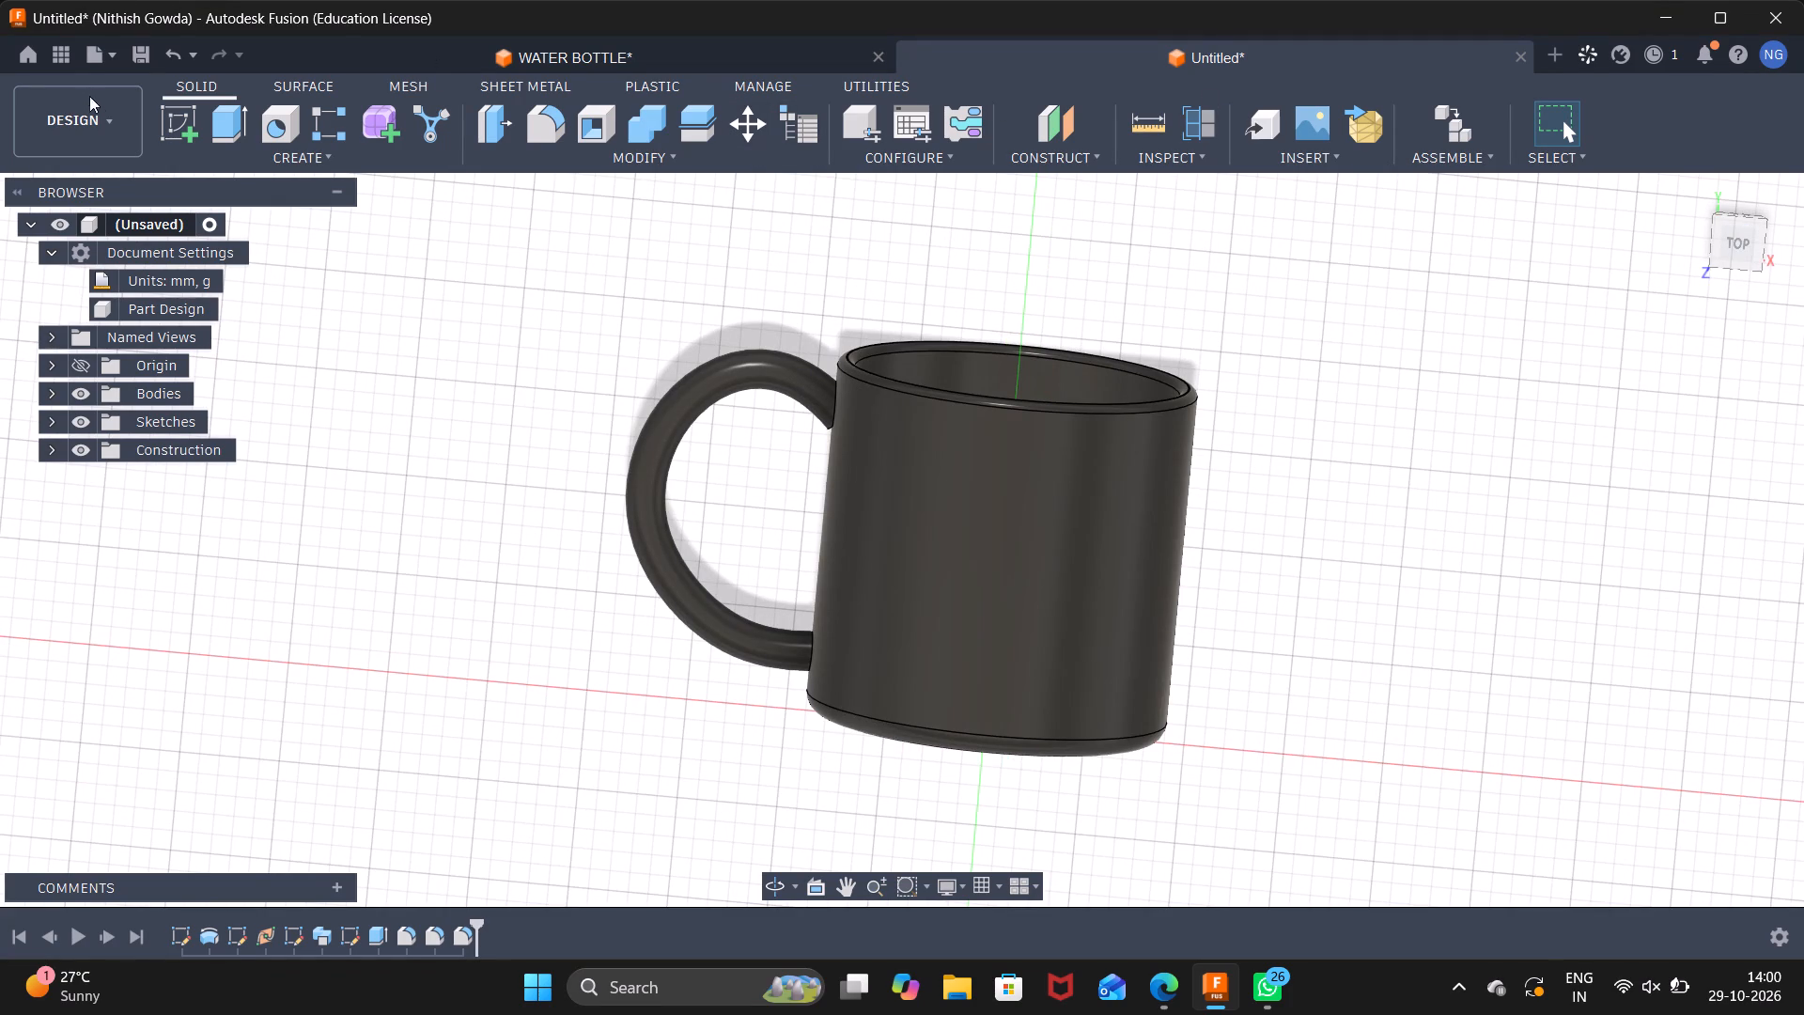
{"action": "left_click", "coordinate": [106, 58]}
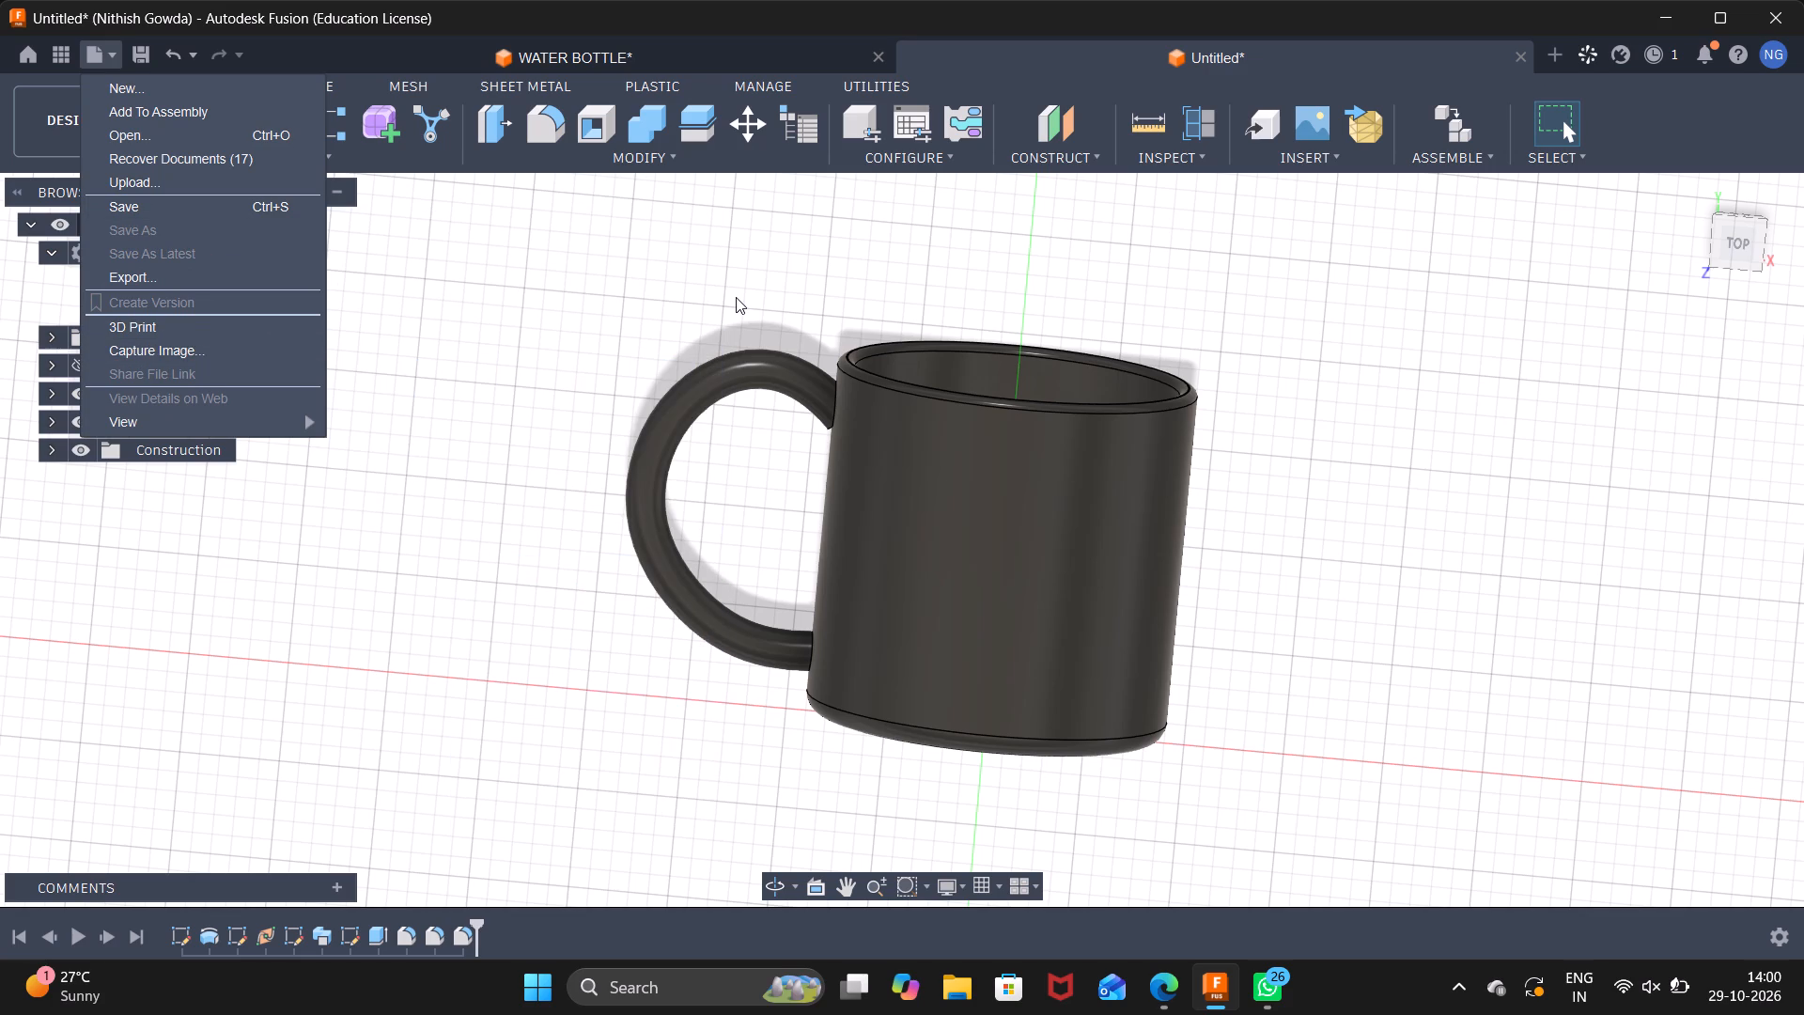
{"action": "left_click", "coordinate": [1018, 241]}
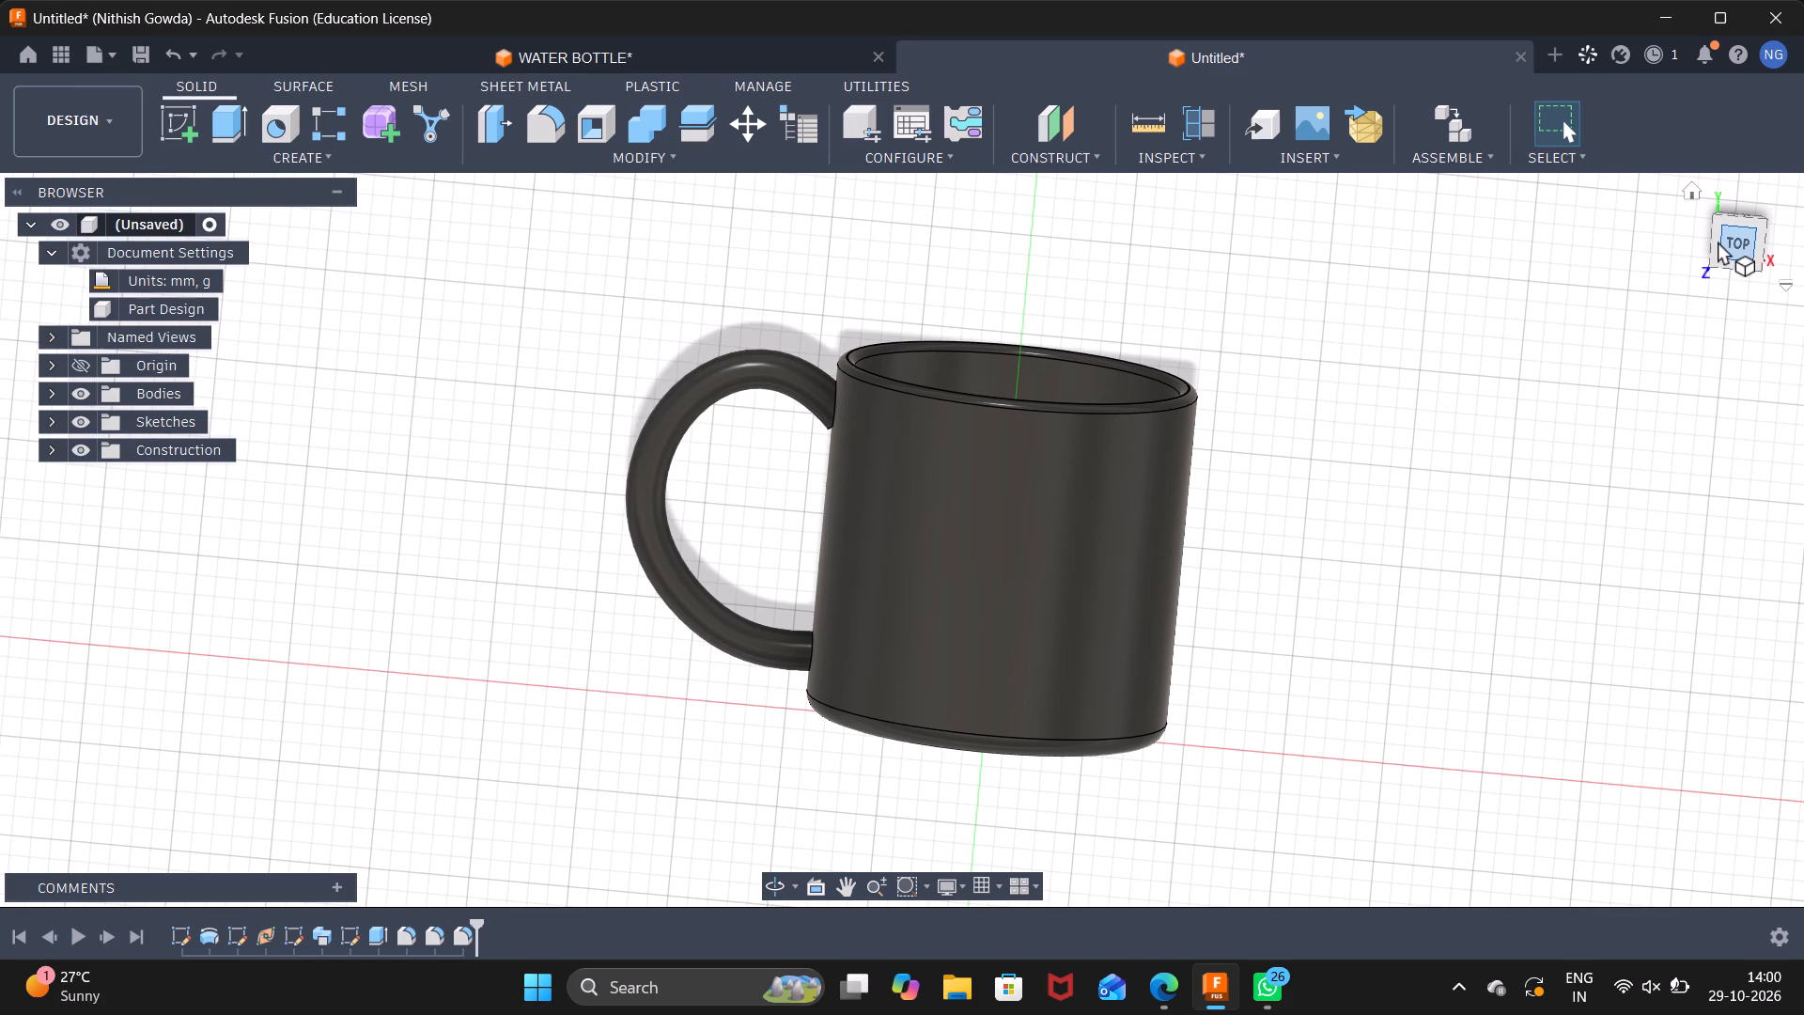
Take a full-screen screenshot of the design with the mug's open rim, outer wall and handle in view.
{"action": "left_click", "coordinate": [1723, 238]}
{"action": "right_click", "coordinate": [1723, 238]}
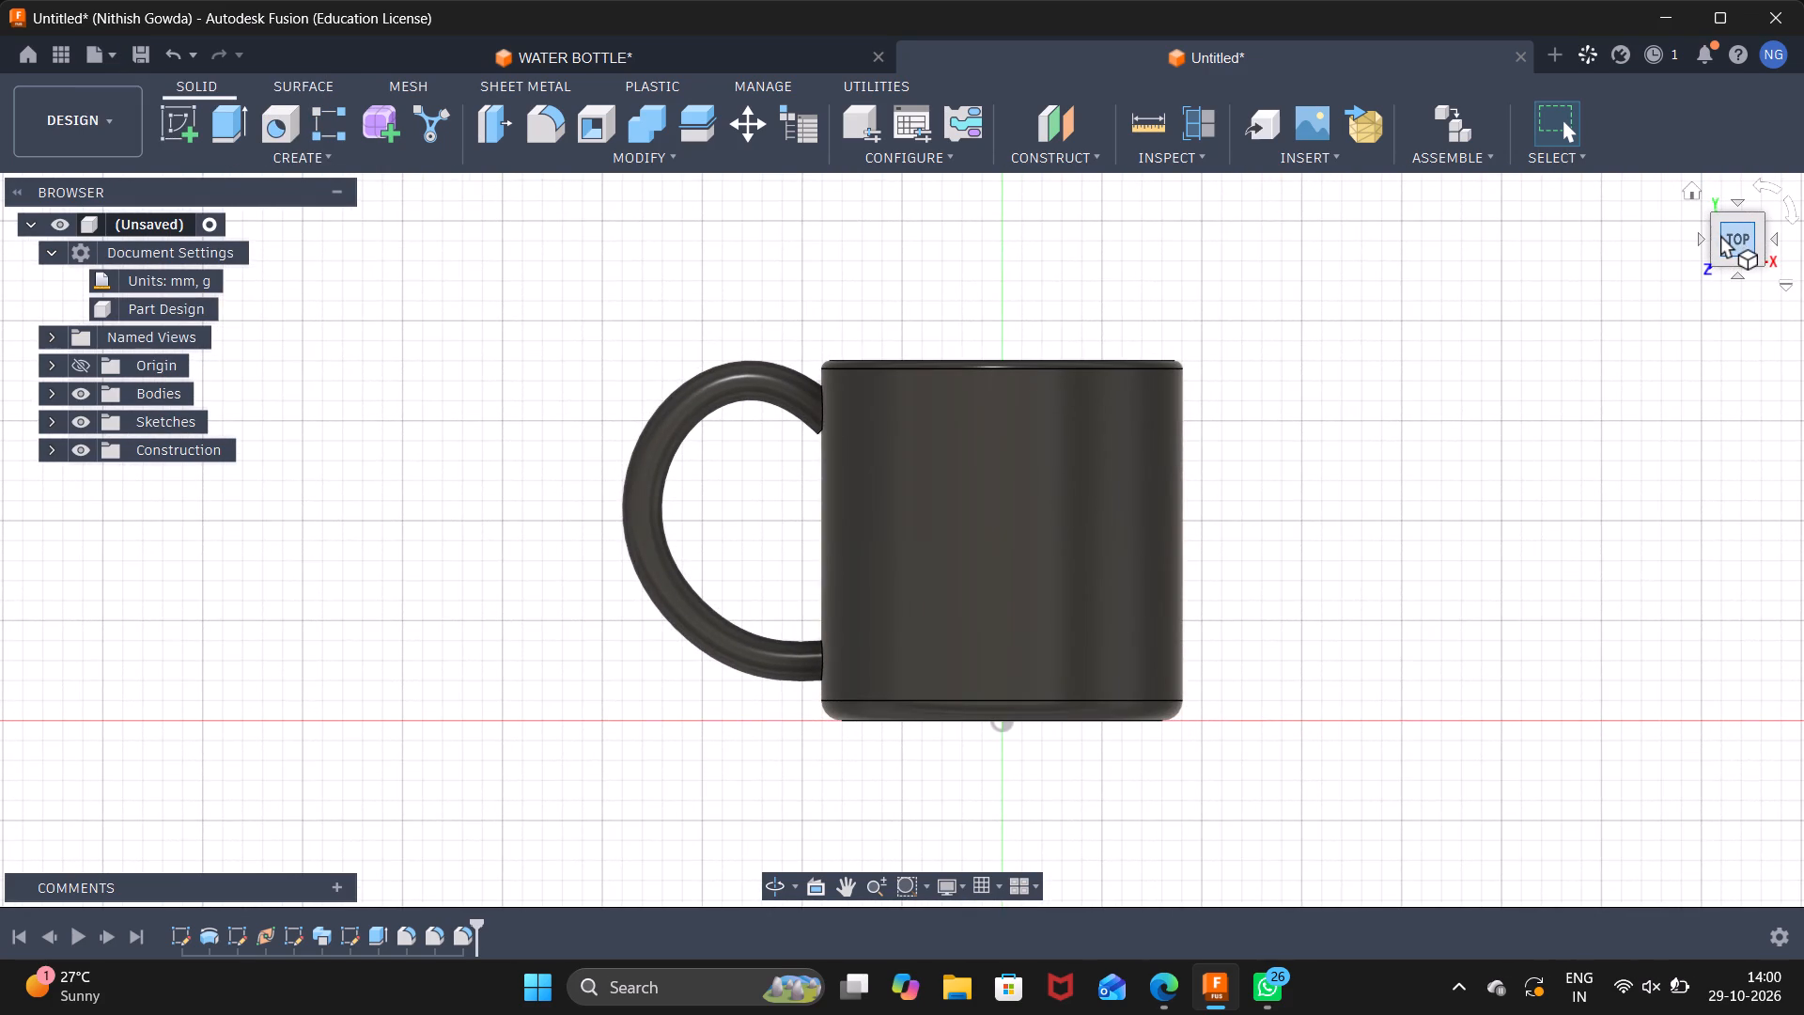
{"action": "left_click_drag", "start_coordinate": [1724, 241], "coordinate": [1734, 251]}
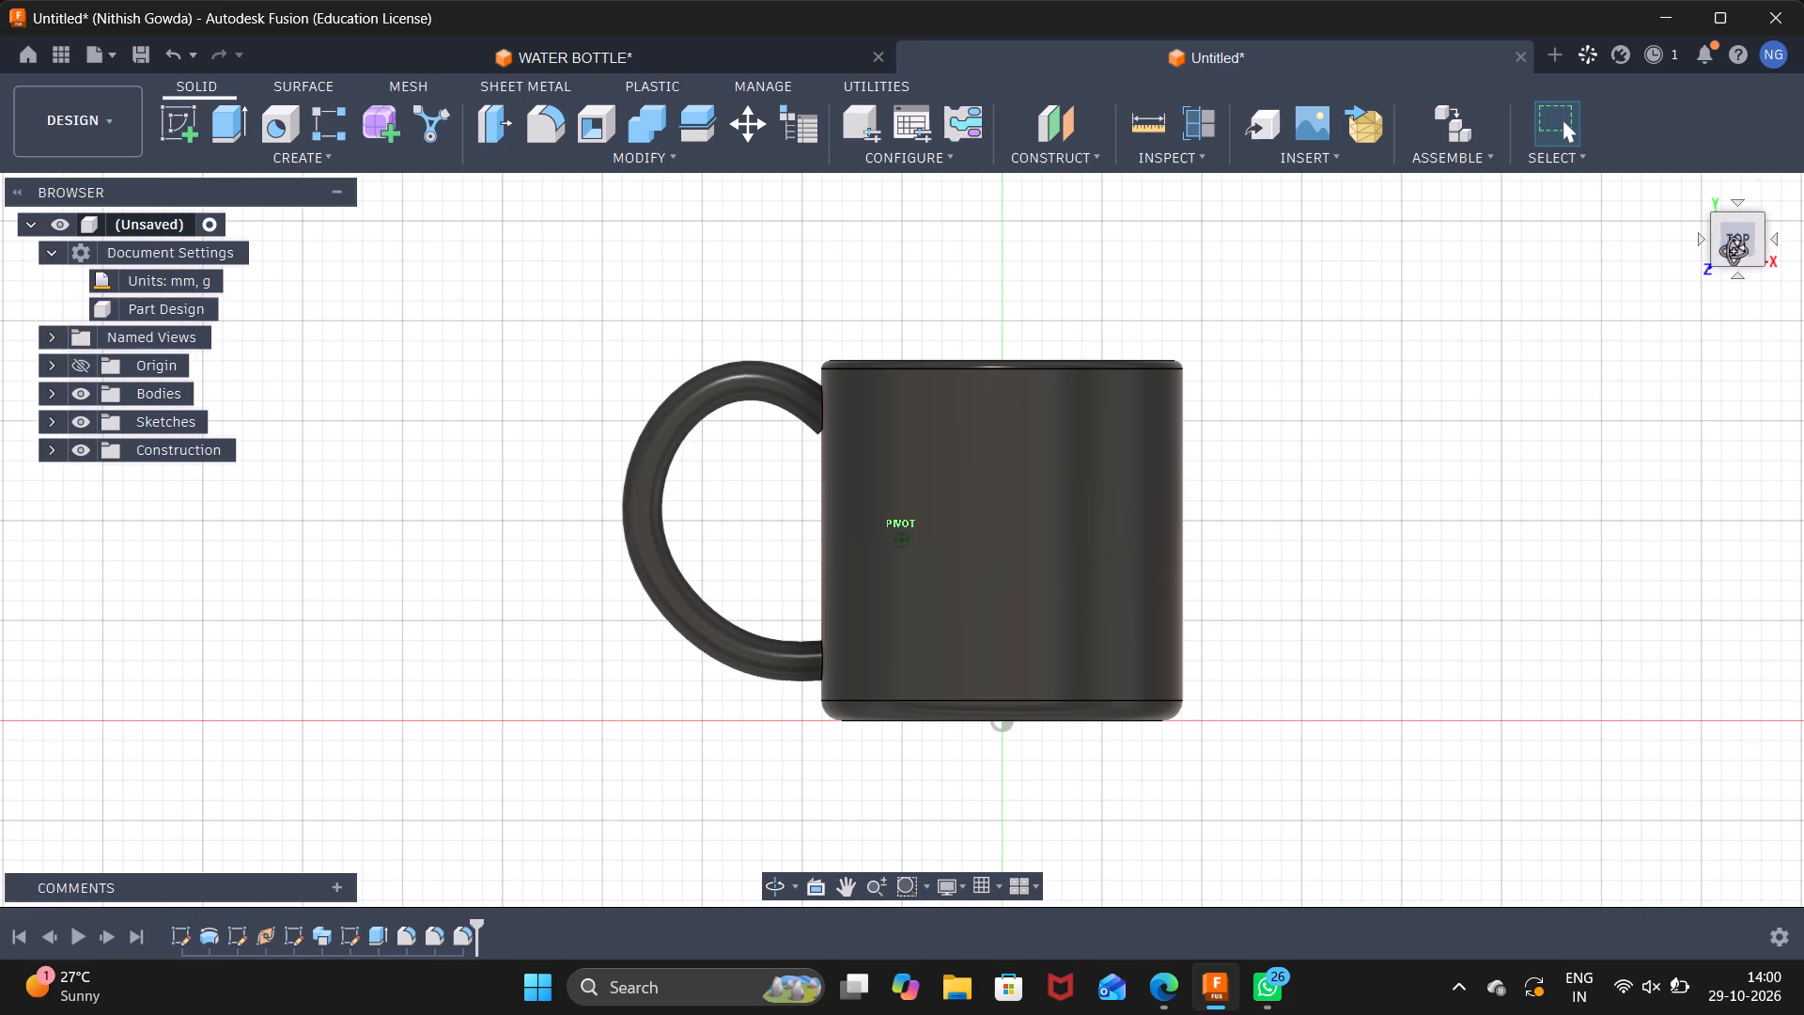
{"action": "left_click_drag", "start_coordinate": [1734, 251], "coordinate": [1751, 270]}
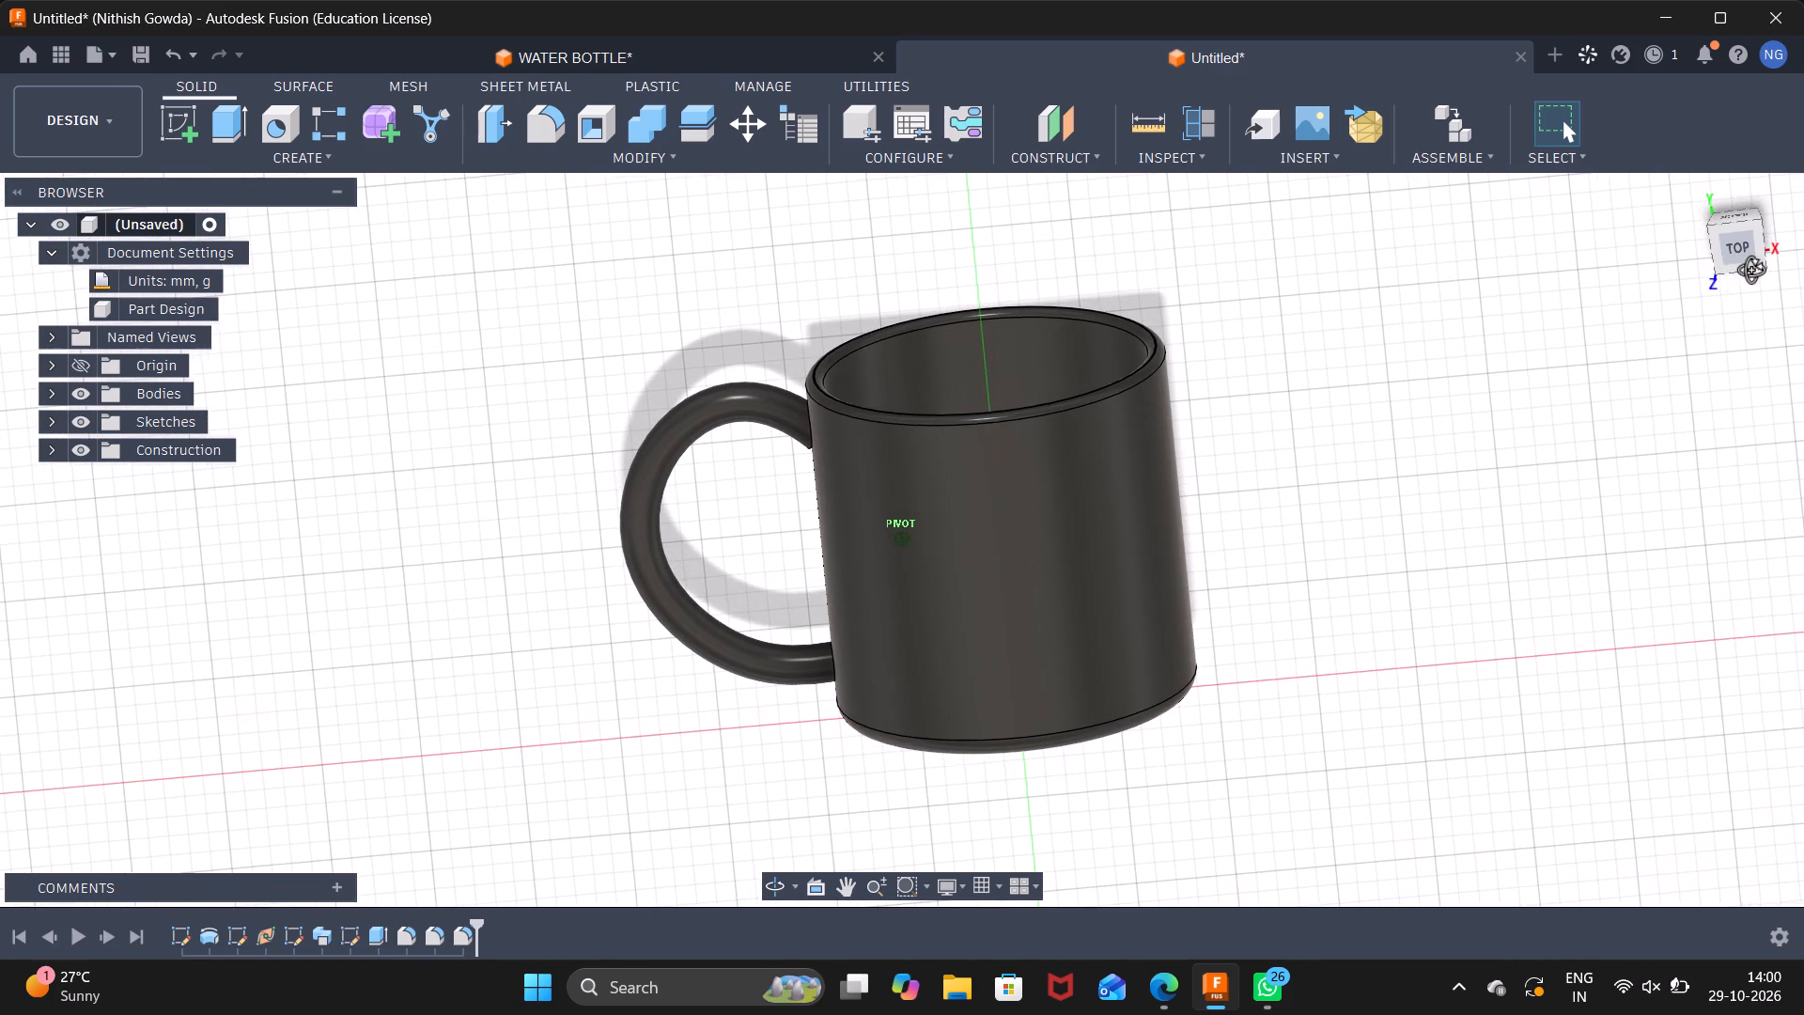
{"action": "left_click_drag", "start_coordinate": [1751, 270], "coordinate": [1734, 267]}
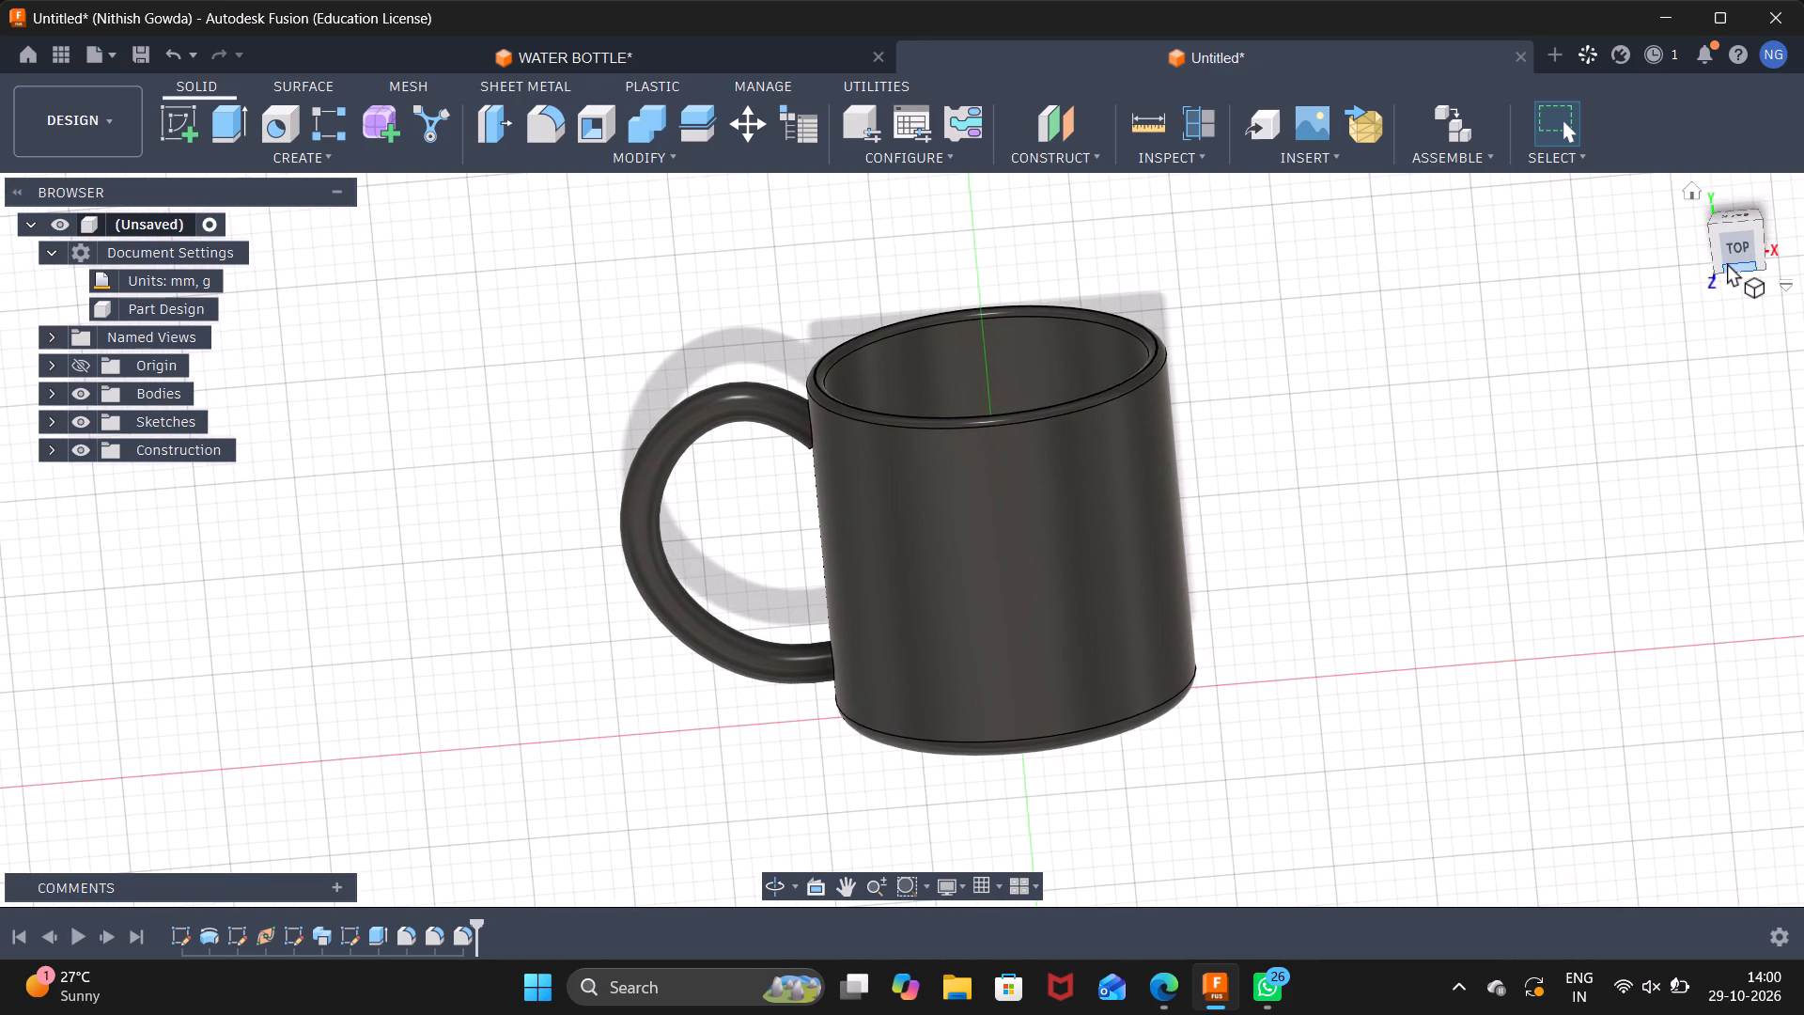
{"action": "key", "text": "shift+super+s"}
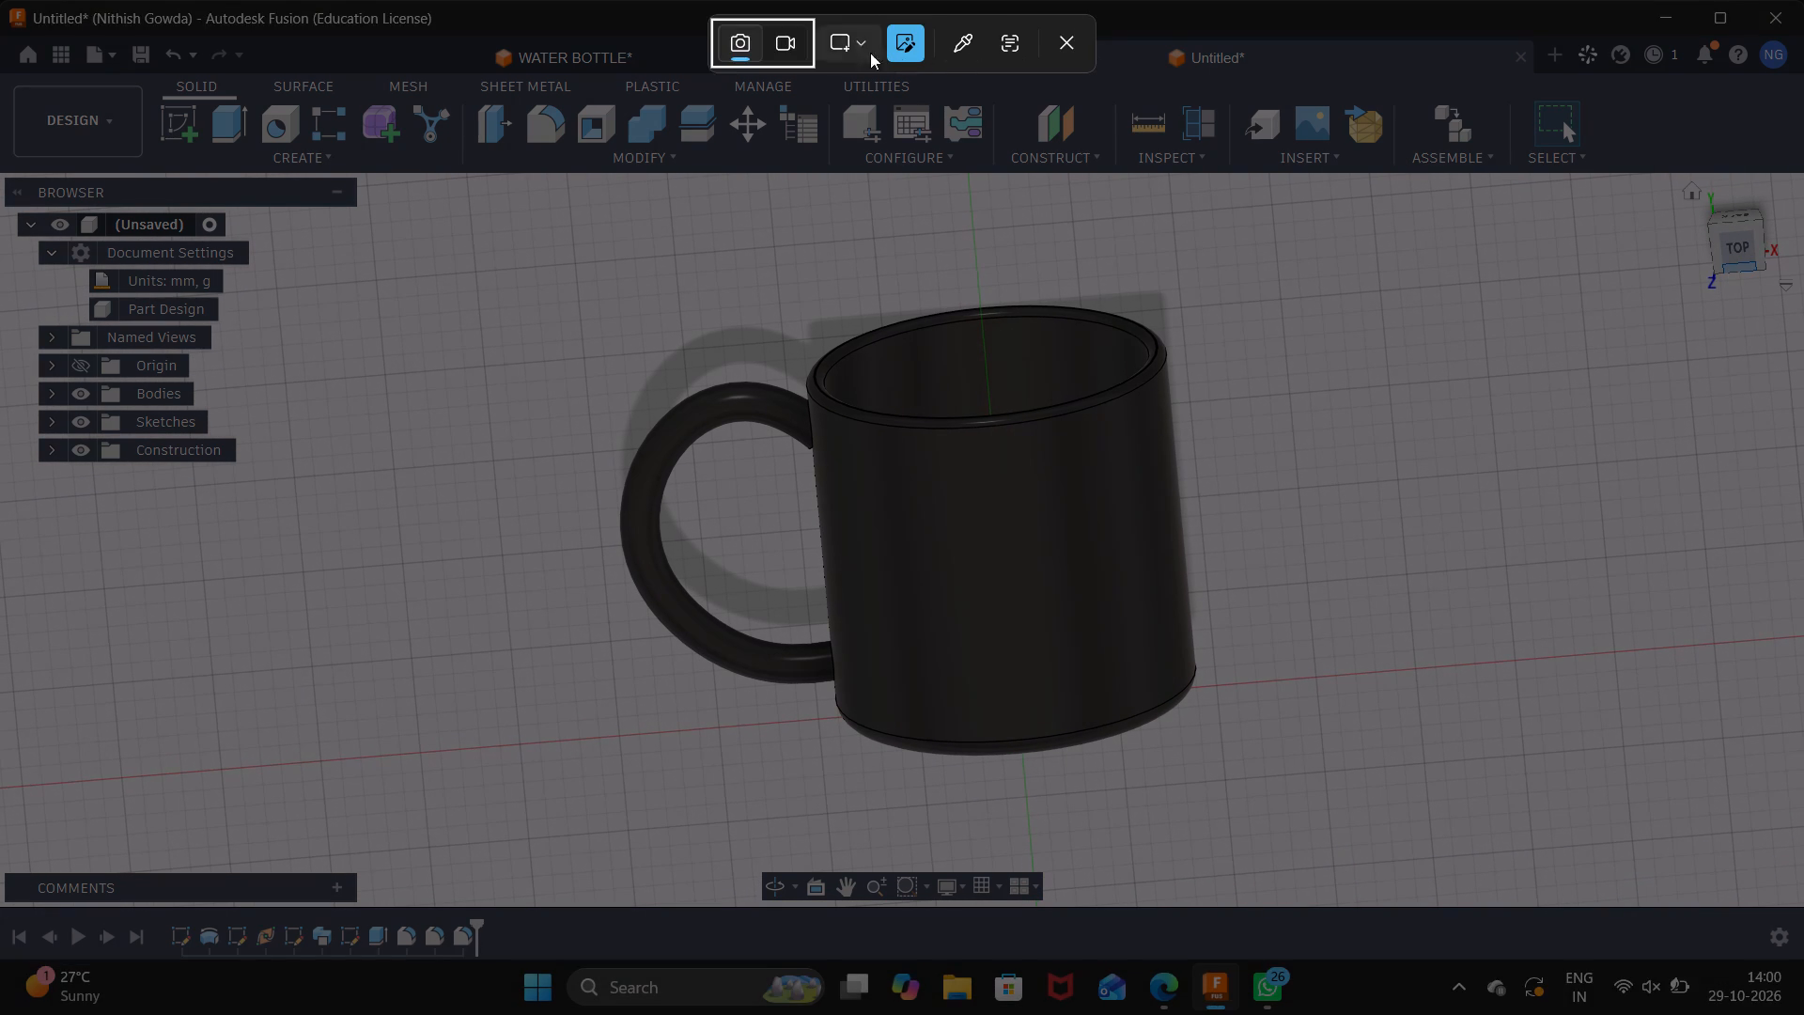
{"action": "left_click", "coordinate": [833, 43]}
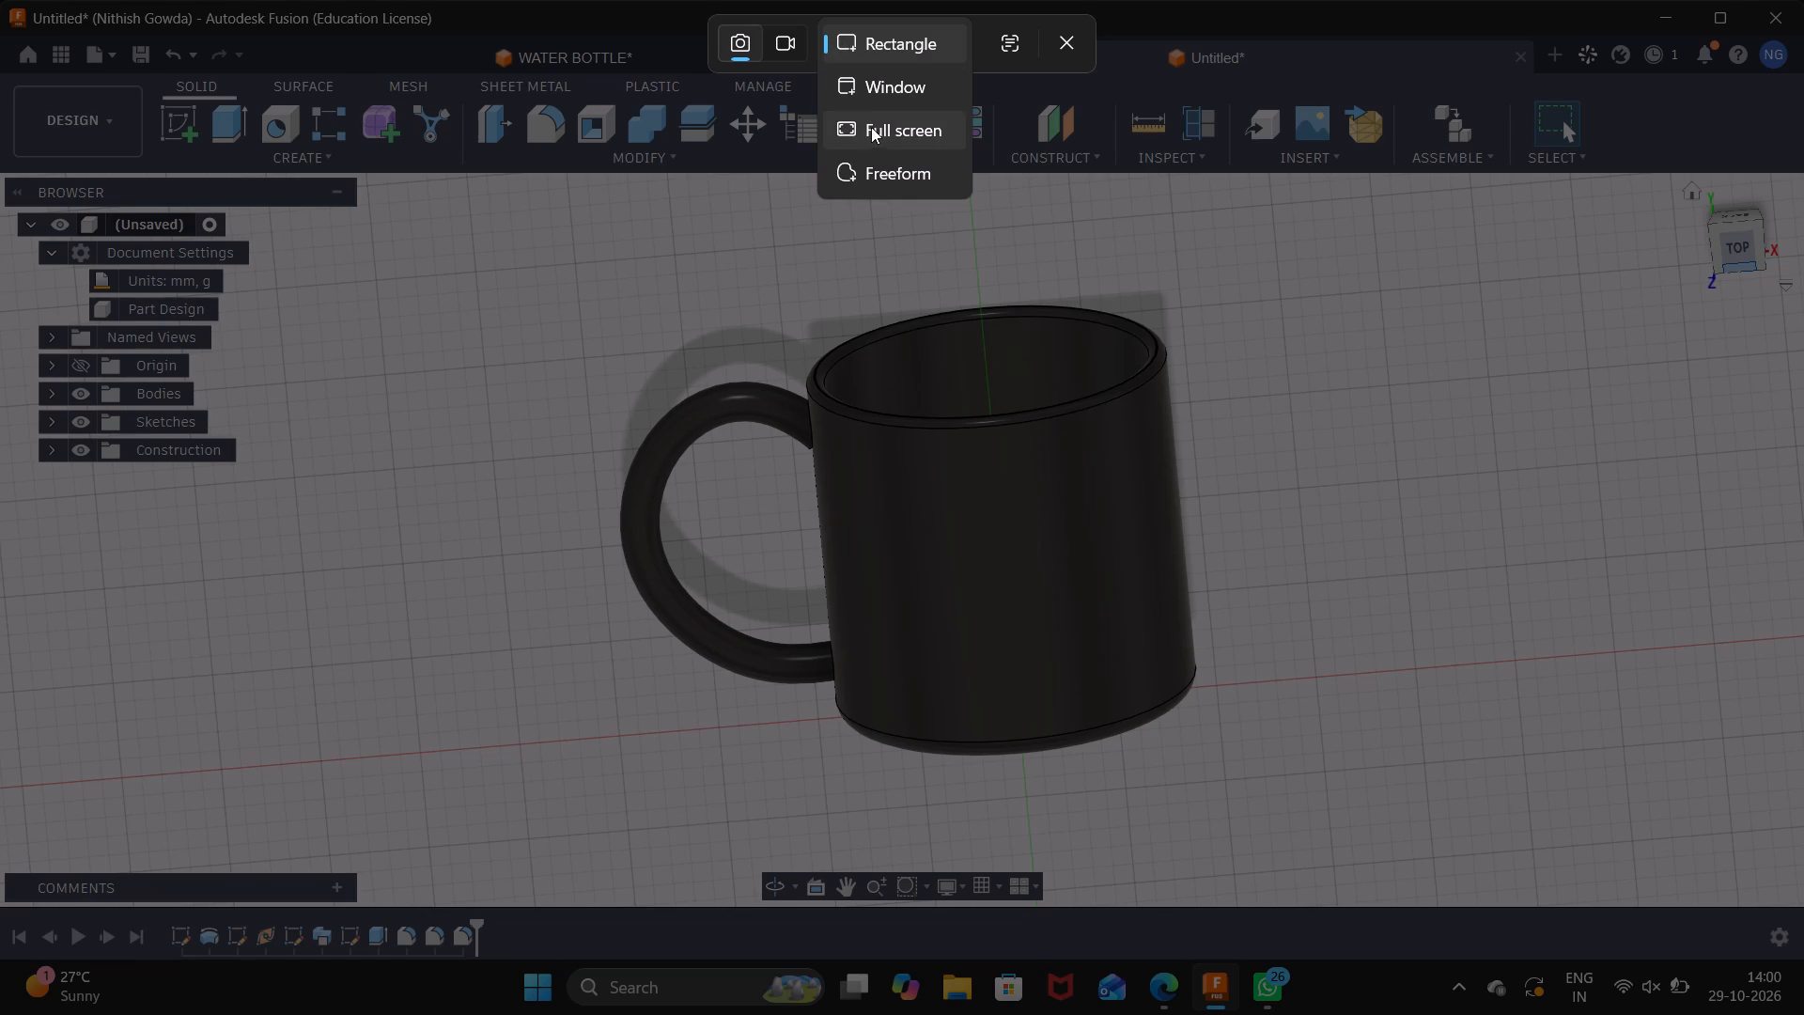
{"action": "left_click", "coordinate": [878, 133]}
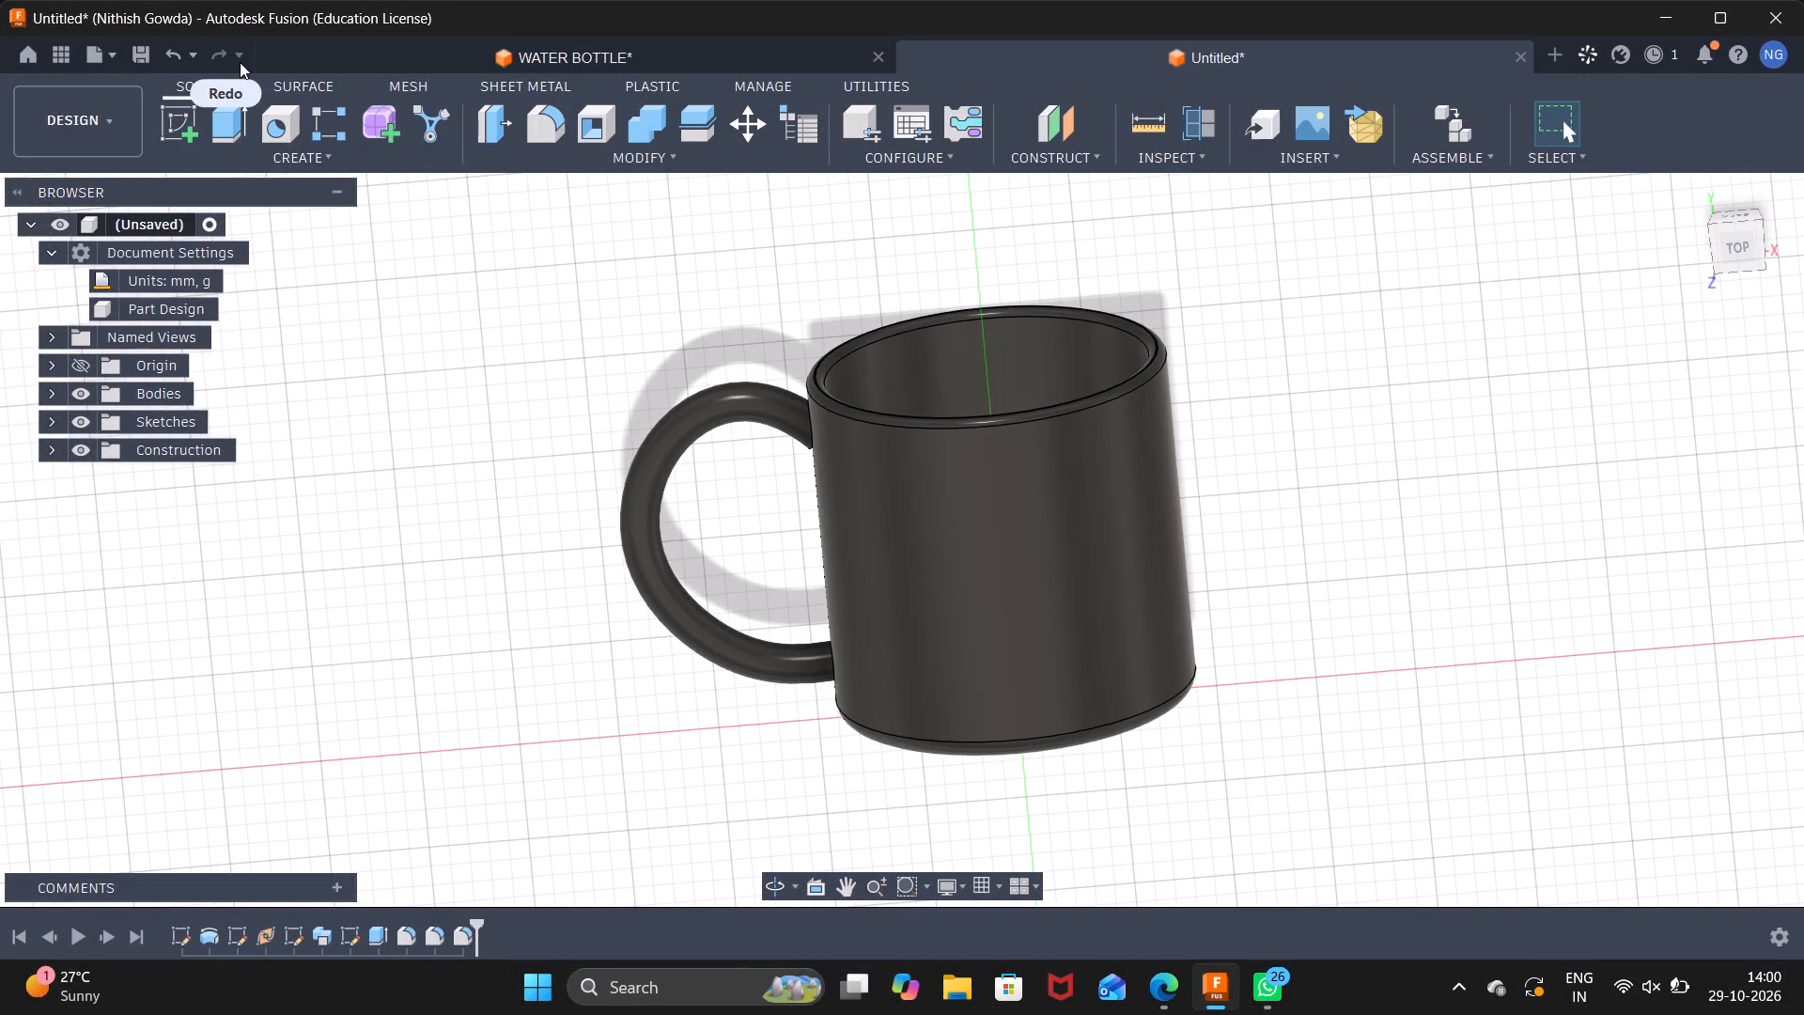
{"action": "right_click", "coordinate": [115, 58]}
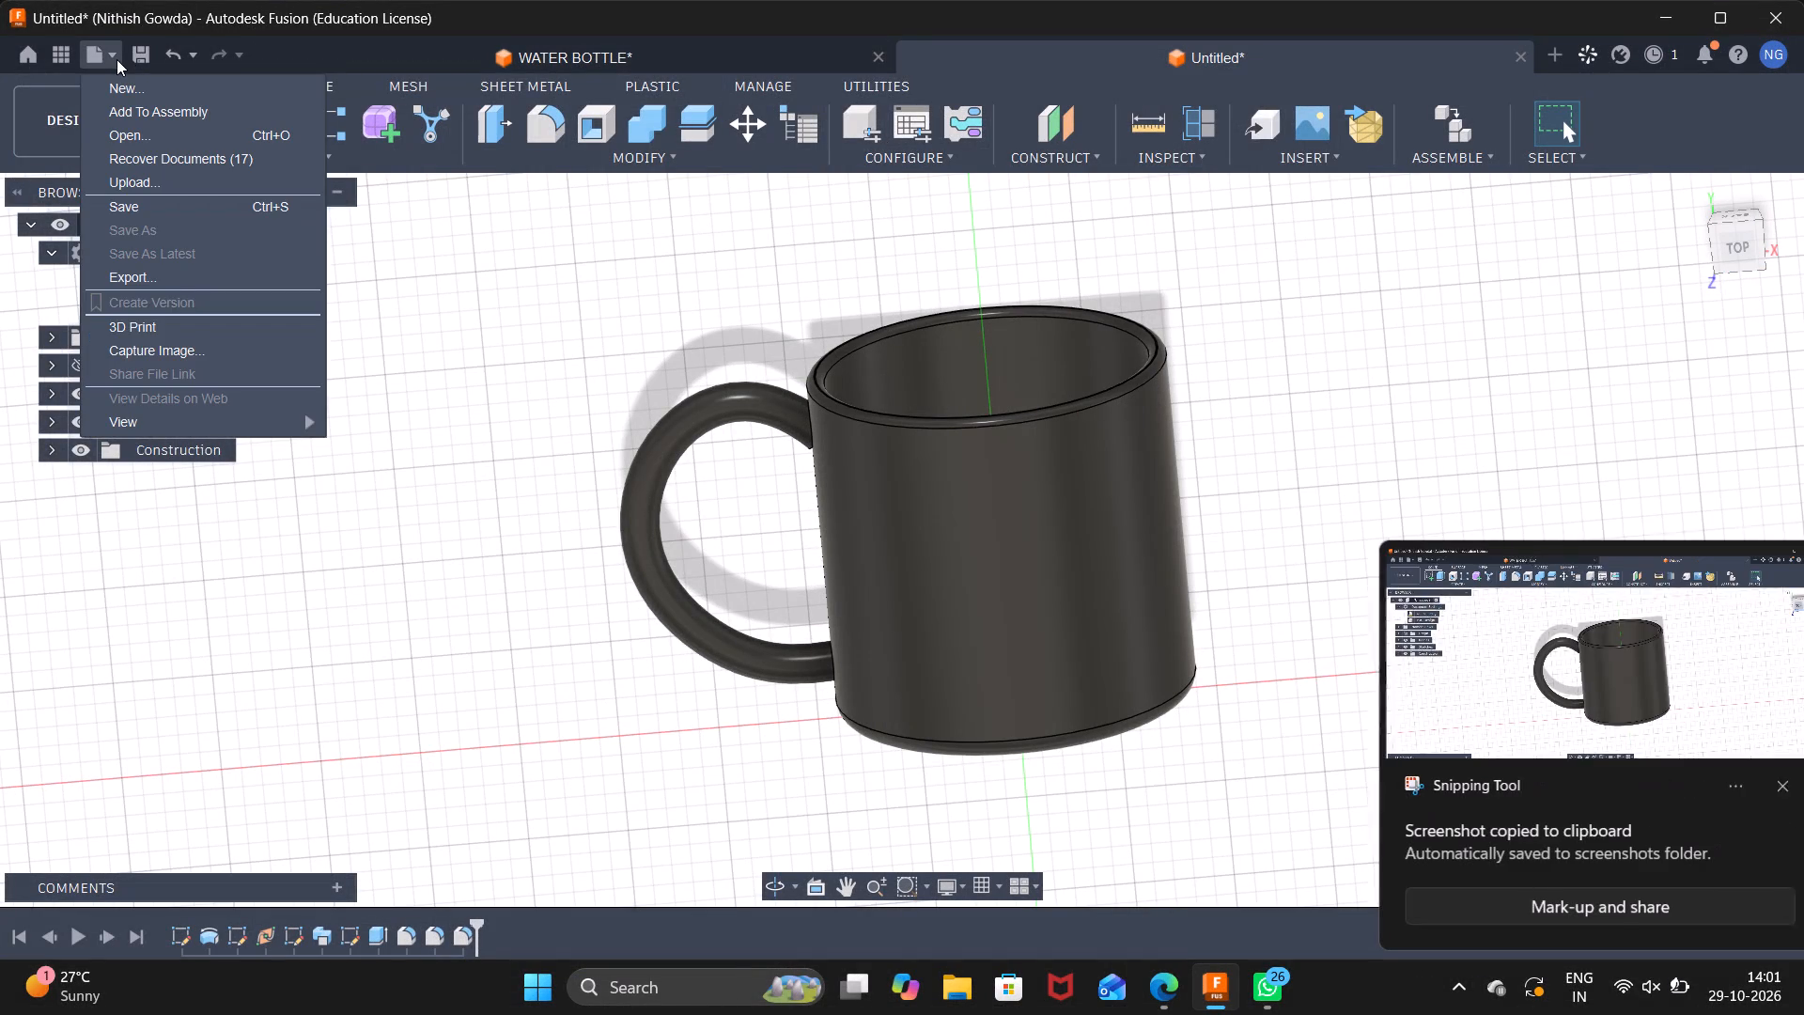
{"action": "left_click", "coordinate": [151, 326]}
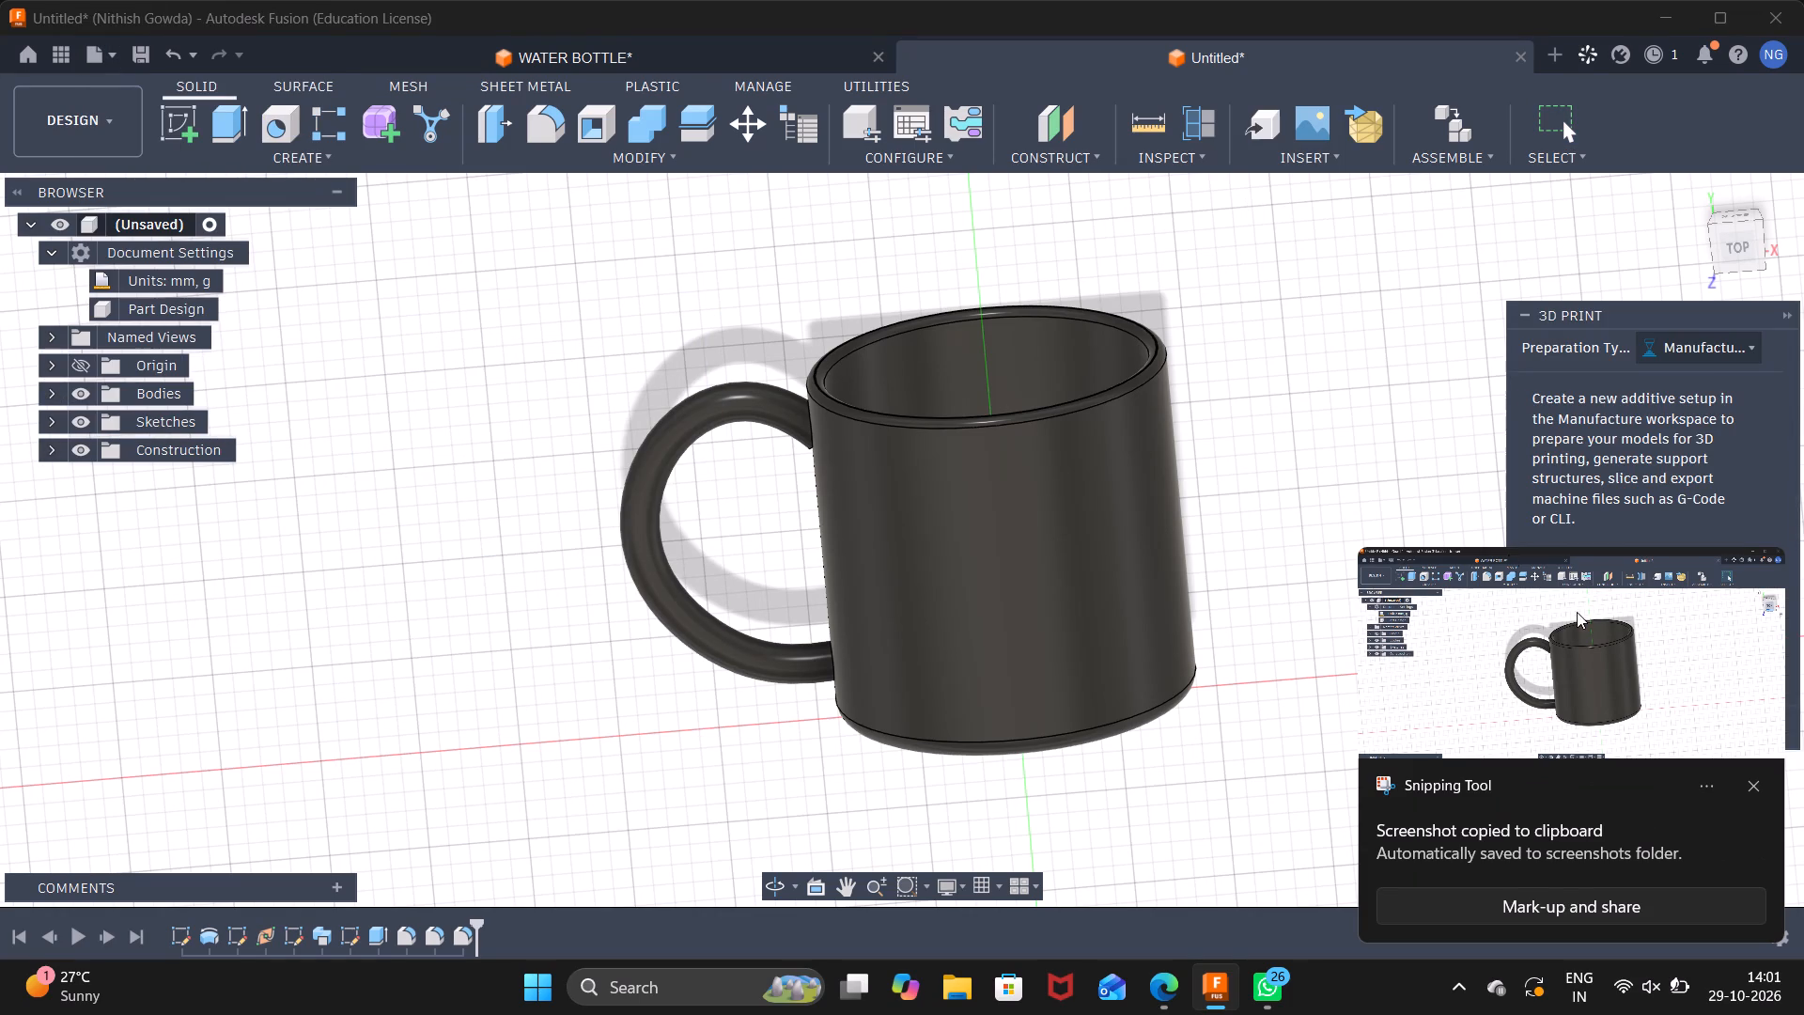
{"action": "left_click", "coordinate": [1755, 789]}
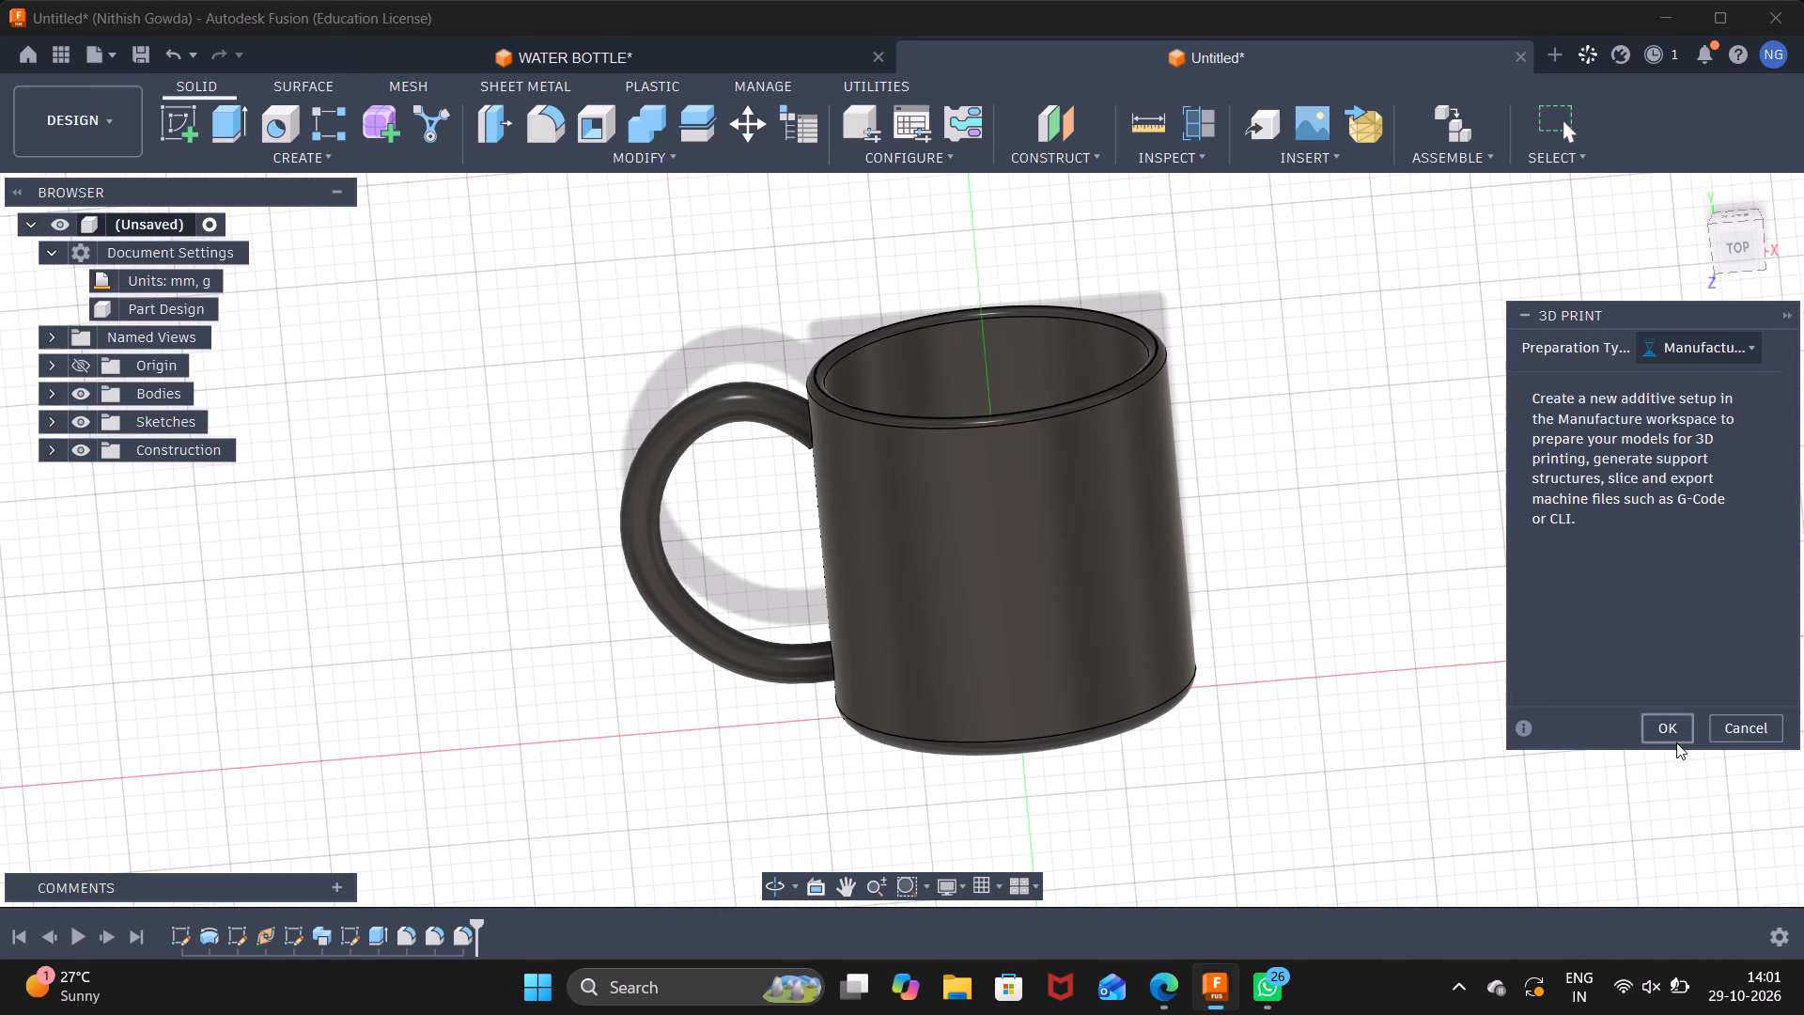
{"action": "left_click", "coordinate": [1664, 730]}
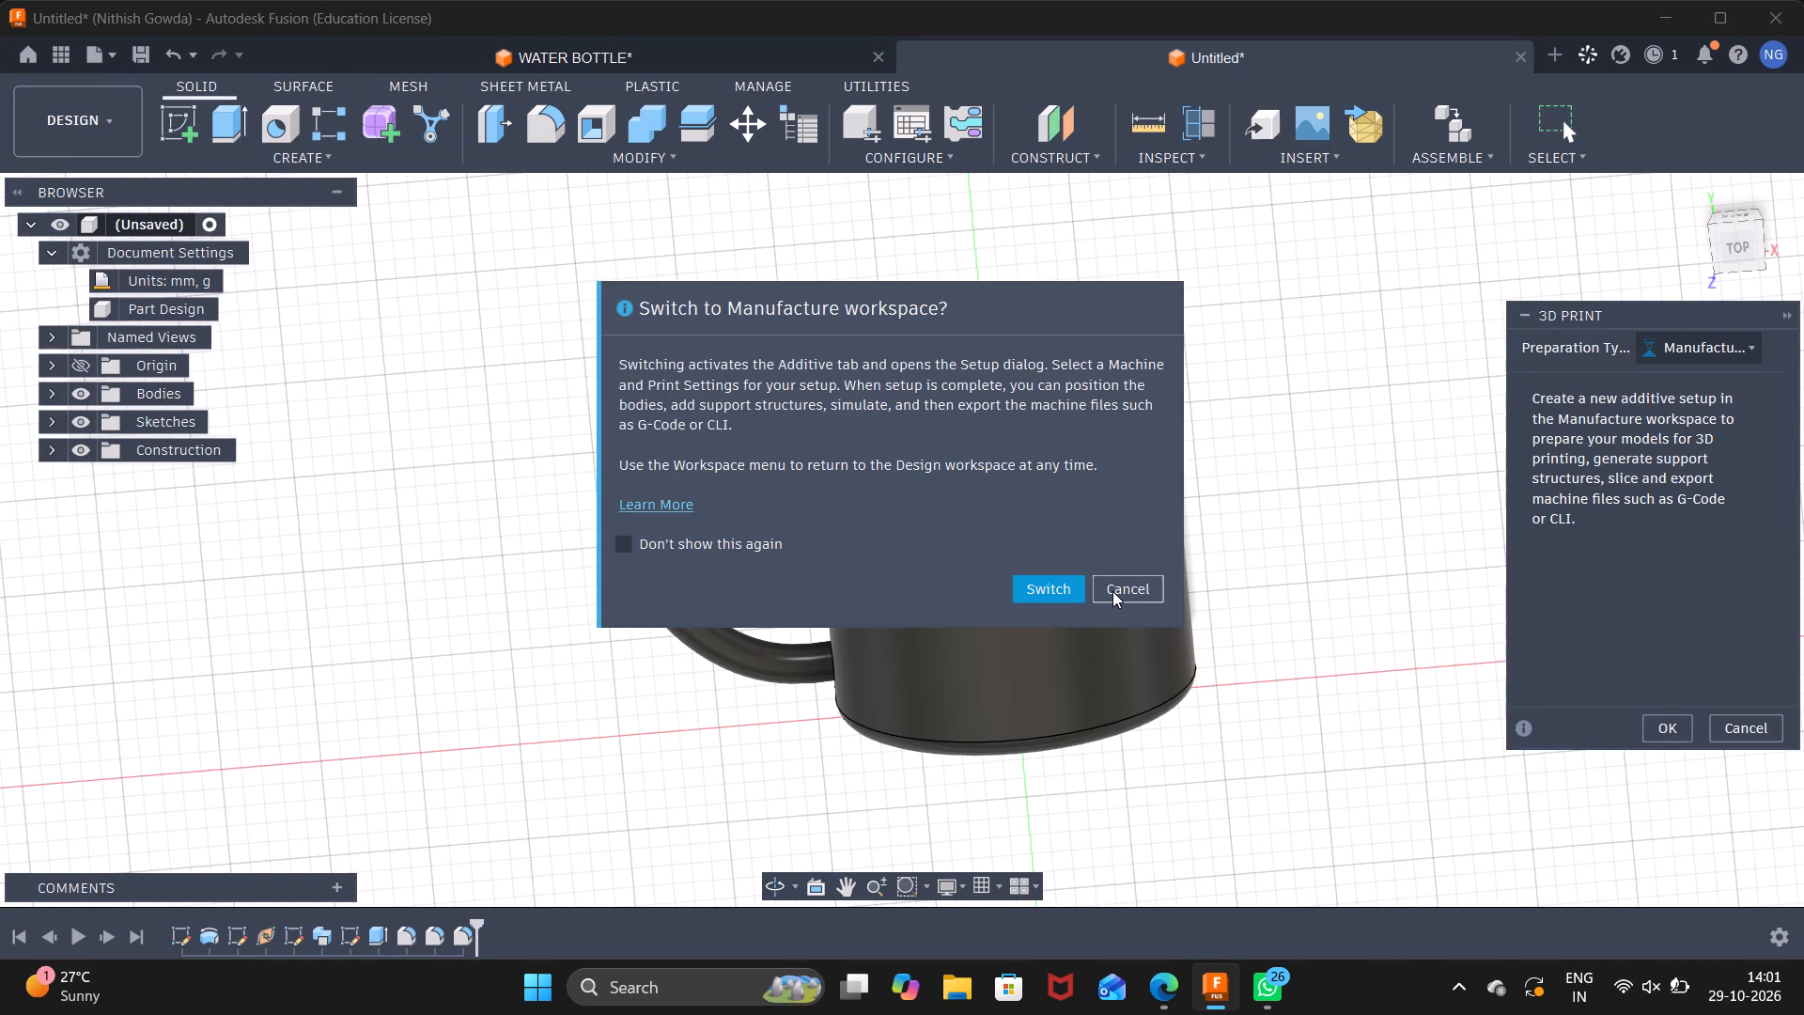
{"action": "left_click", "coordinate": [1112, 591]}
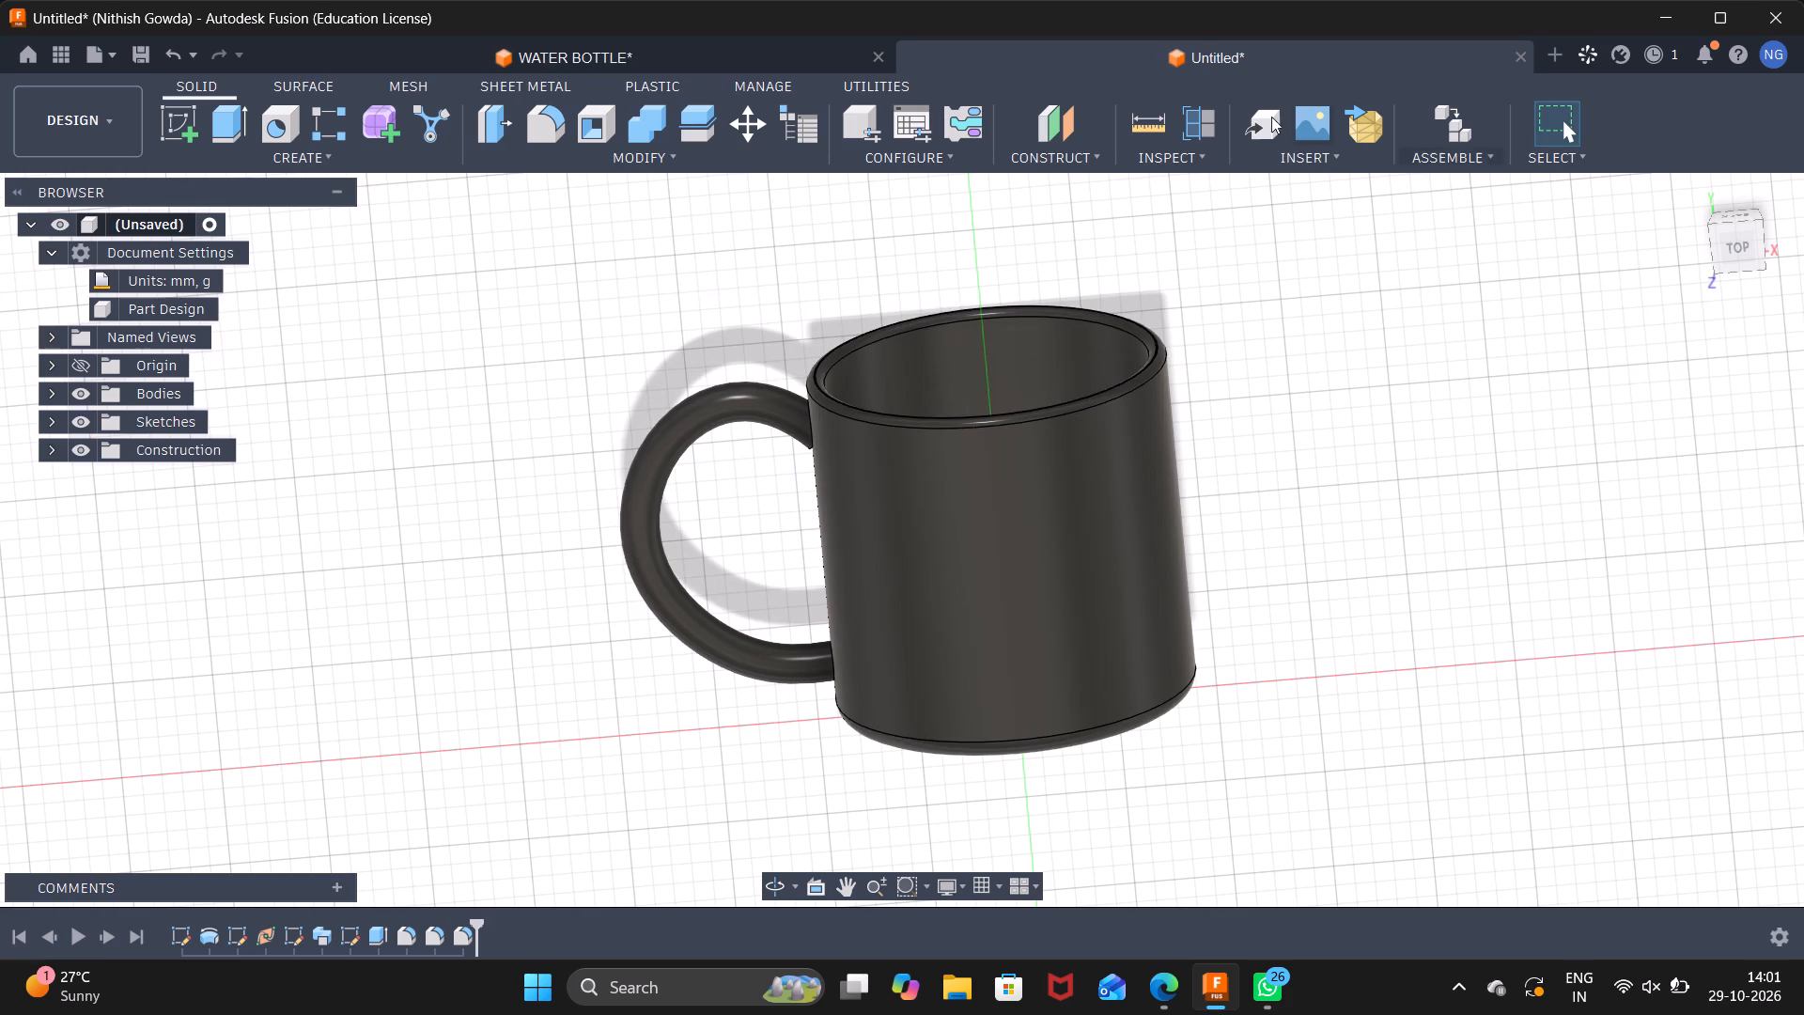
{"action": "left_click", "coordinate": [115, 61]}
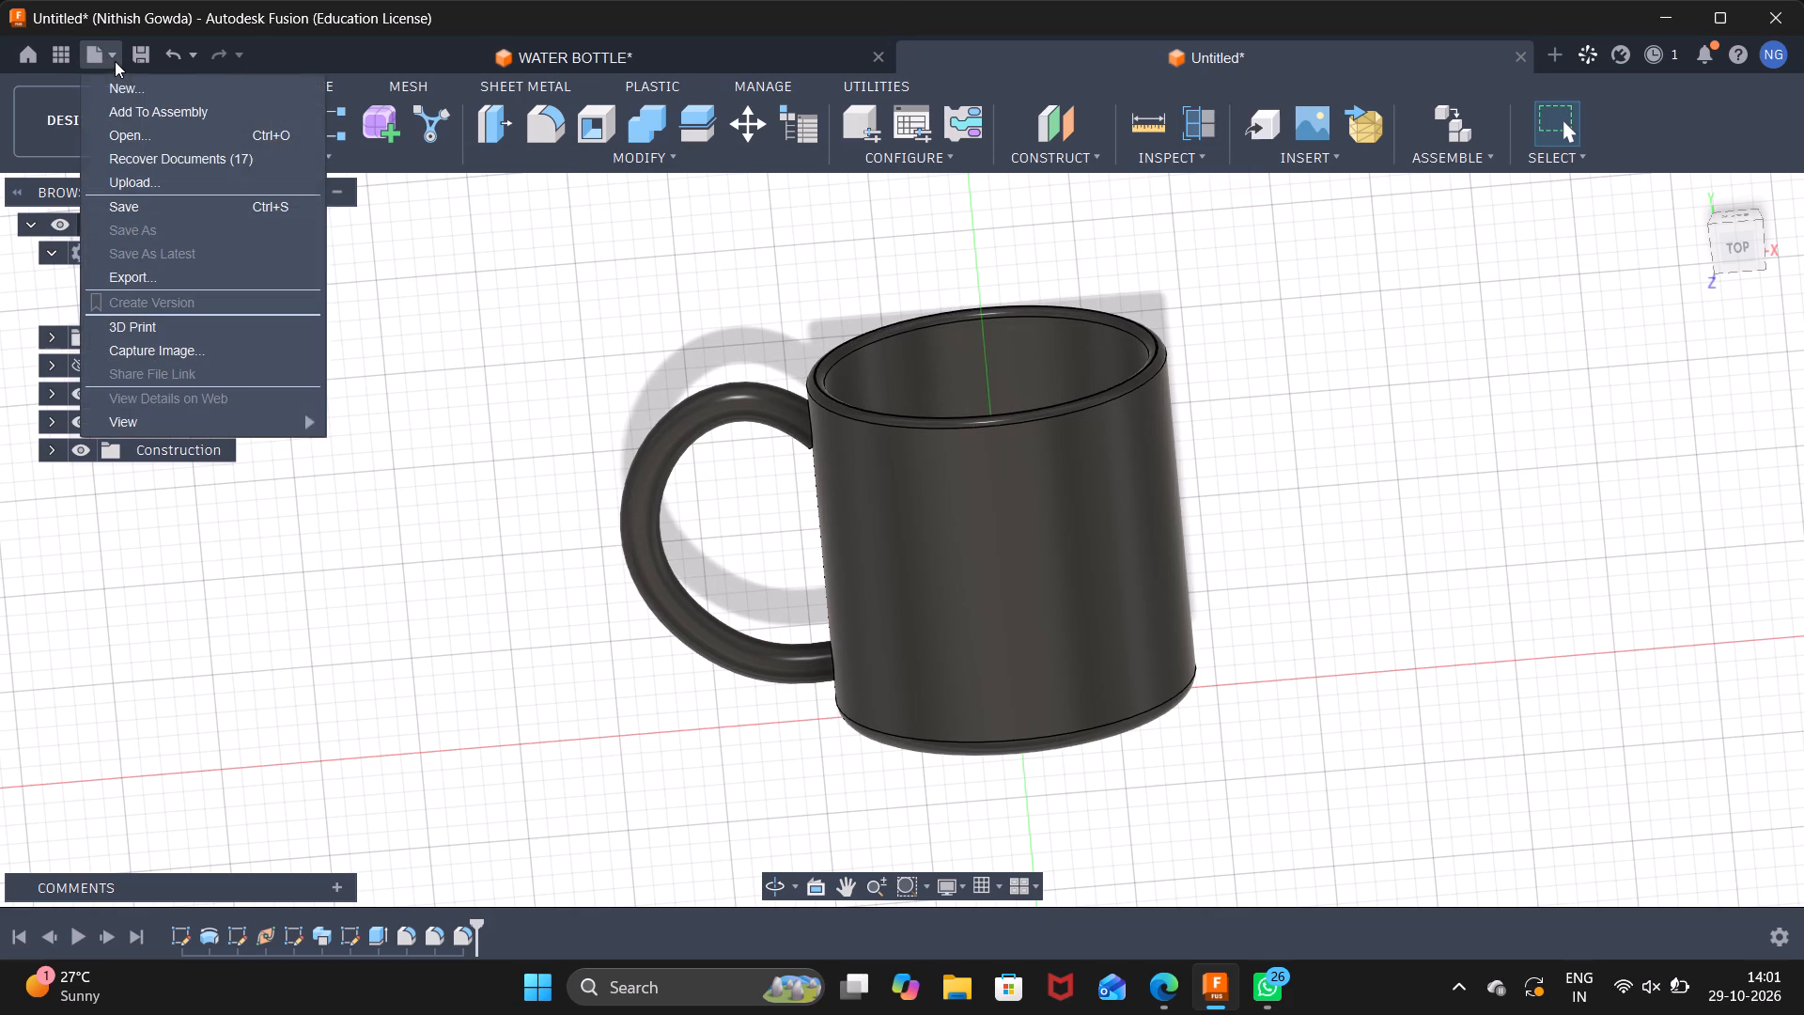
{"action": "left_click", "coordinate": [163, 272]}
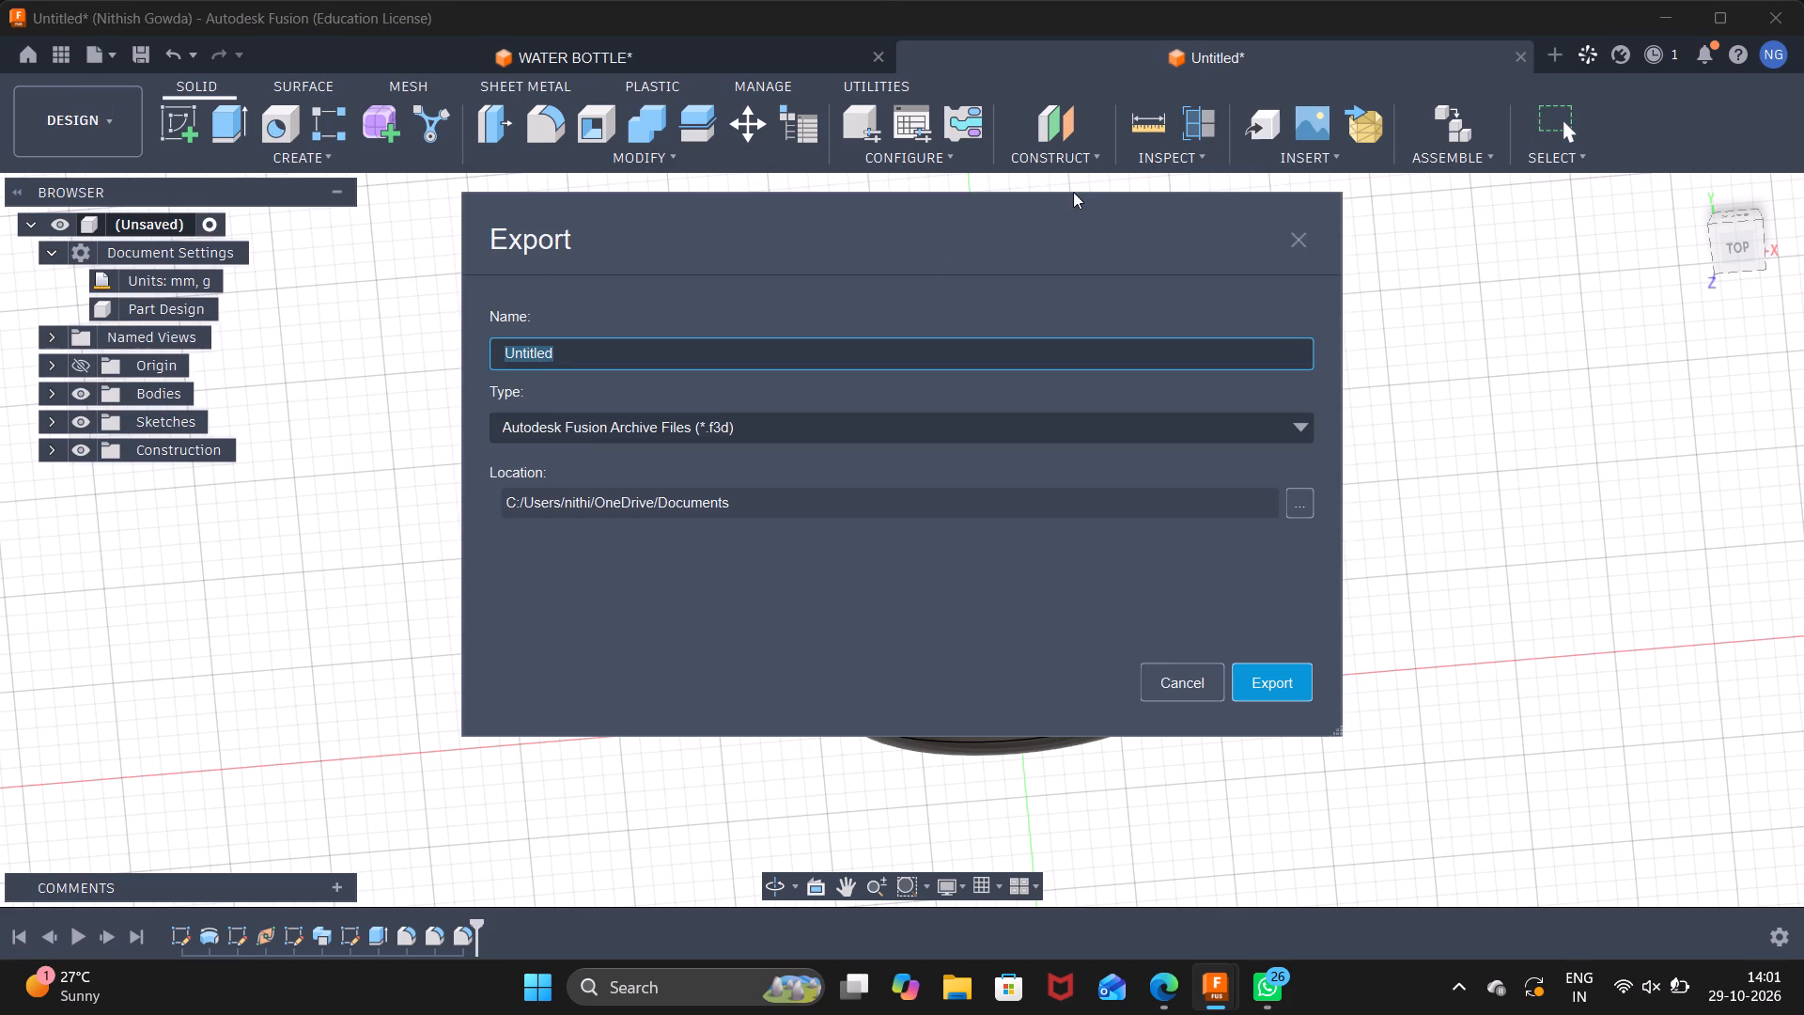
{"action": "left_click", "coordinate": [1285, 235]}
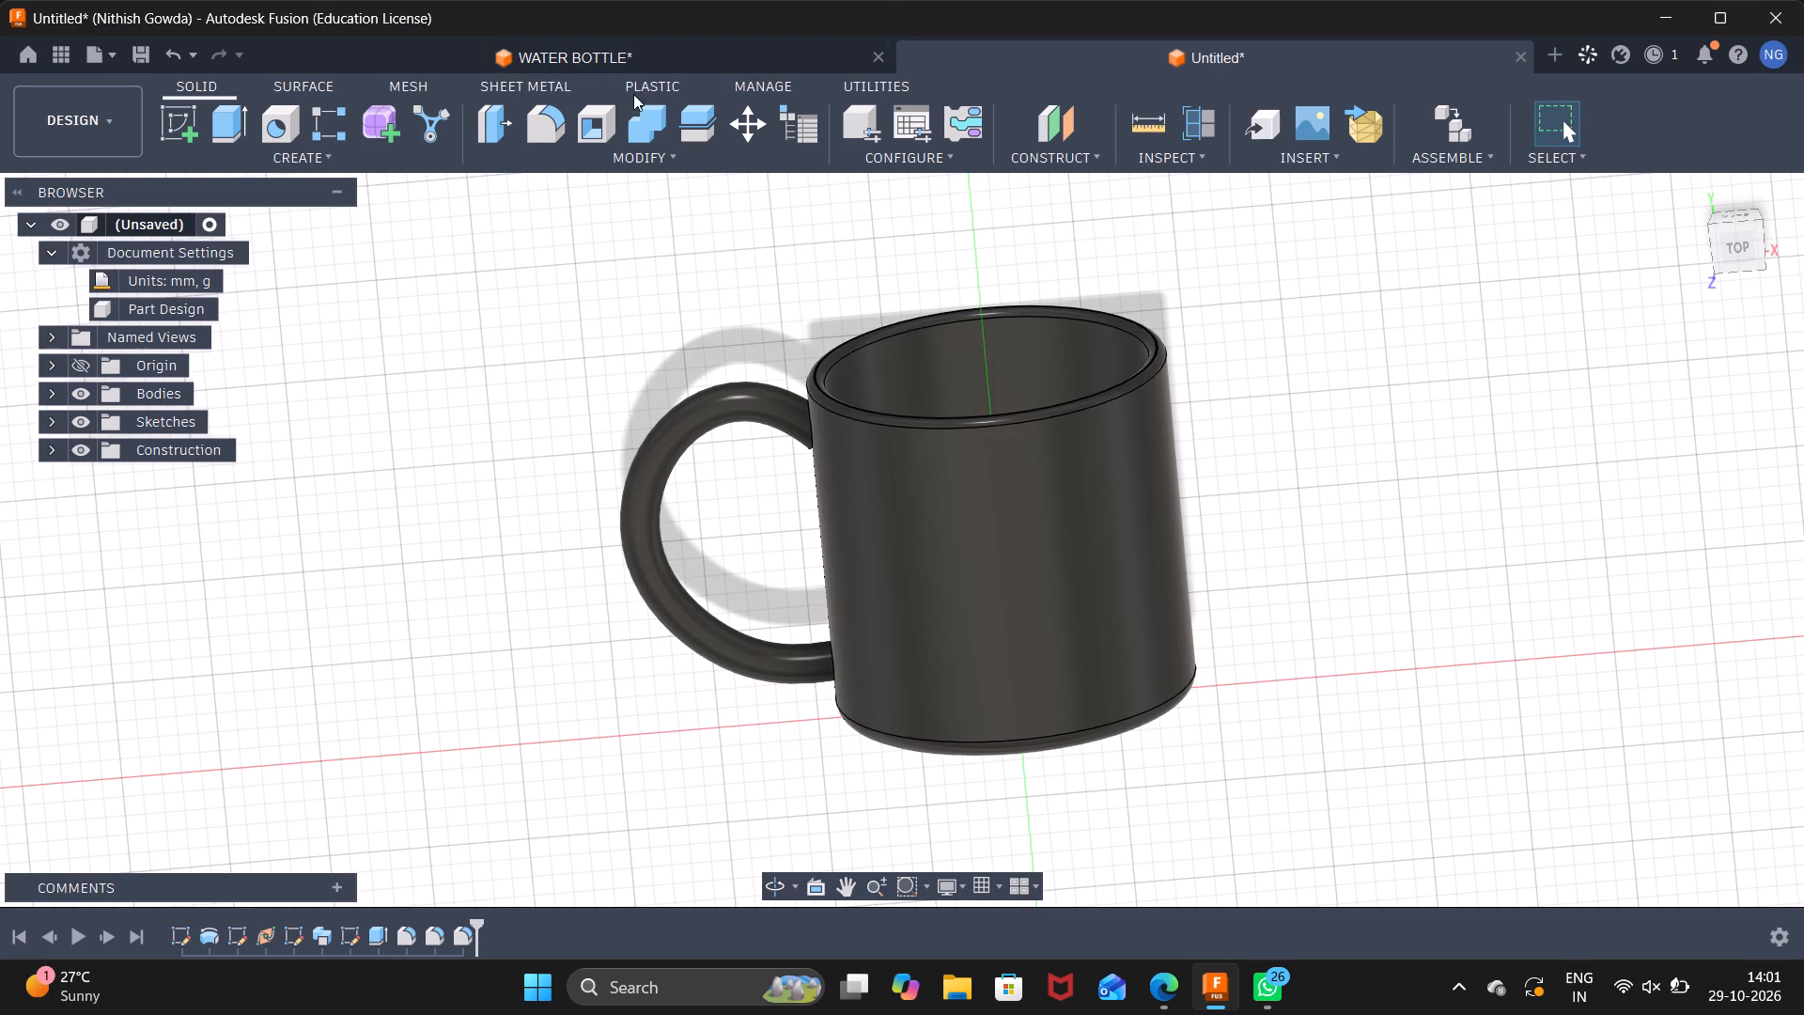
Save the design in the Default Project under the name "coffee cup".
{"action": "right_click", "coordinate": [137, 63]}
{"action": "key", "text": "BackSpace"}
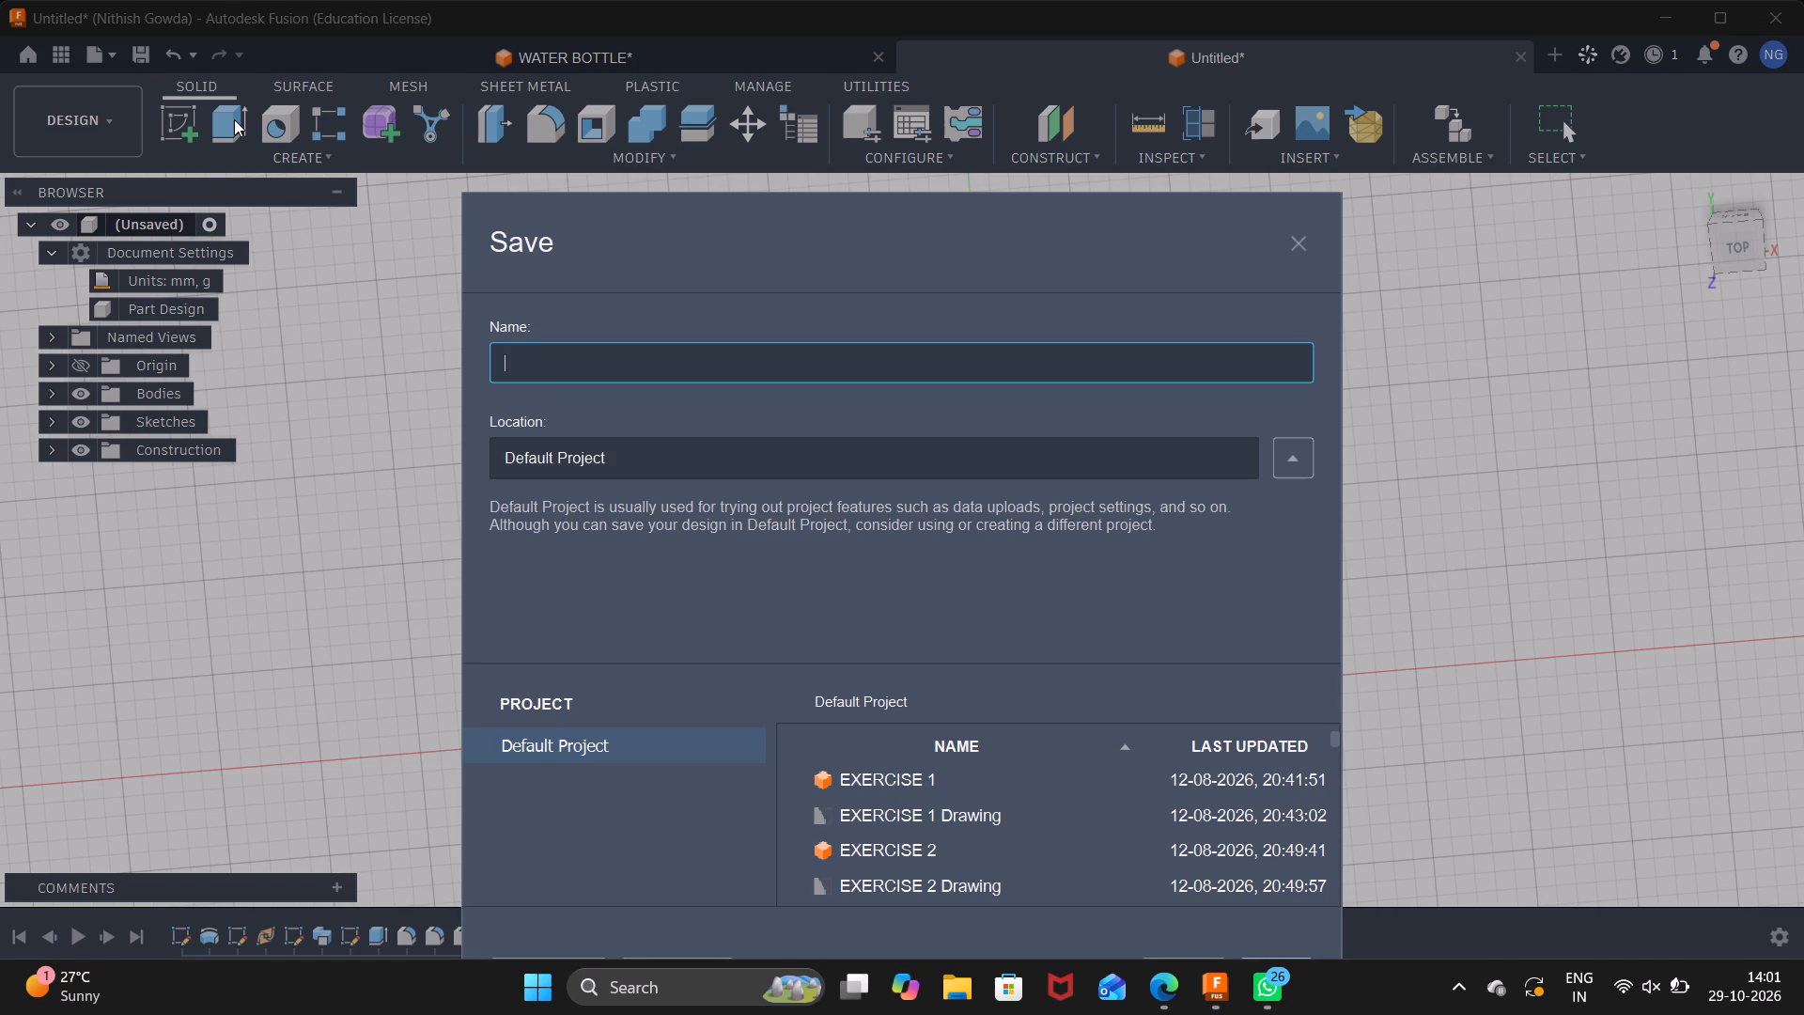
{"action": "key", "text": "c"}
{"action": "type", "text": "offede"}
{"action": "key", "text": "BackSpace"}
{"action": "key", "text": "BackSpace"}
{"action": "key", "text": "BackSpace"}
{"action": "type", "text": "ee c"}
{"action": "type", "text": "up"}
{"action": "key", "text": "Return"}
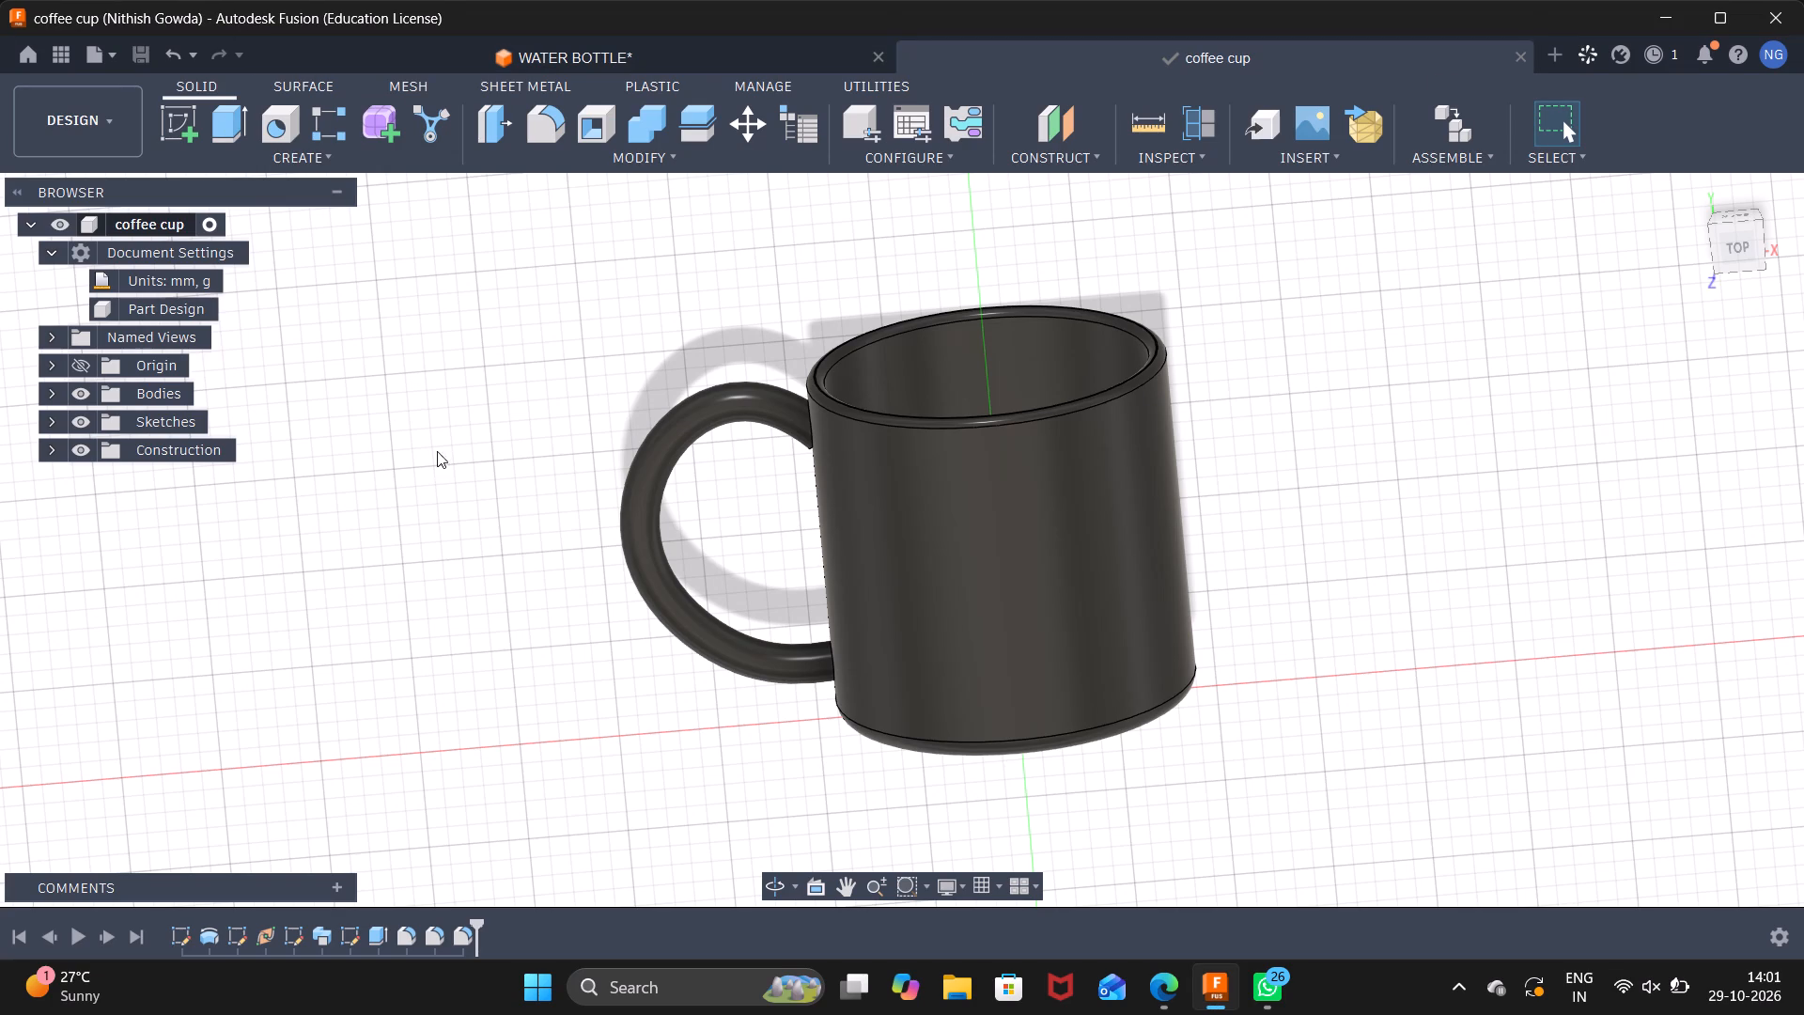
Start 3D Print preparation of the mug with the Manufacture preparation type and switch to the Manufacture workspace.
{"action": "left_click", "coordinate": [110, 59]}
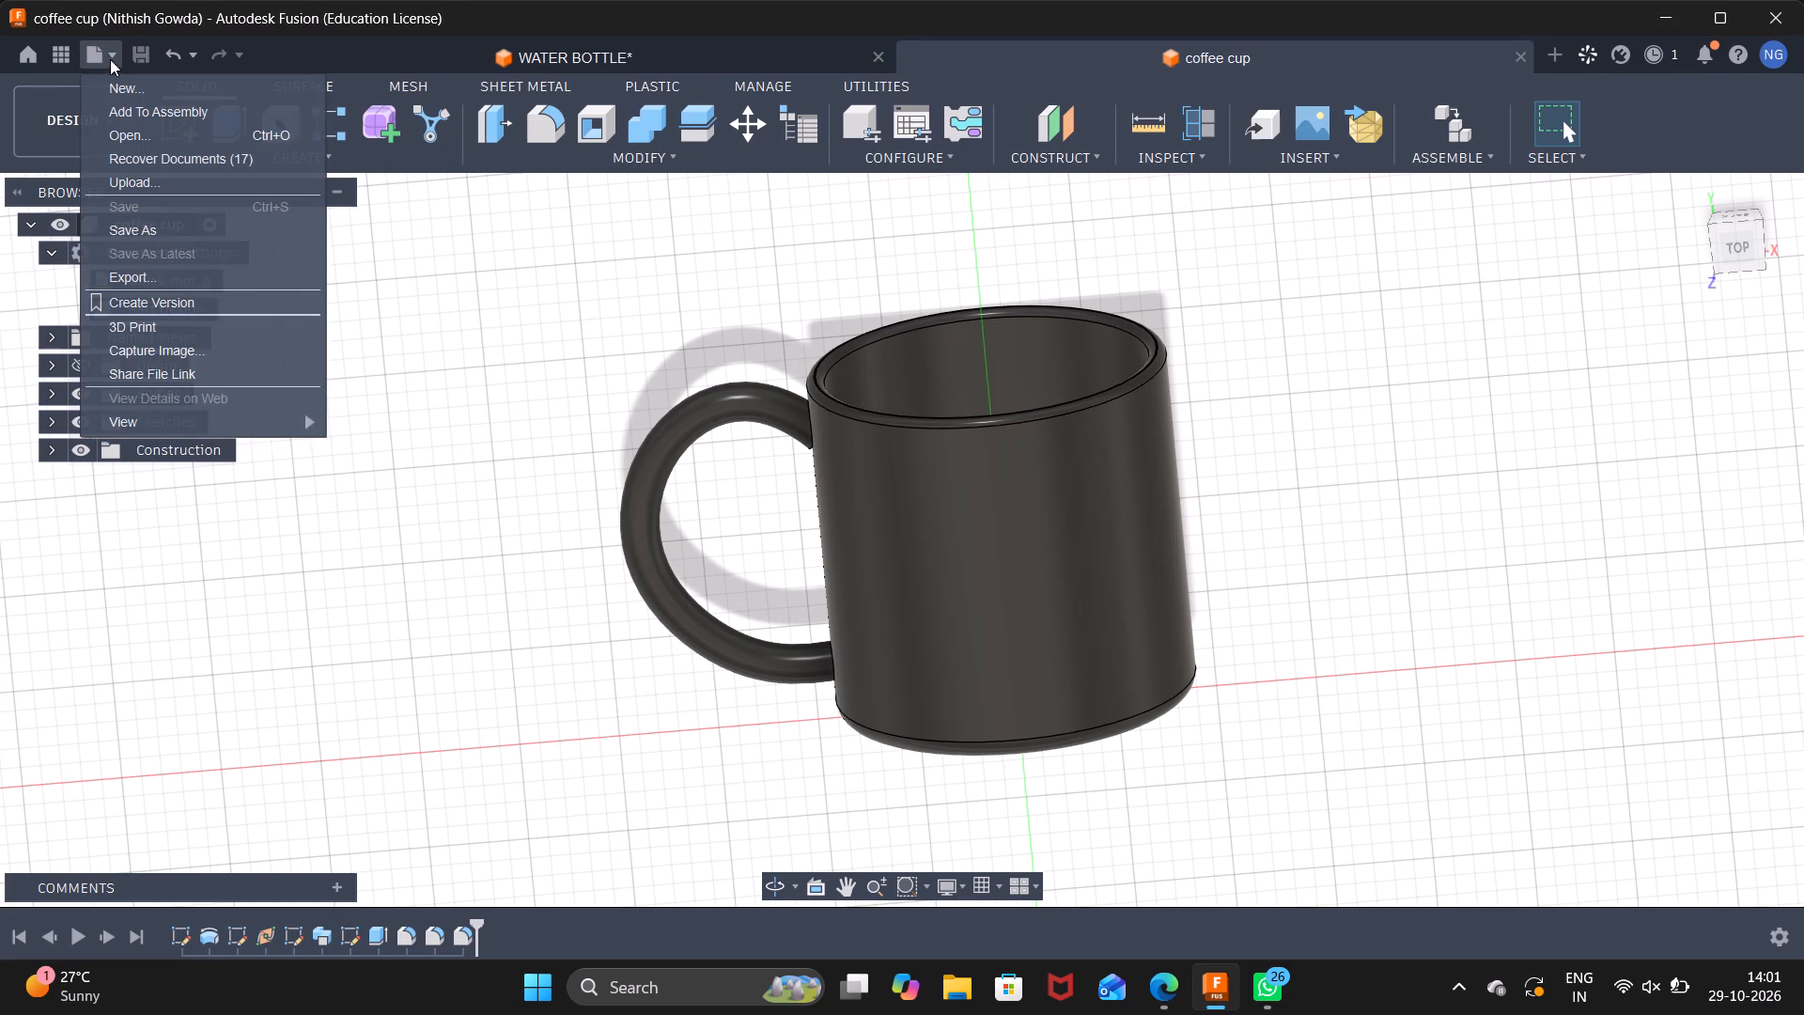
{"action": "left_click", "coordinate": [190, 320]}
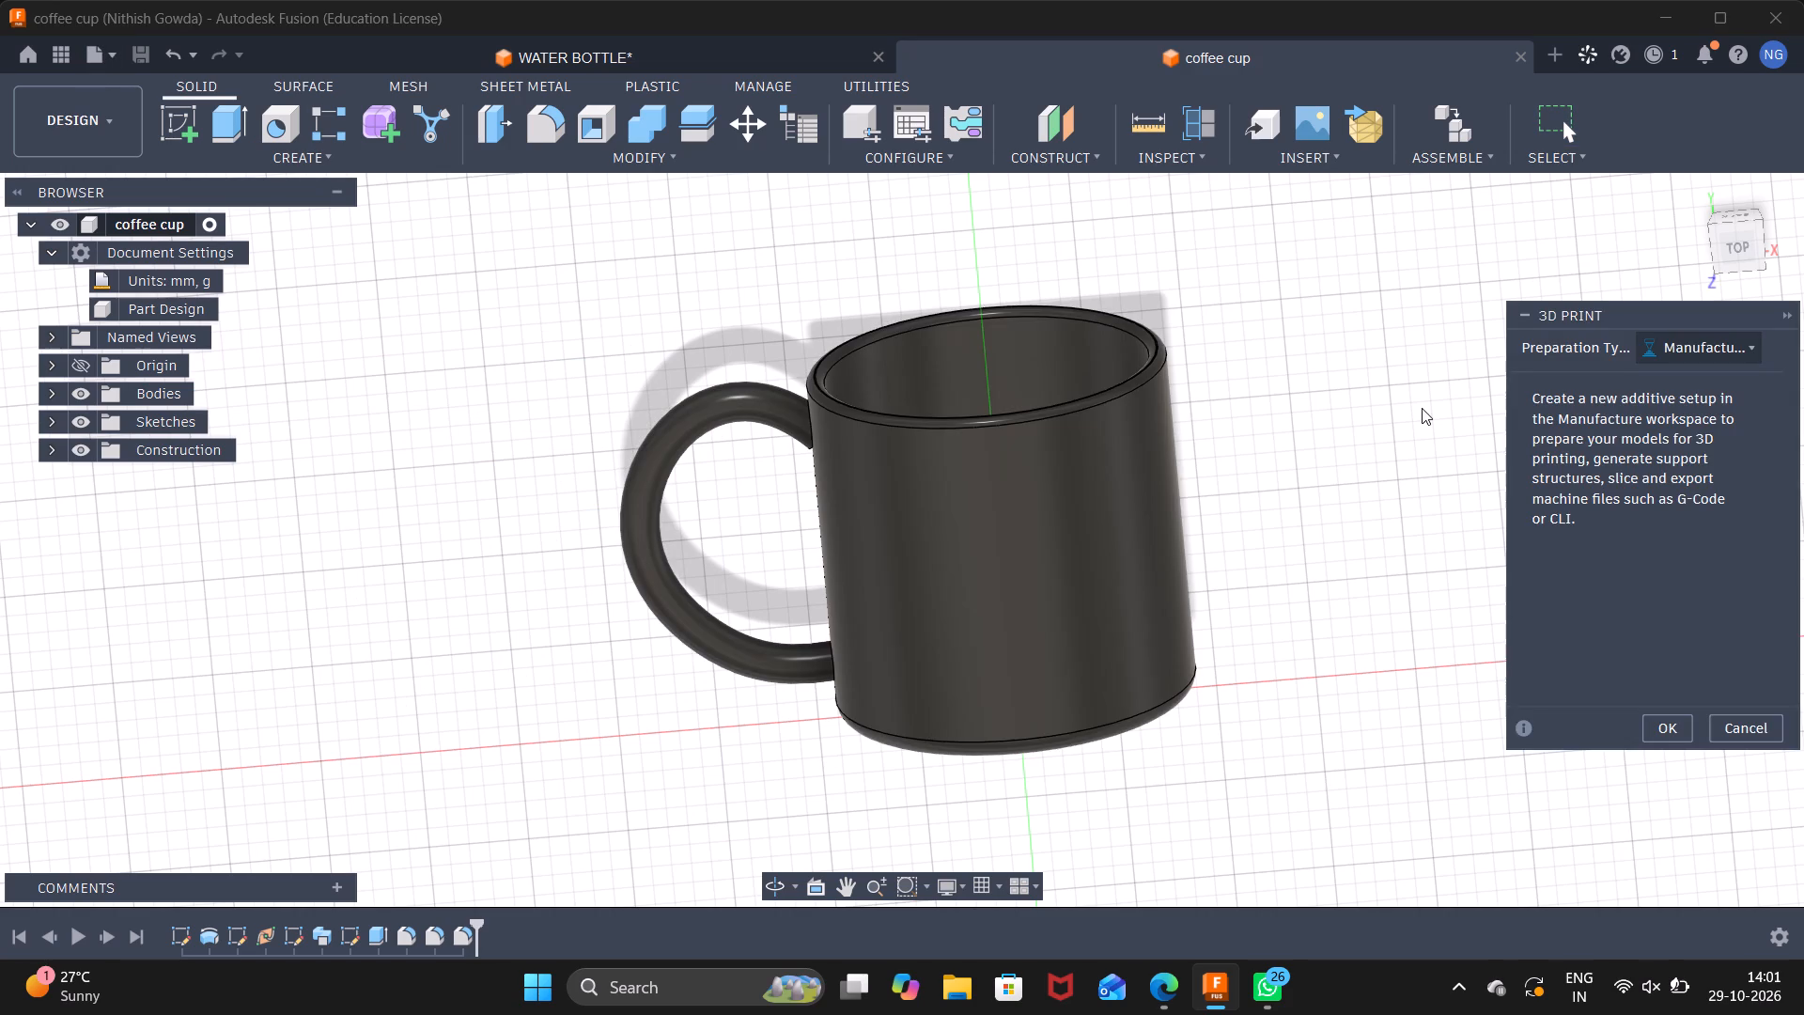
{"action": "left_click", "coordinate": [1587, 344]}
{"action": "left_click", "coordinate": [1667, 726]}
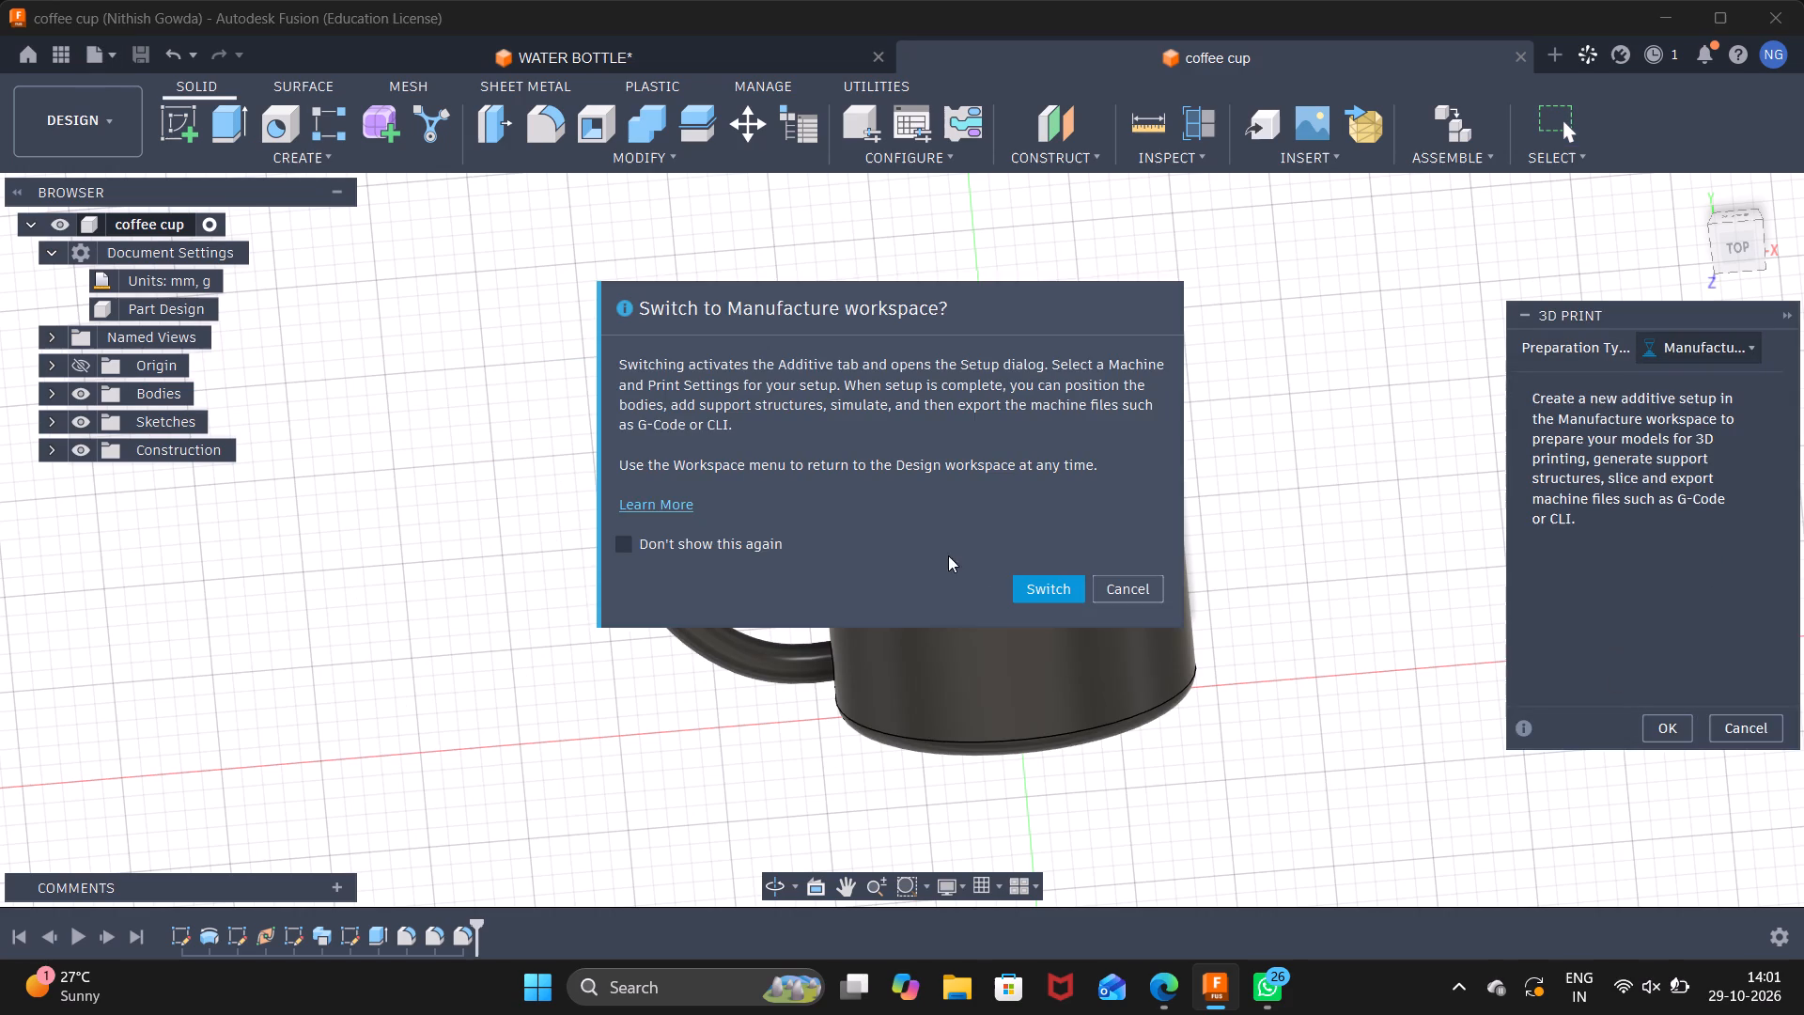
{"action": "left_click", "coordinate": [1053, 589]}
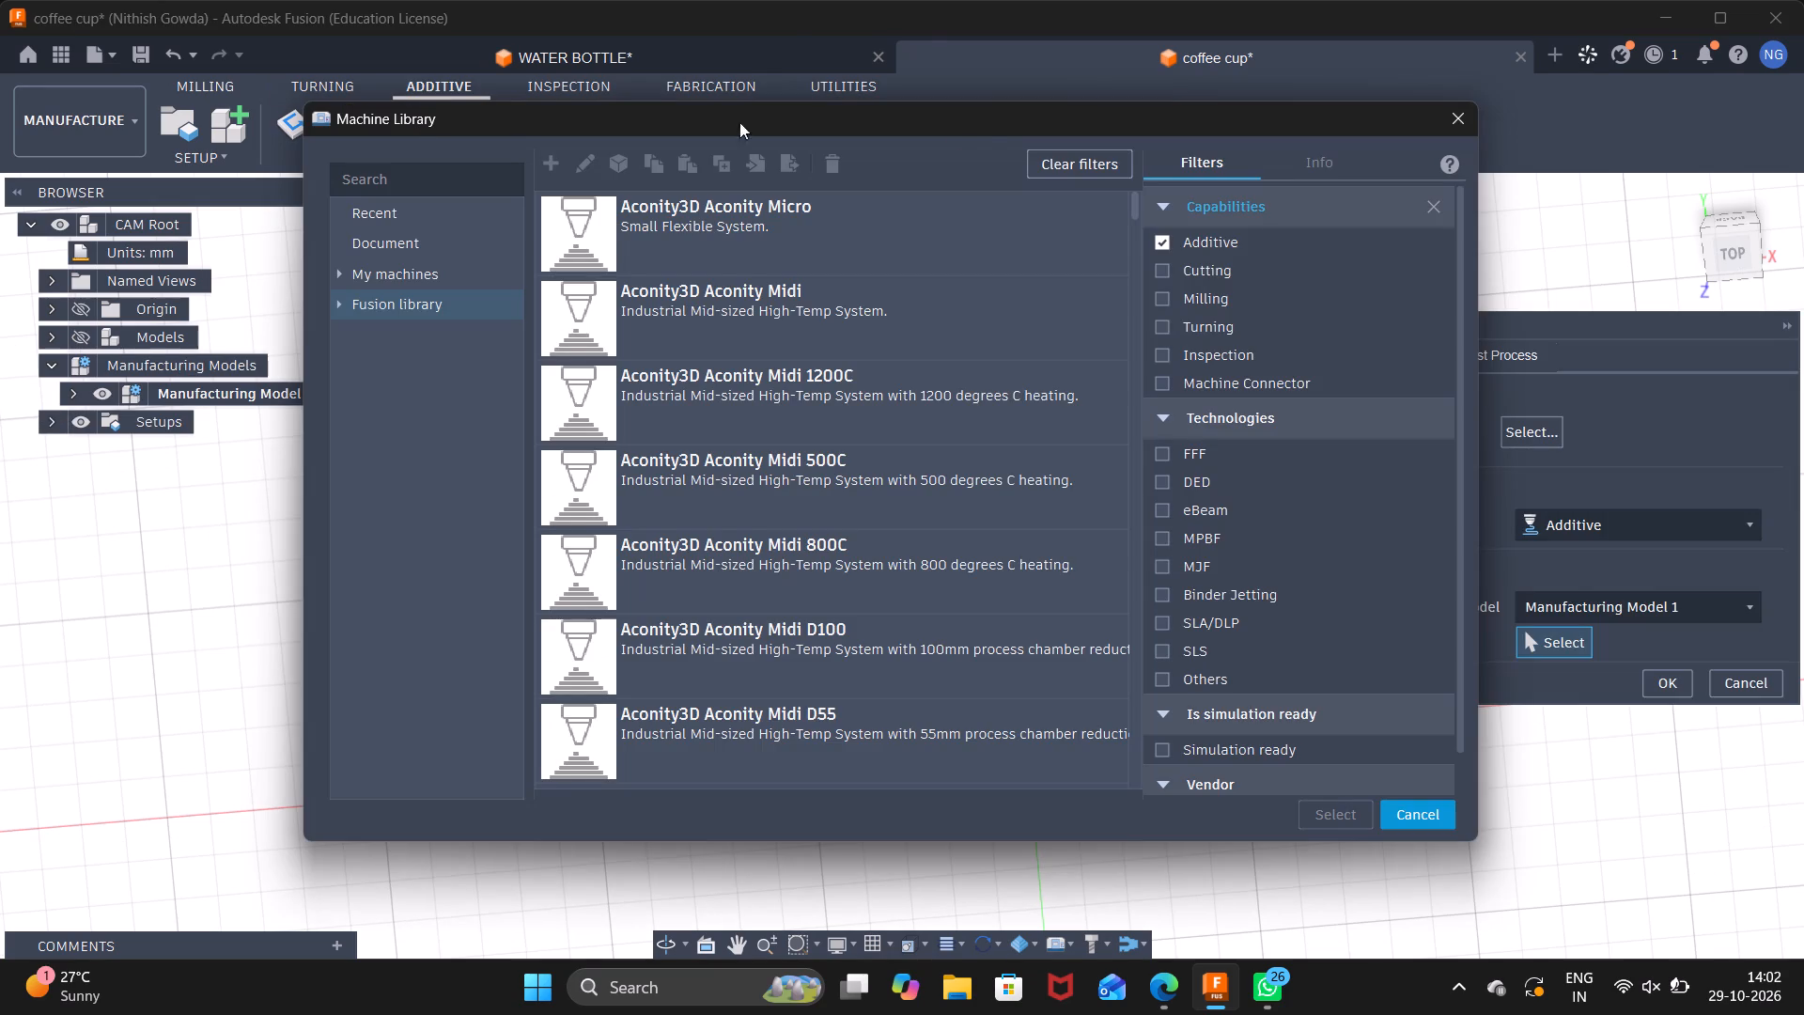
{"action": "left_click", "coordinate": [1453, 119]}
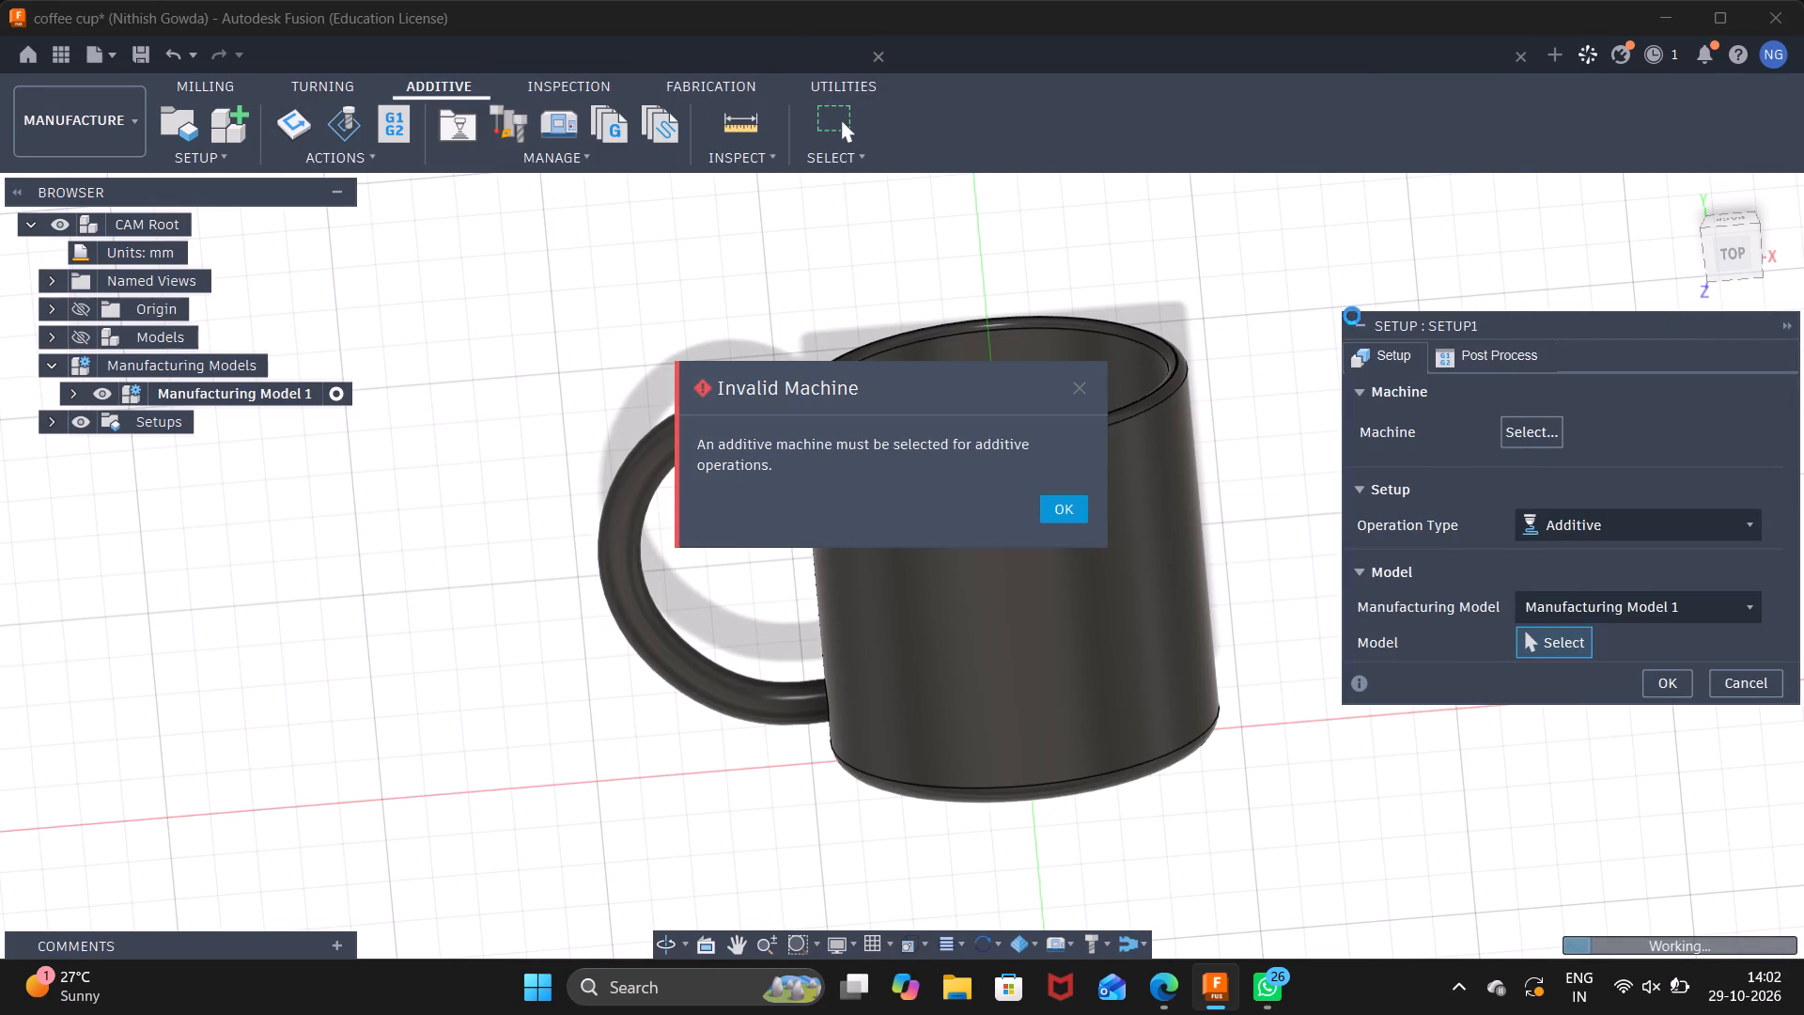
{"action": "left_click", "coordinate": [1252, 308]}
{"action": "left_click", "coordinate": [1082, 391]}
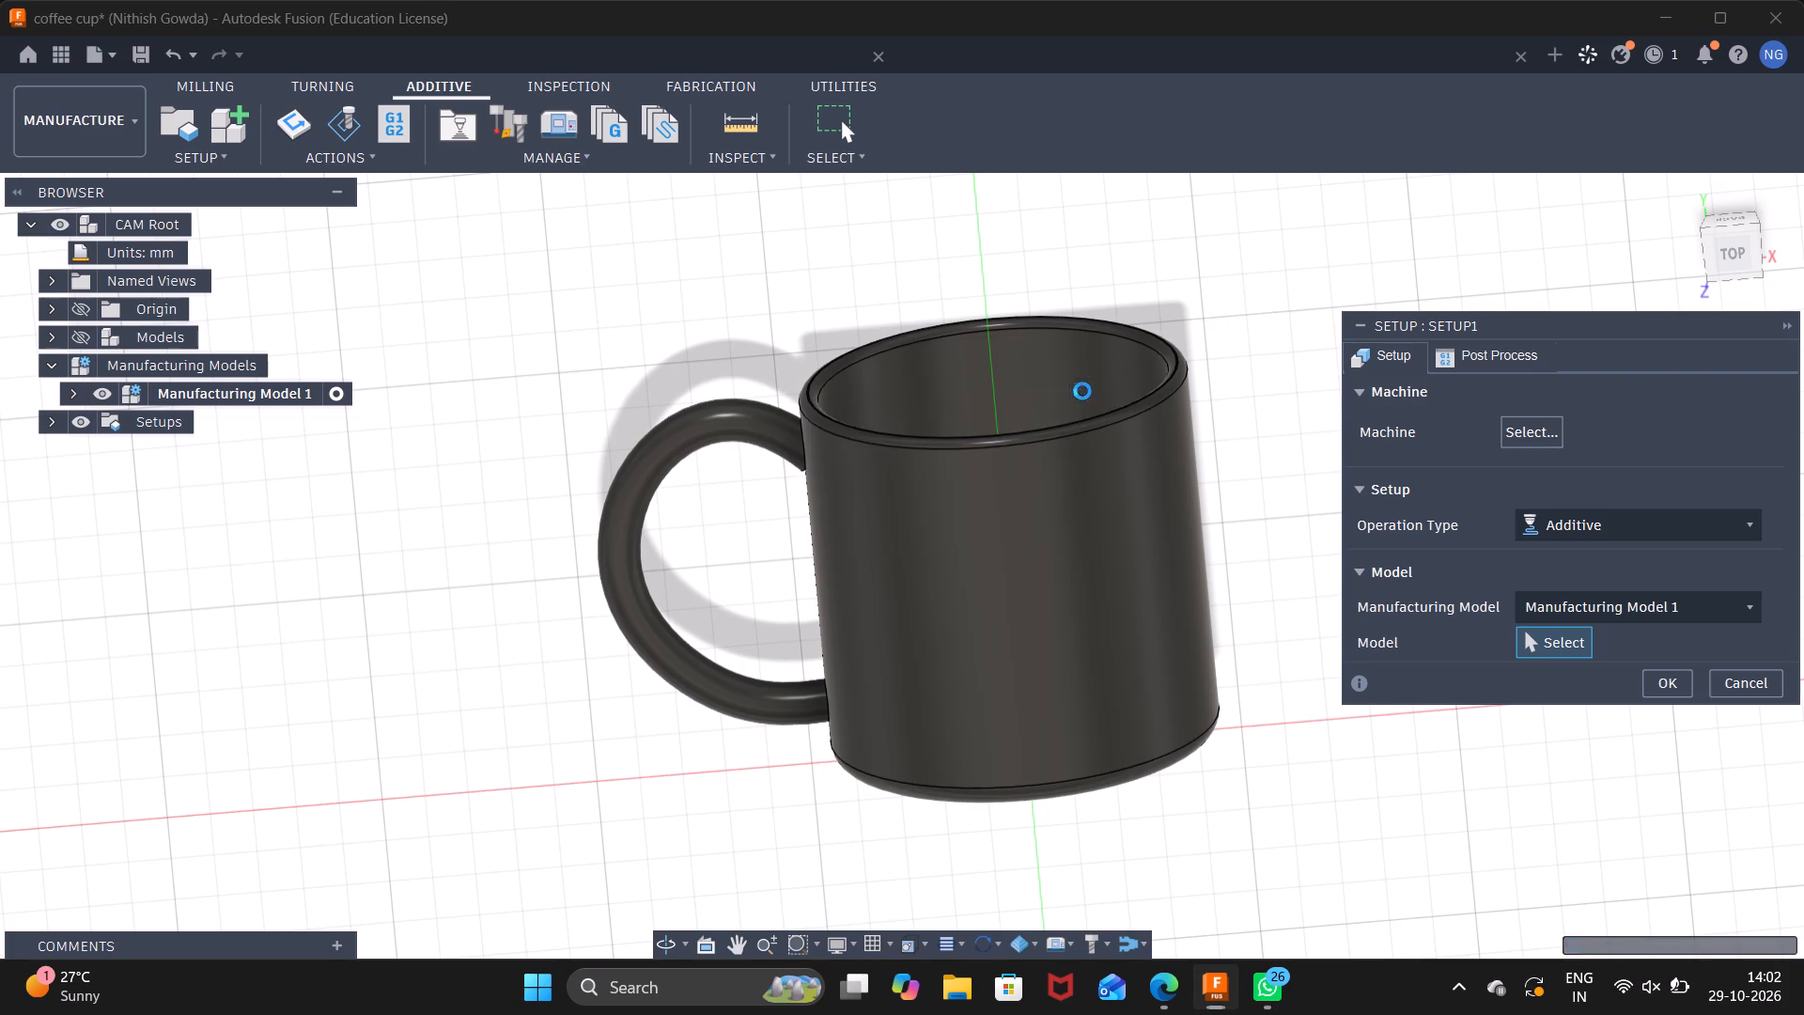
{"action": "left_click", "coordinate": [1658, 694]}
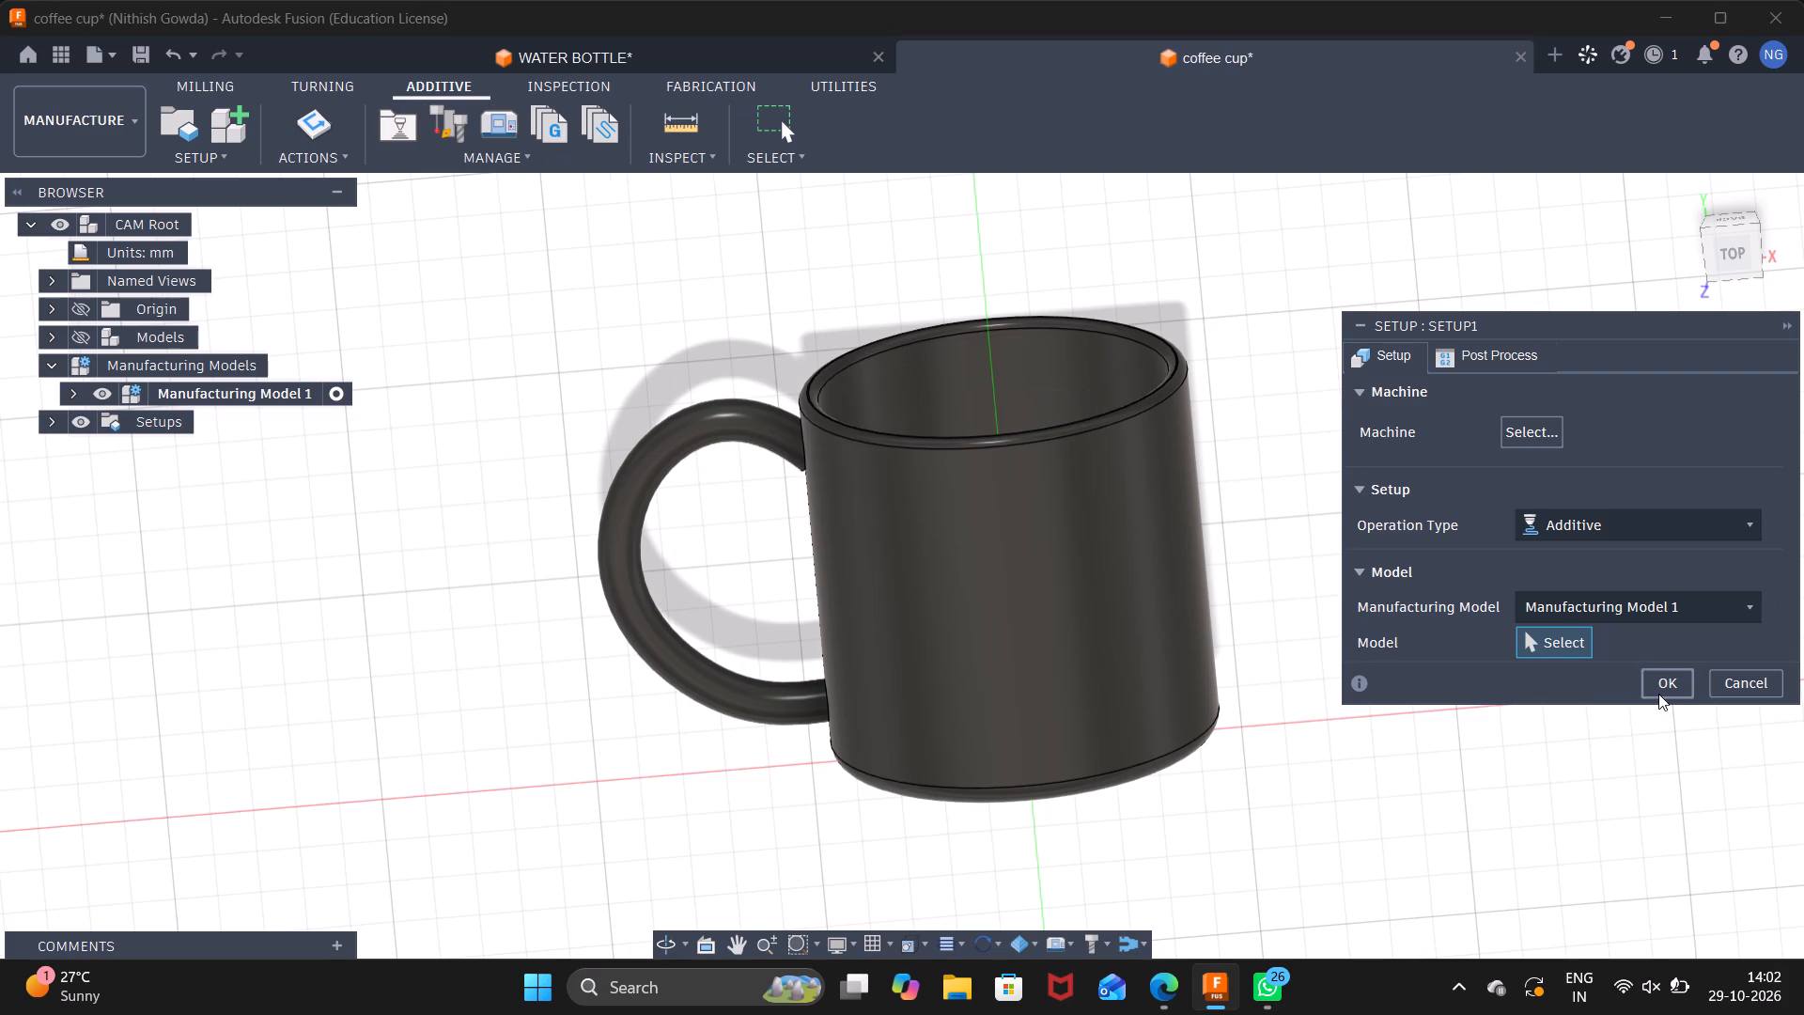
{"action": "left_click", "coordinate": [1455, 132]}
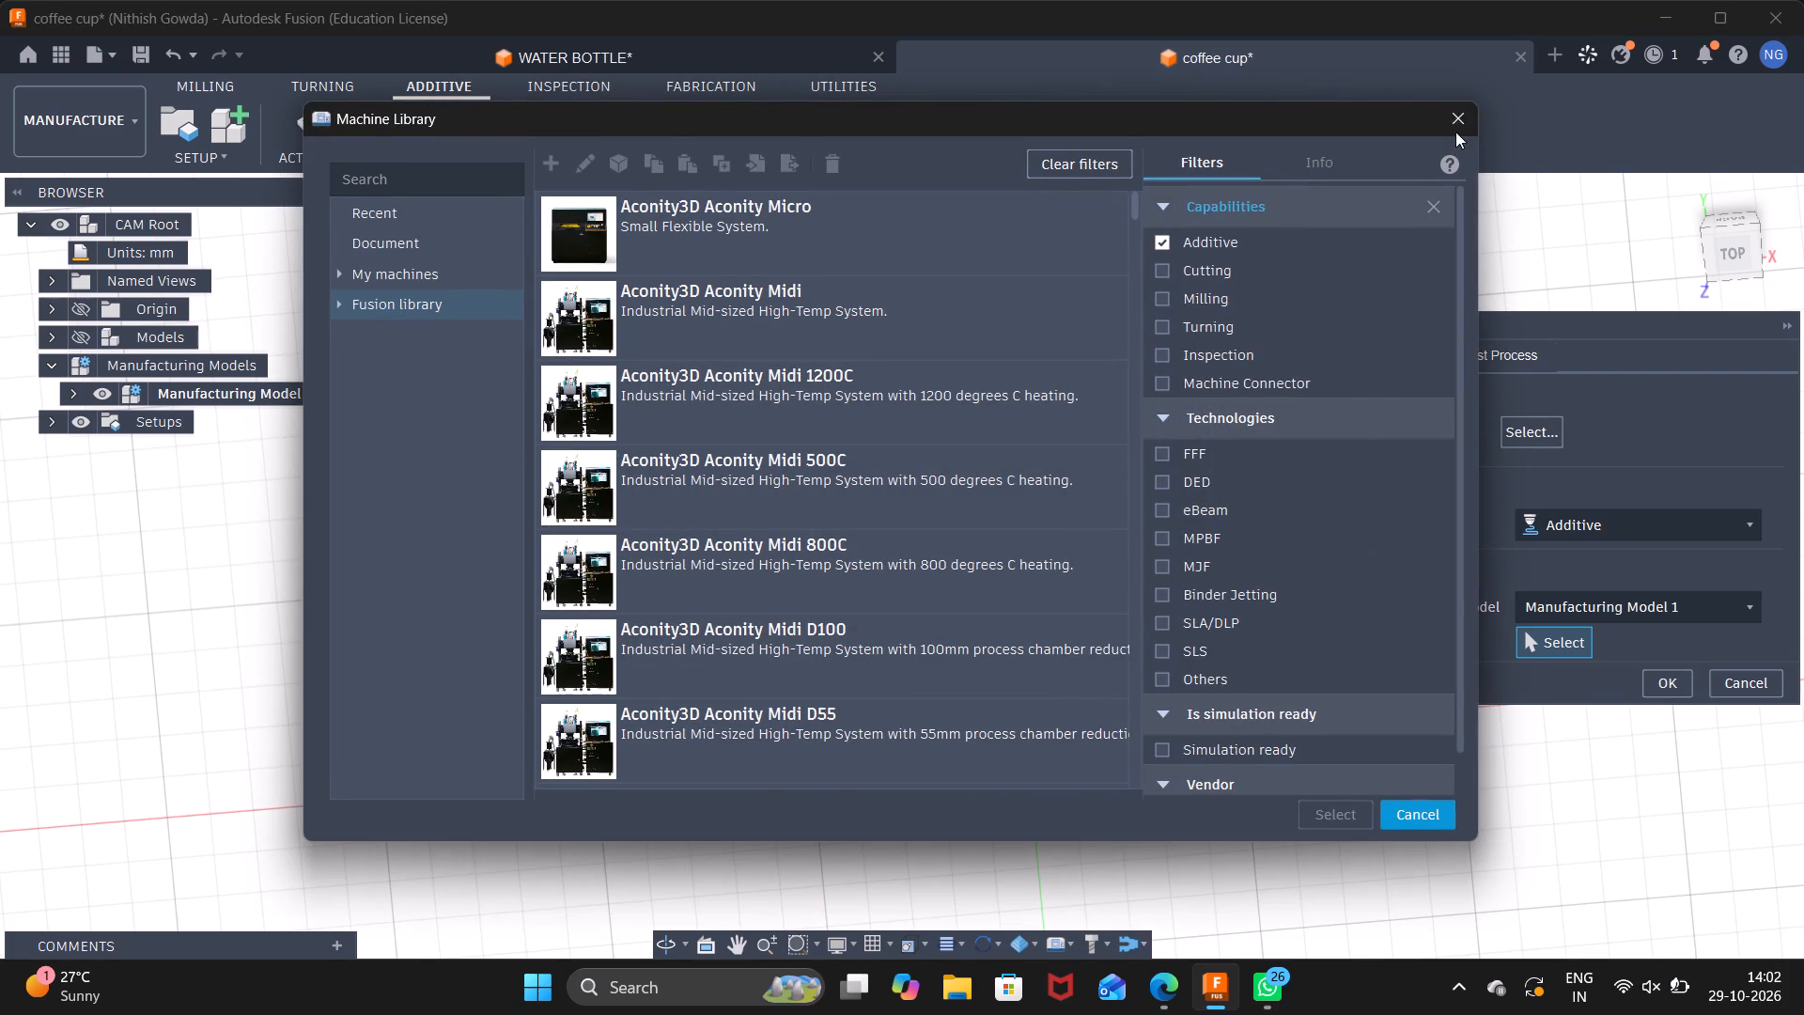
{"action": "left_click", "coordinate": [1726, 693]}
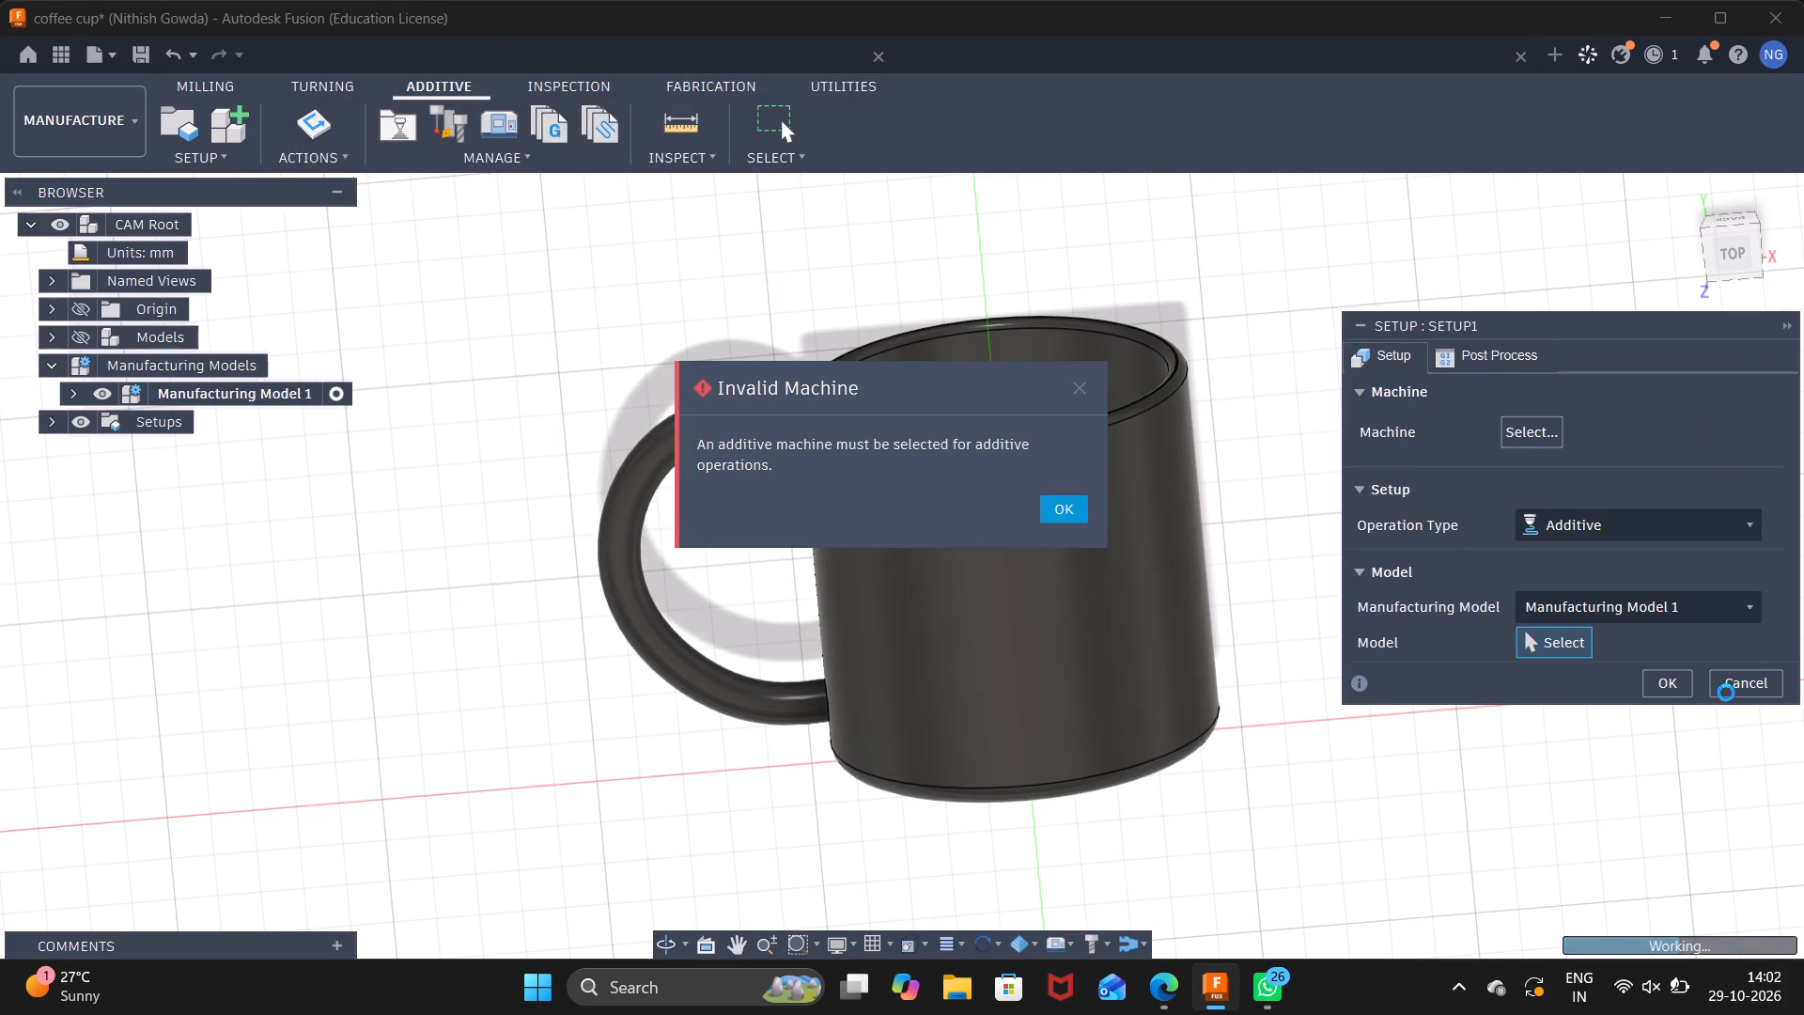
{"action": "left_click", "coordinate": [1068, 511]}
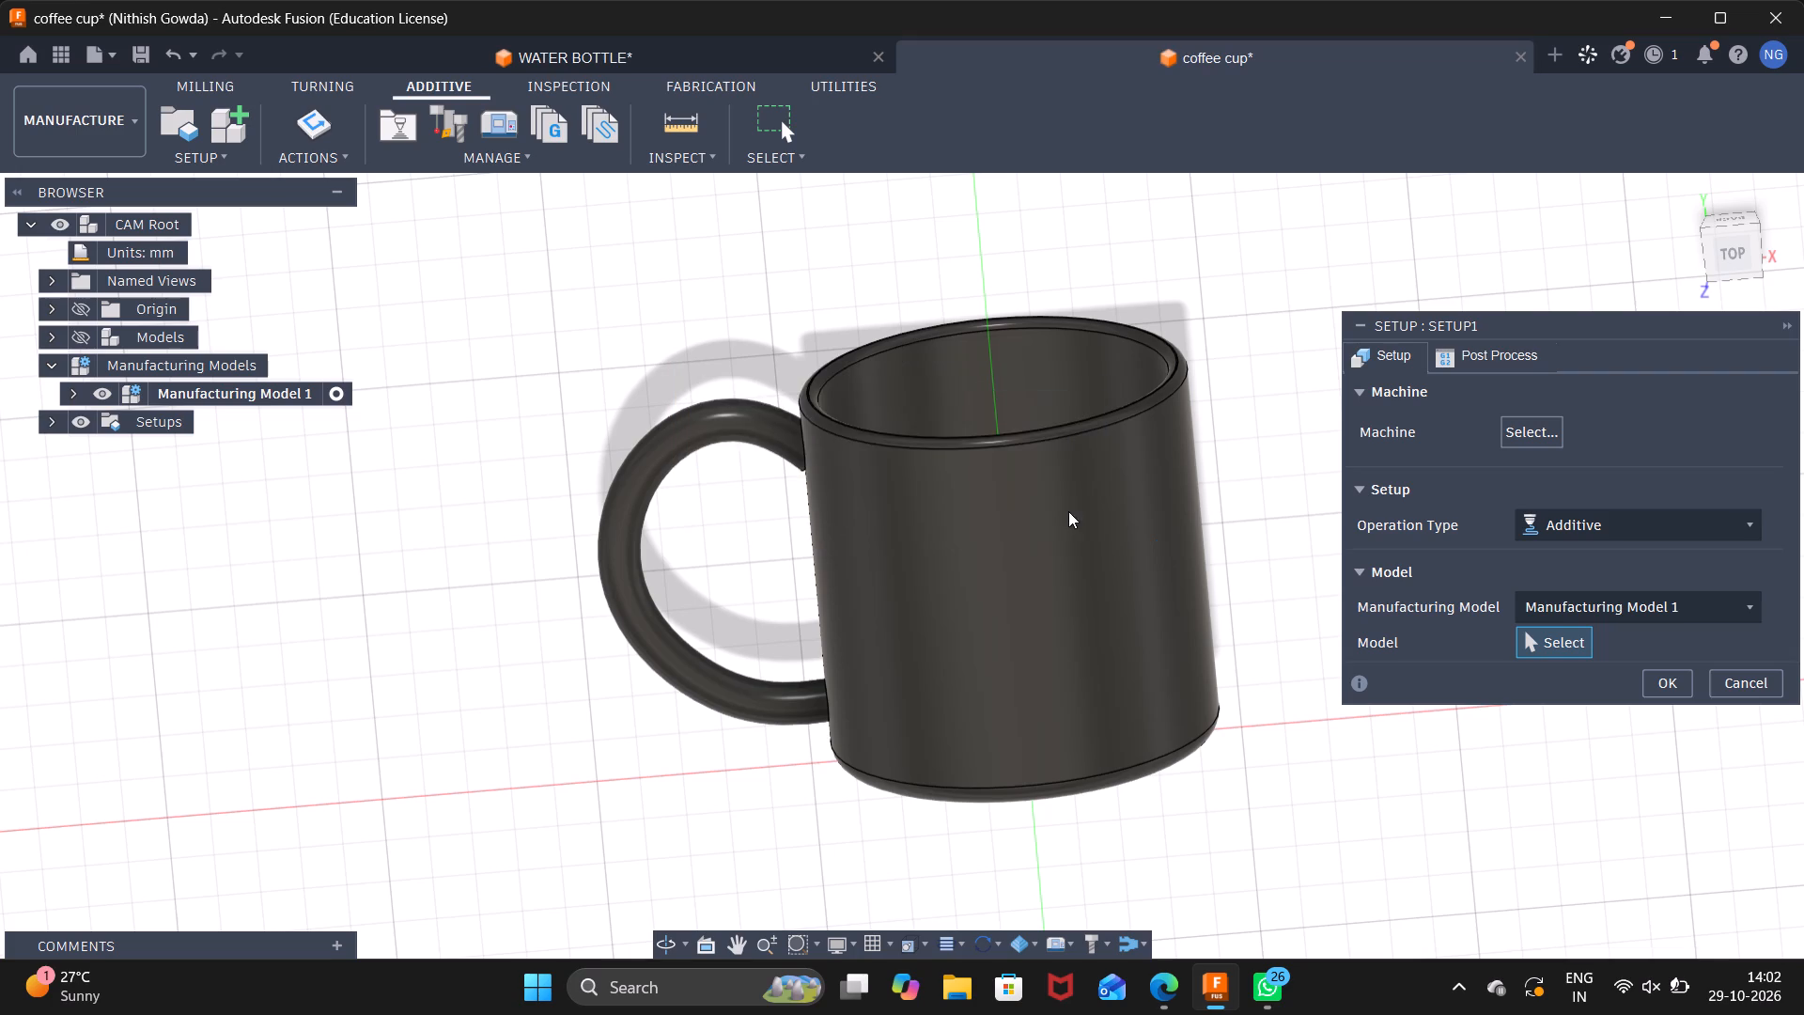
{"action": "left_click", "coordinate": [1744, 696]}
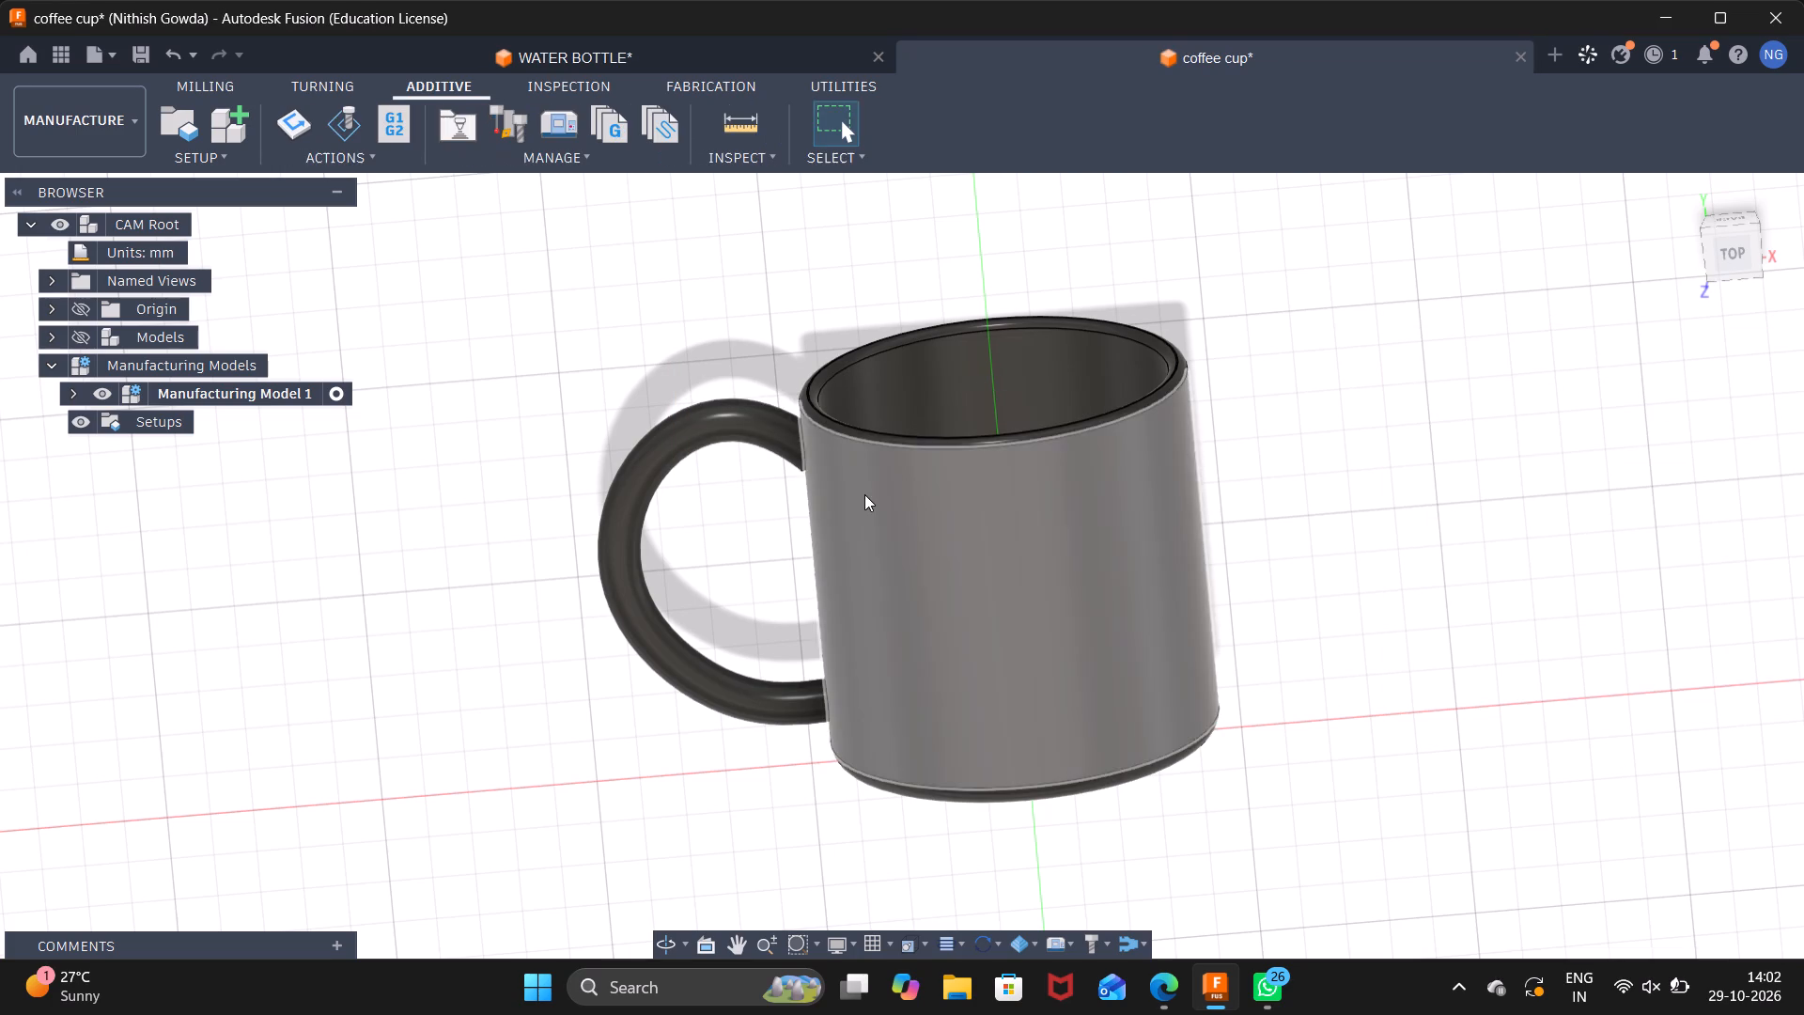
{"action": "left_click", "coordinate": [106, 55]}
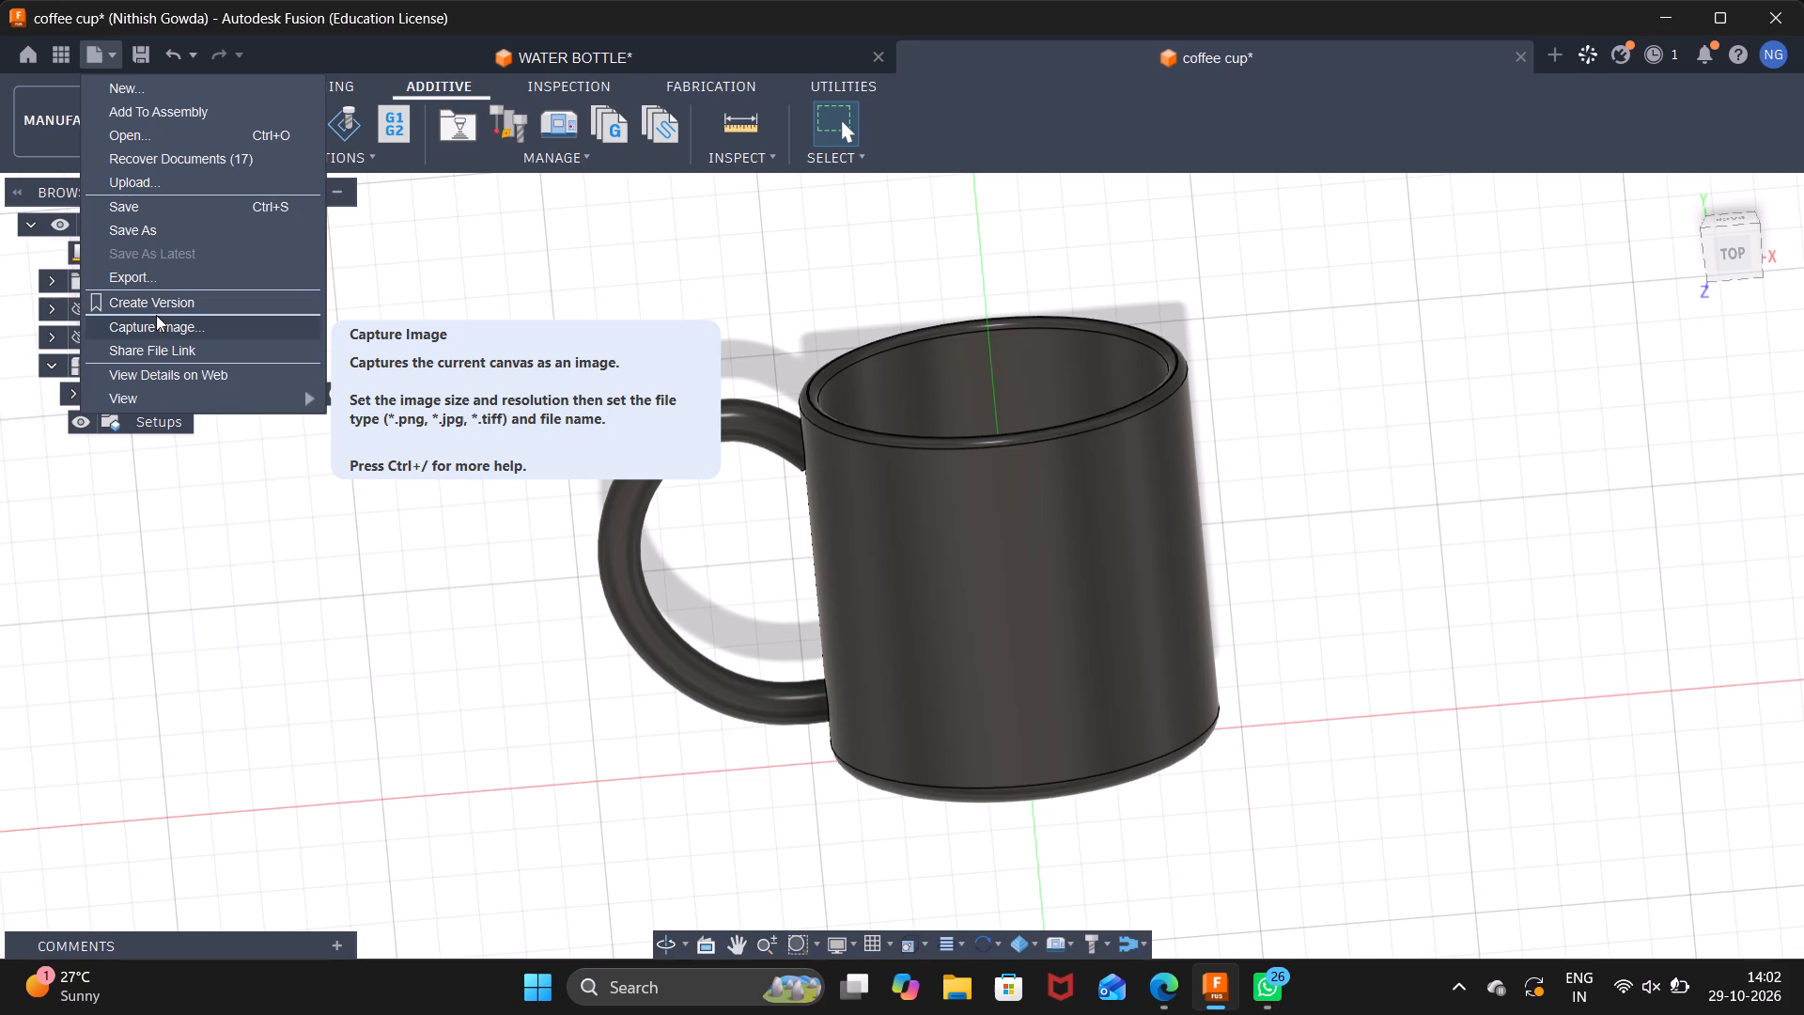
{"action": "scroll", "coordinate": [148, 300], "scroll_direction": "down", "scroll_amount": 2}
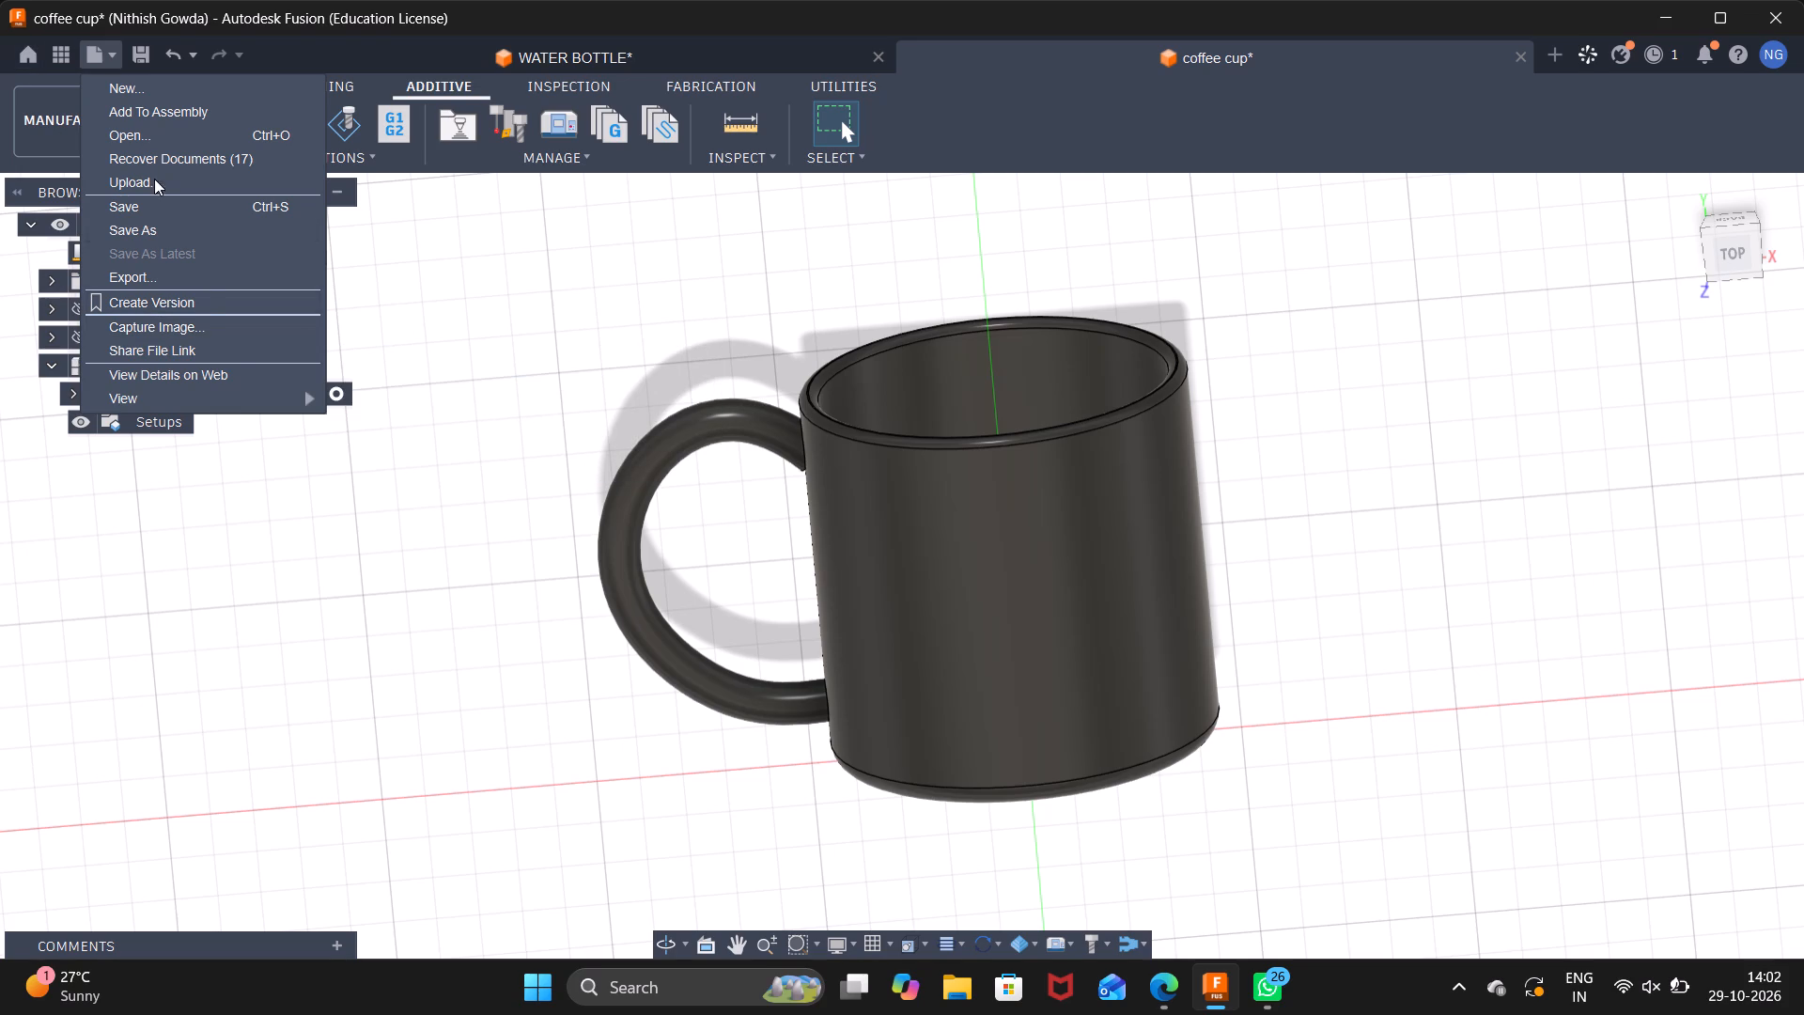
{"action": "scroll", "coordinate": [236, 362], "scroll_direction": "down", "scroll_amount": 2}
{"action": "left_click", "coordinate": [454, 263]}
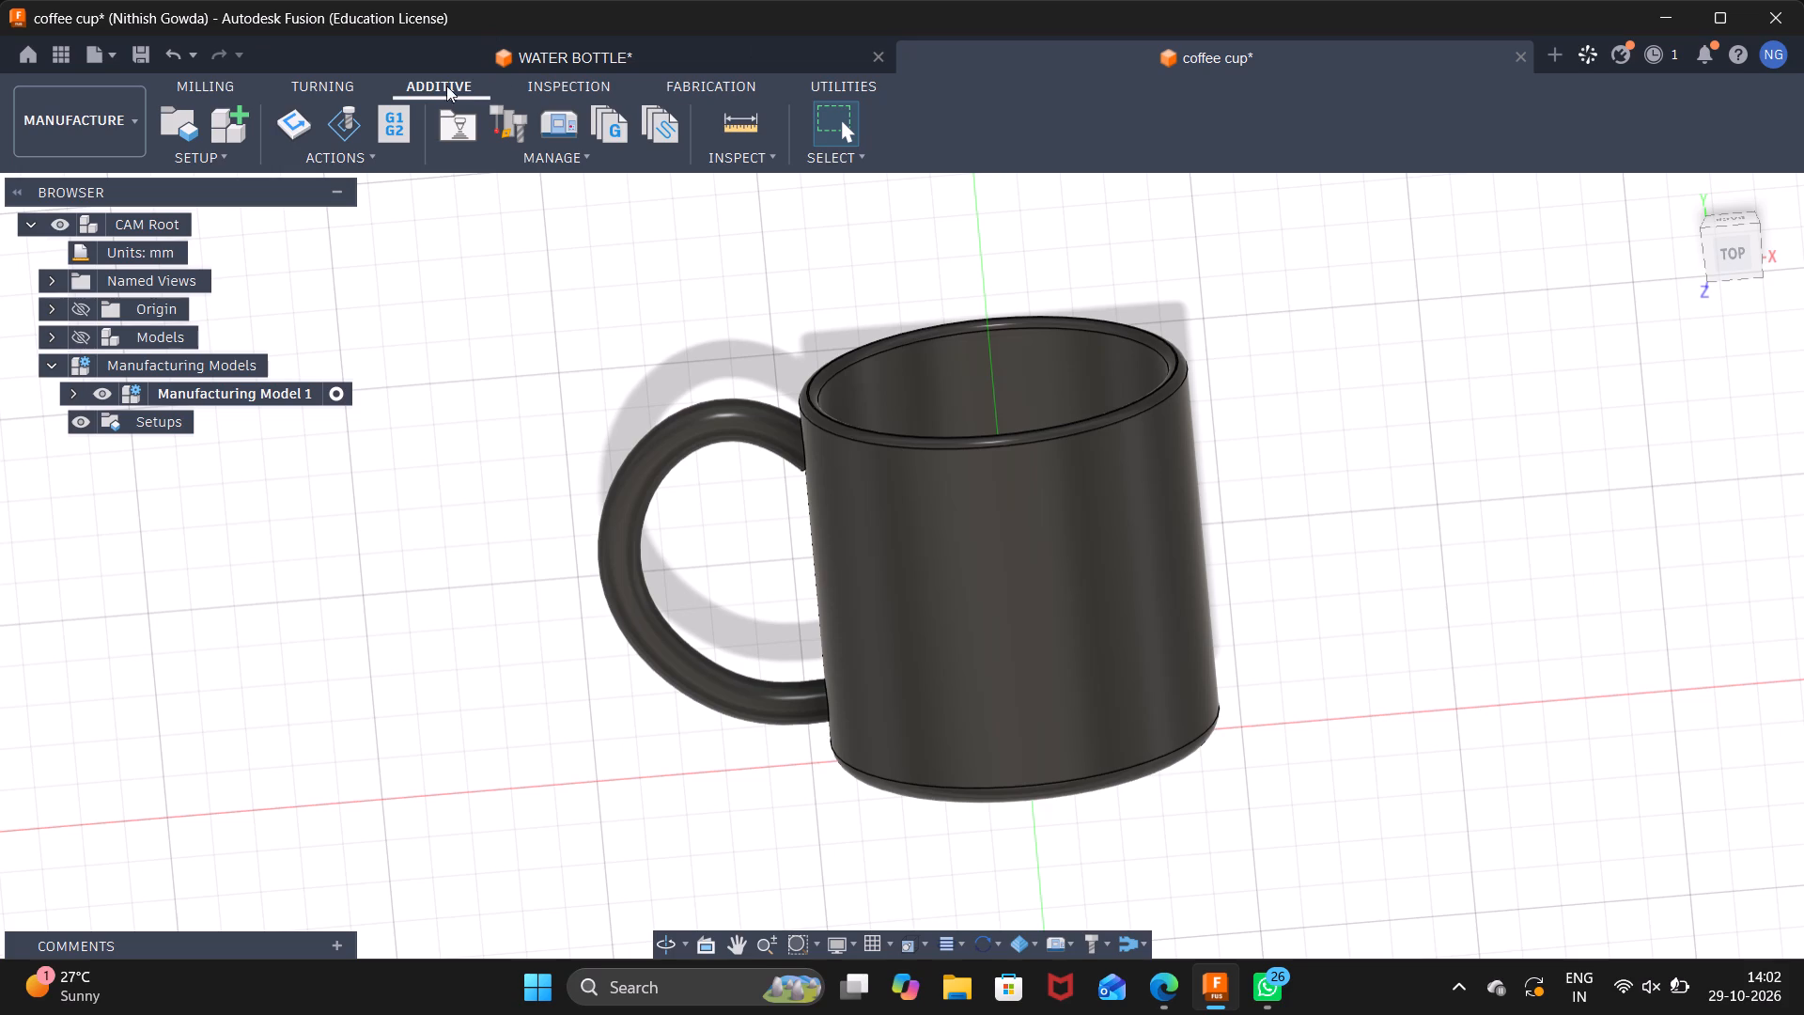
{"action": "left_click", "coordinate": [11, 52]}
Export the design as "coffee cup" in Autodesk Fusion Archive (*.f3d) format to the OneDrive Documents folder.
{"action": "left_click", "coordinate": [111, 50]}
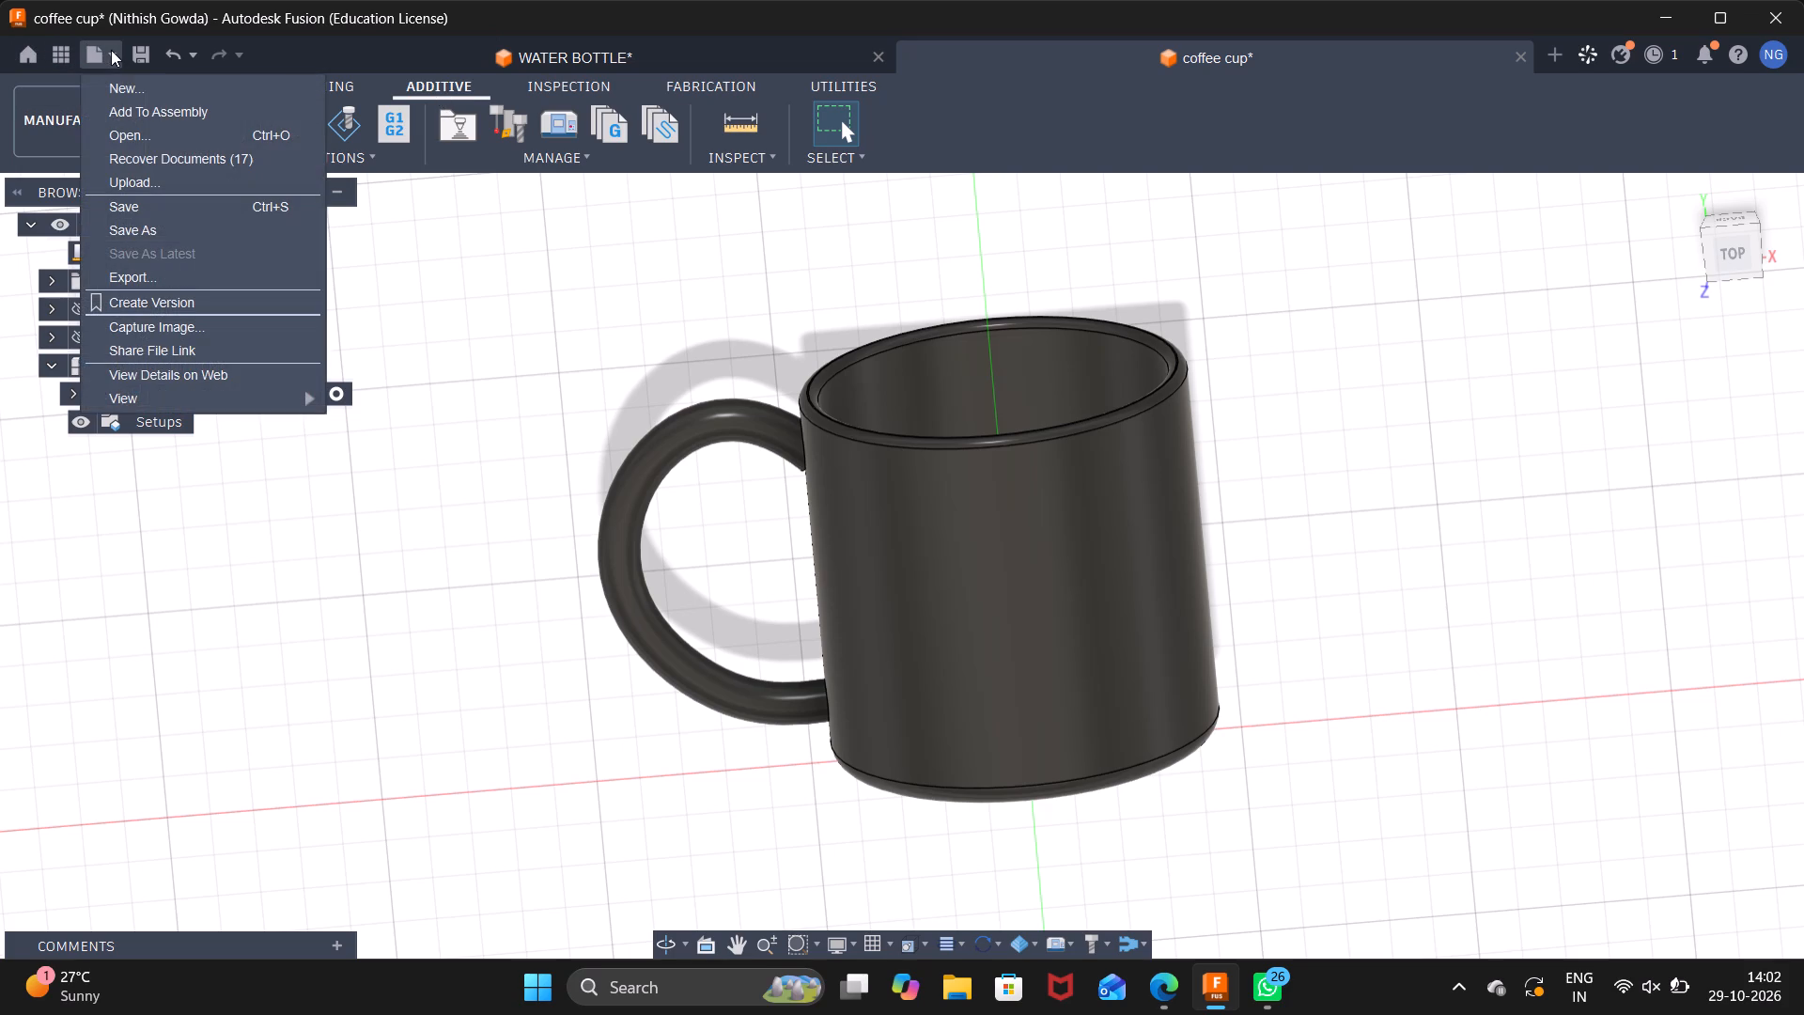
{"action": "scroll", "coordinate": [204, 275], "scroll_direction": "down", "scroll_amount": 1}
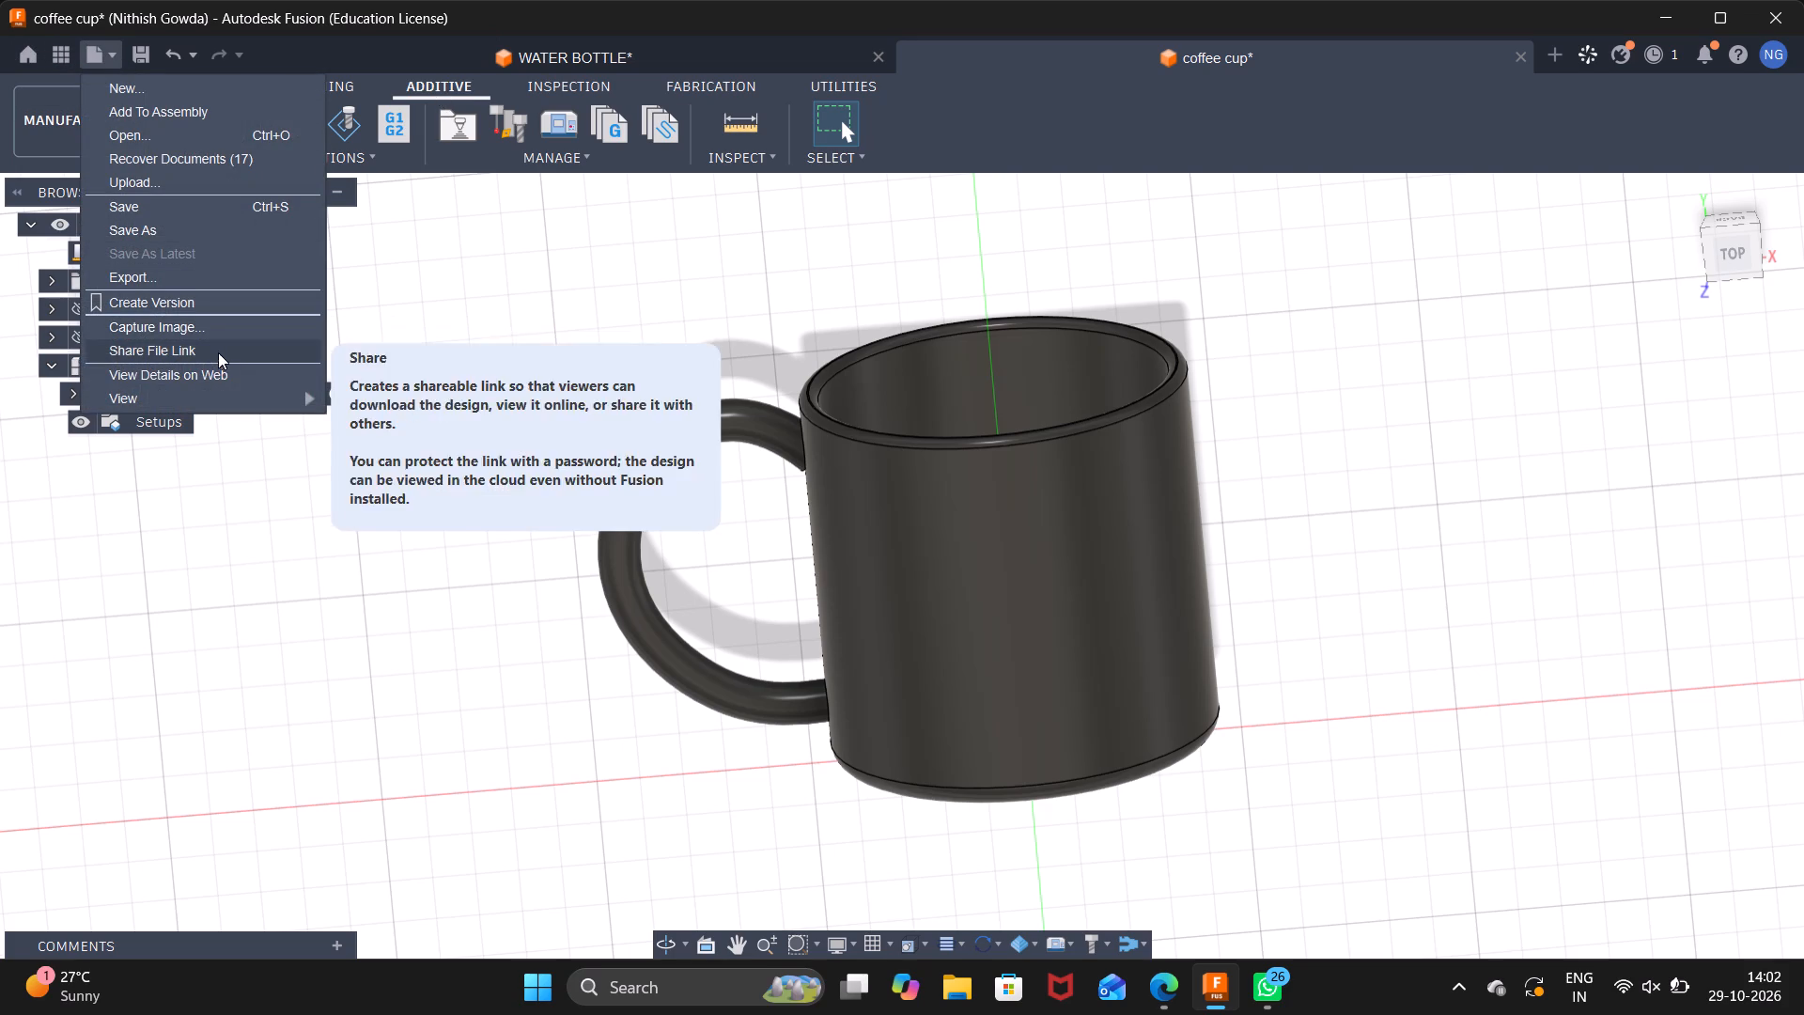
{"action": "left_click", "coordinate": [169, 270]}
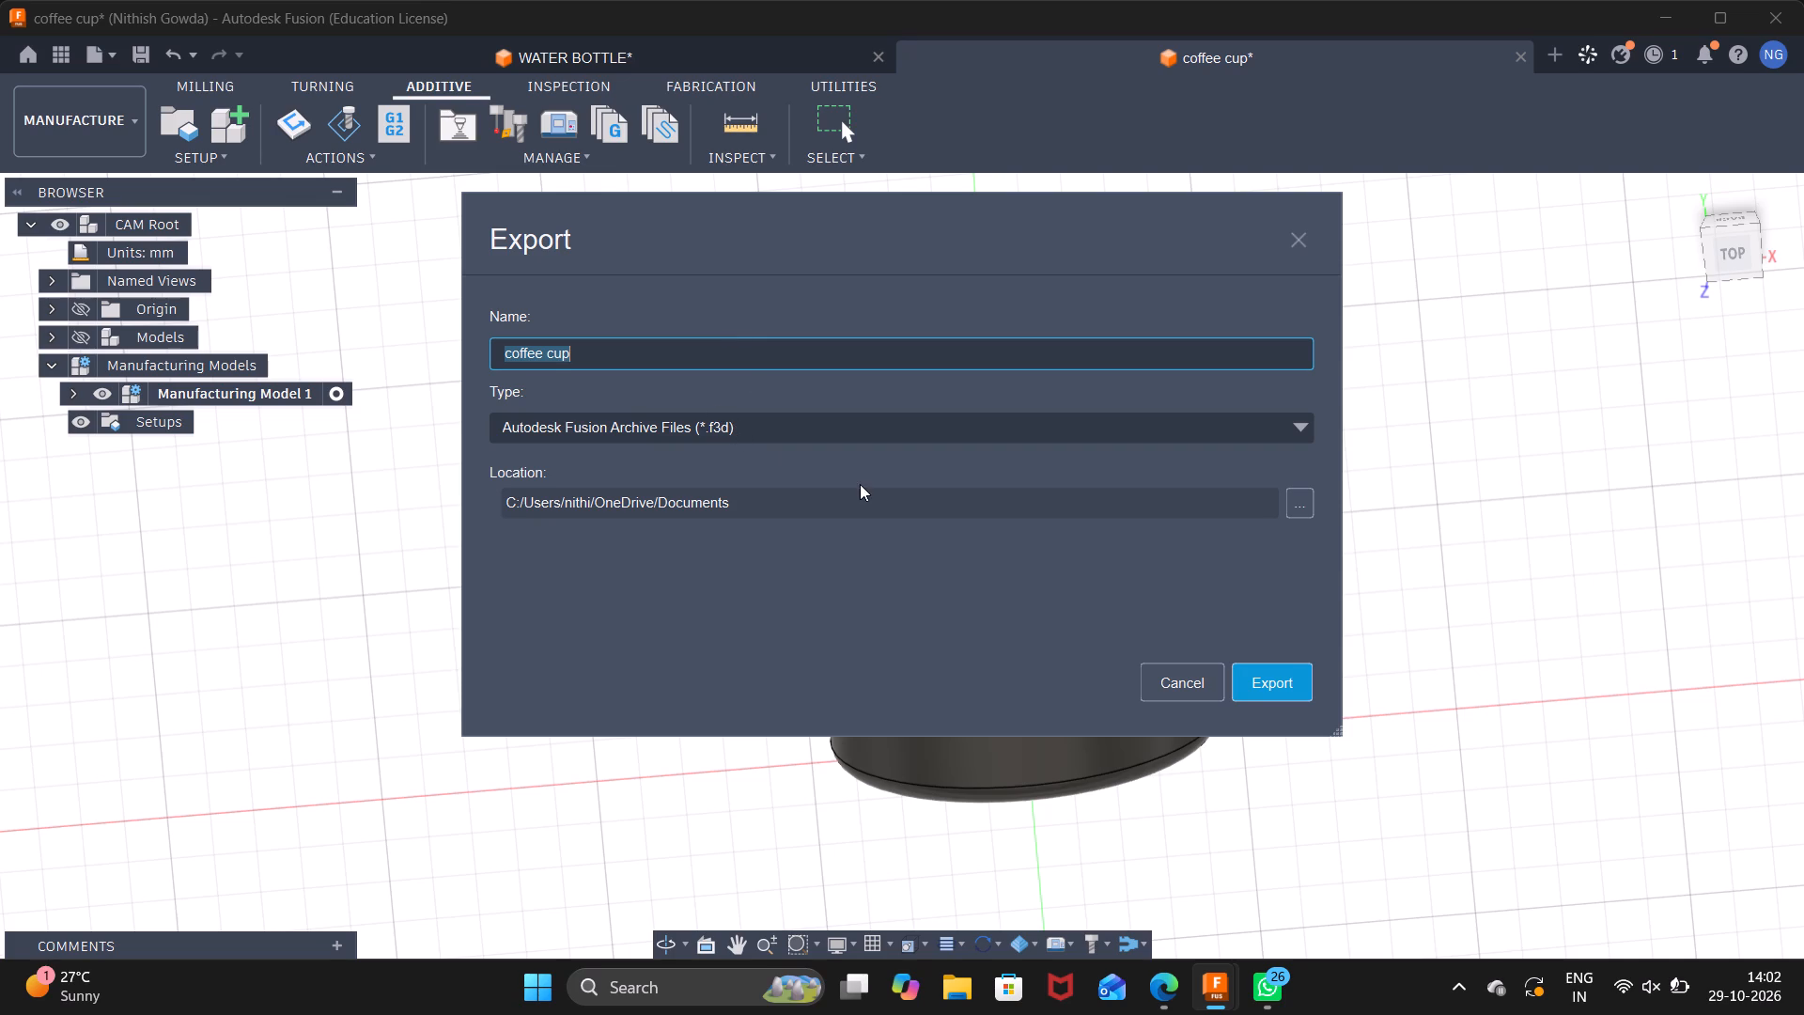
{"action": "left_click", "coordinate": [1252, 672]}
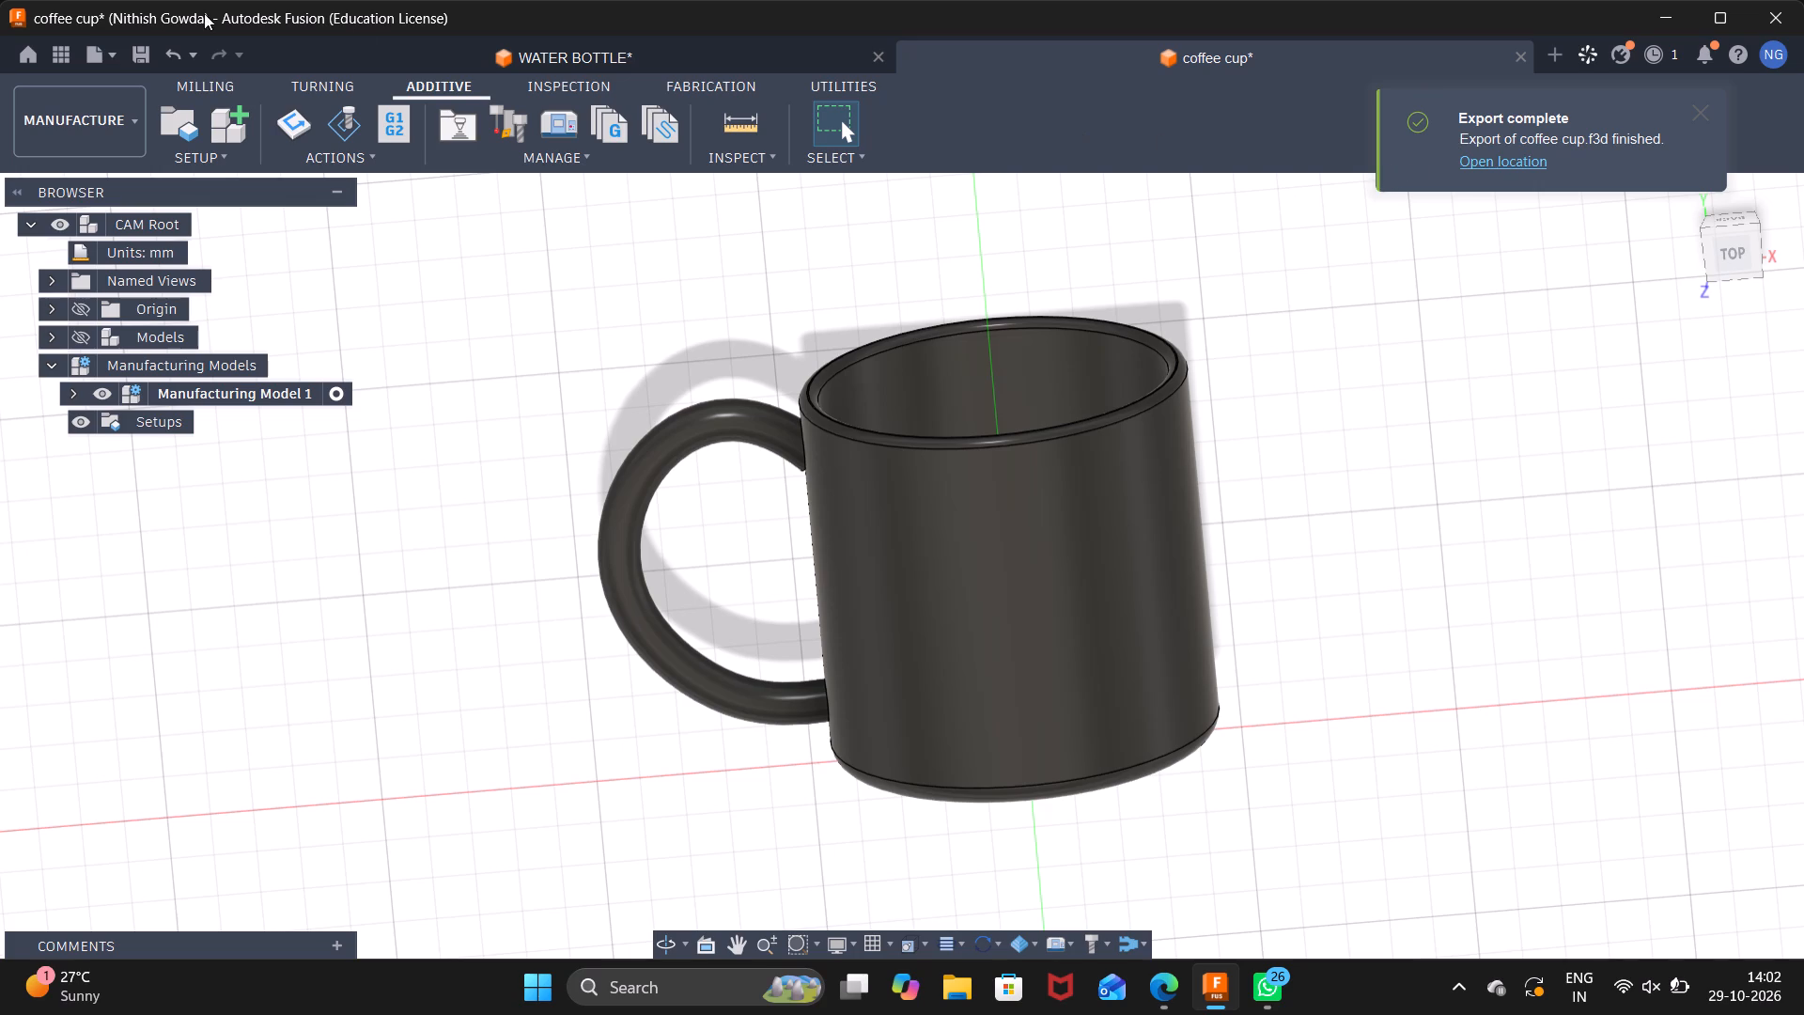
Open the export location of coffee cup.f3d in File Explorer and look through the Documents folder for the exported file.
{"action": "left_click", "coordinate": [111, 55]}
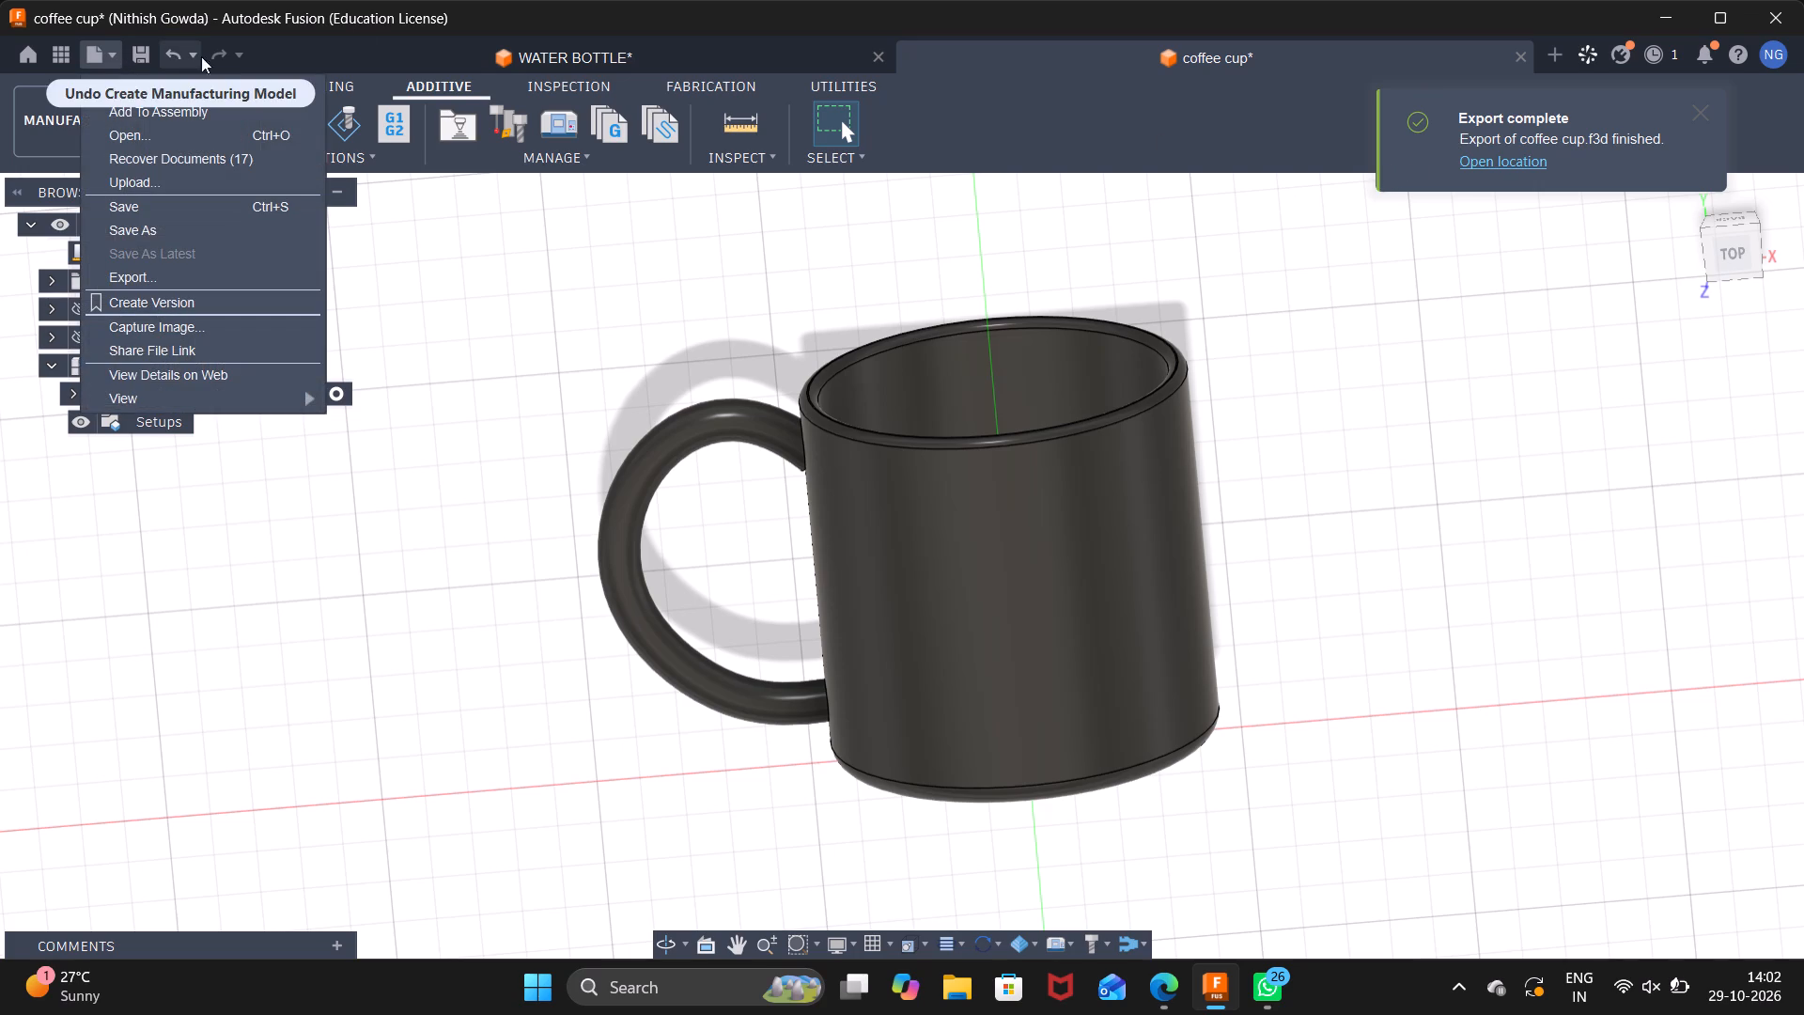
{"action": "left_click", "coordinate": [1478, 161]}
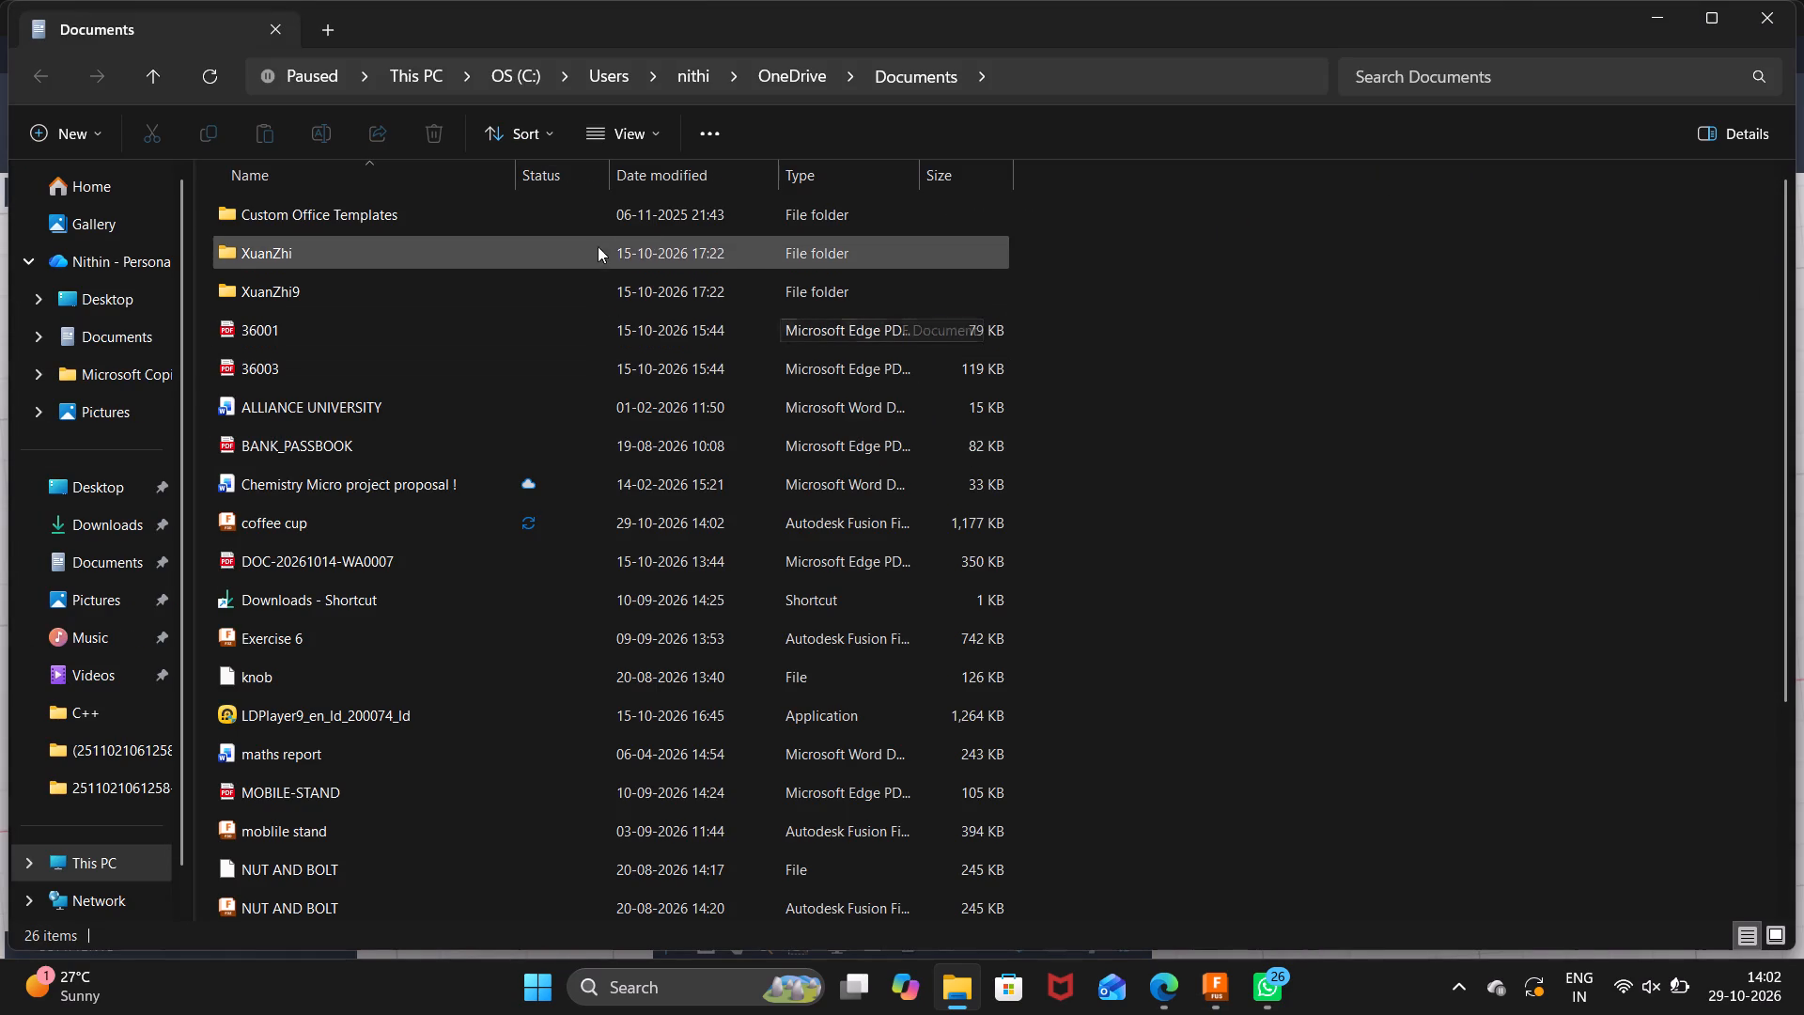
{"action": "scroll", "coordinate": [643, 403], "scroll_direction": "up", "scroll_amount": 2}
{"action": "scroll", "coordinate": [643, 403], "scroll_direction": "down", "scroll_amount": 1}
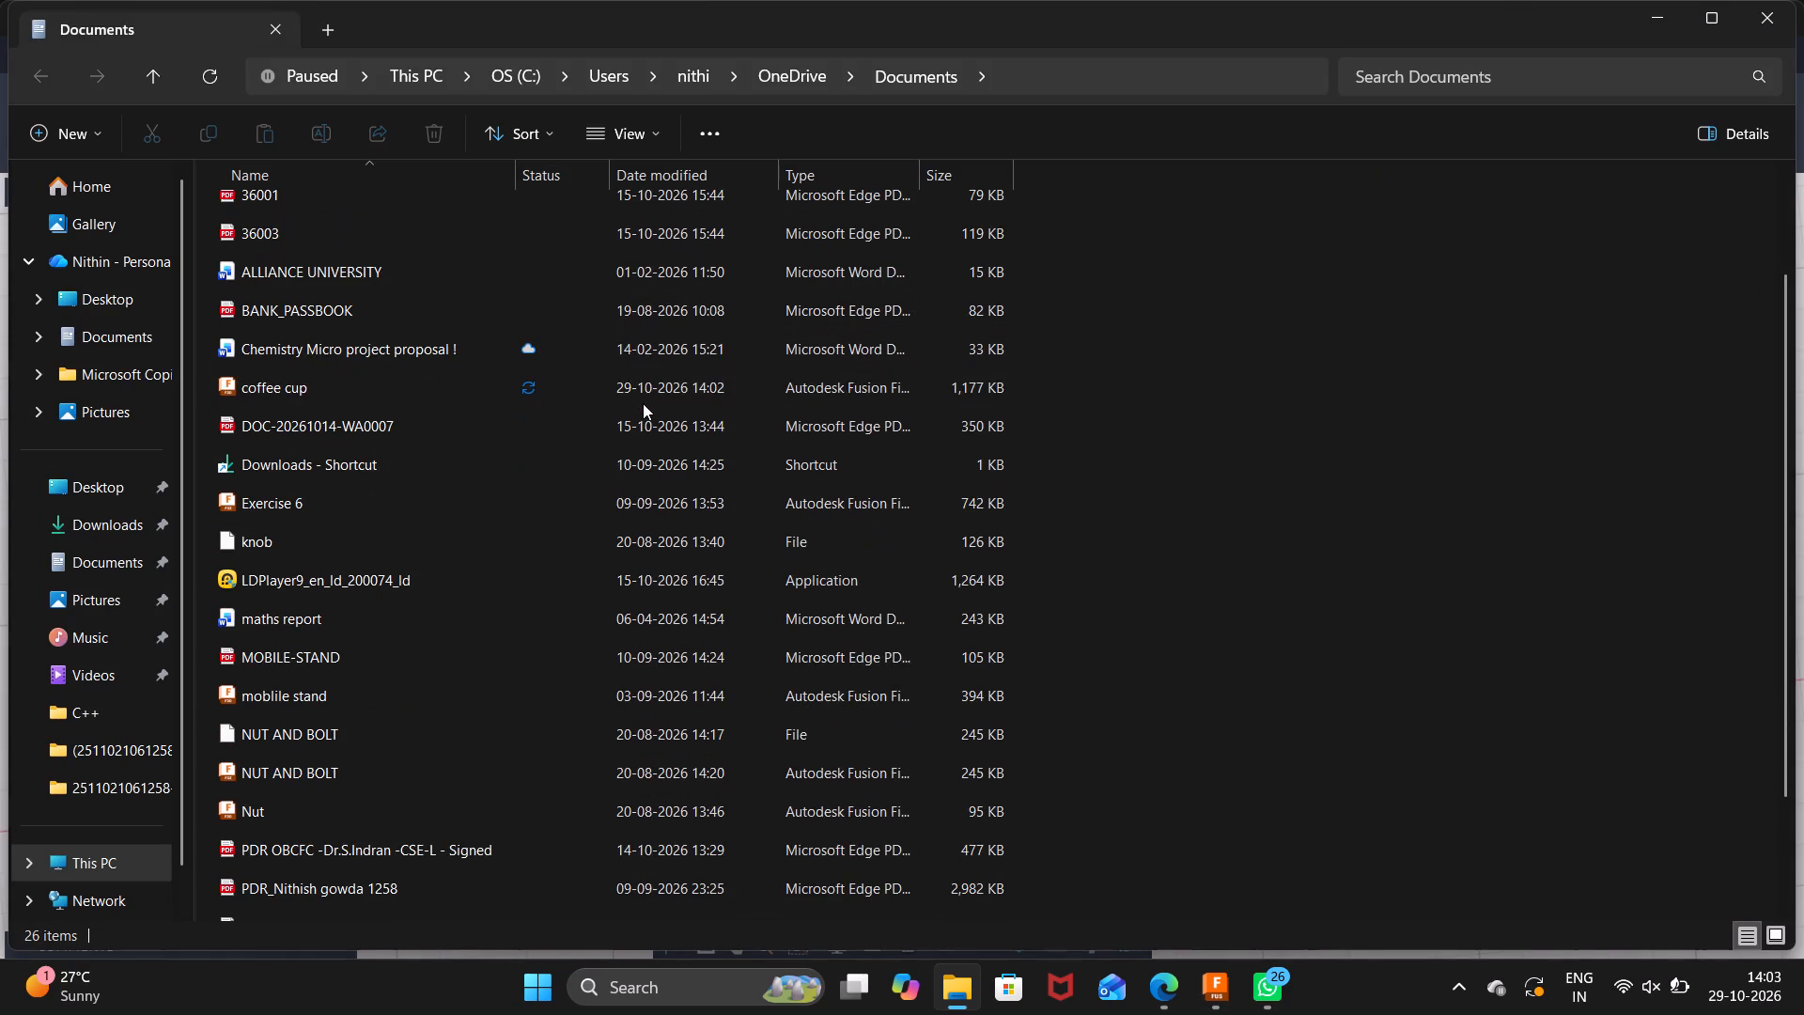
Look through the files in the Downloads folder and the recent files on the Home page.
{"action": "left_click", "coordinate": [133, 503]}
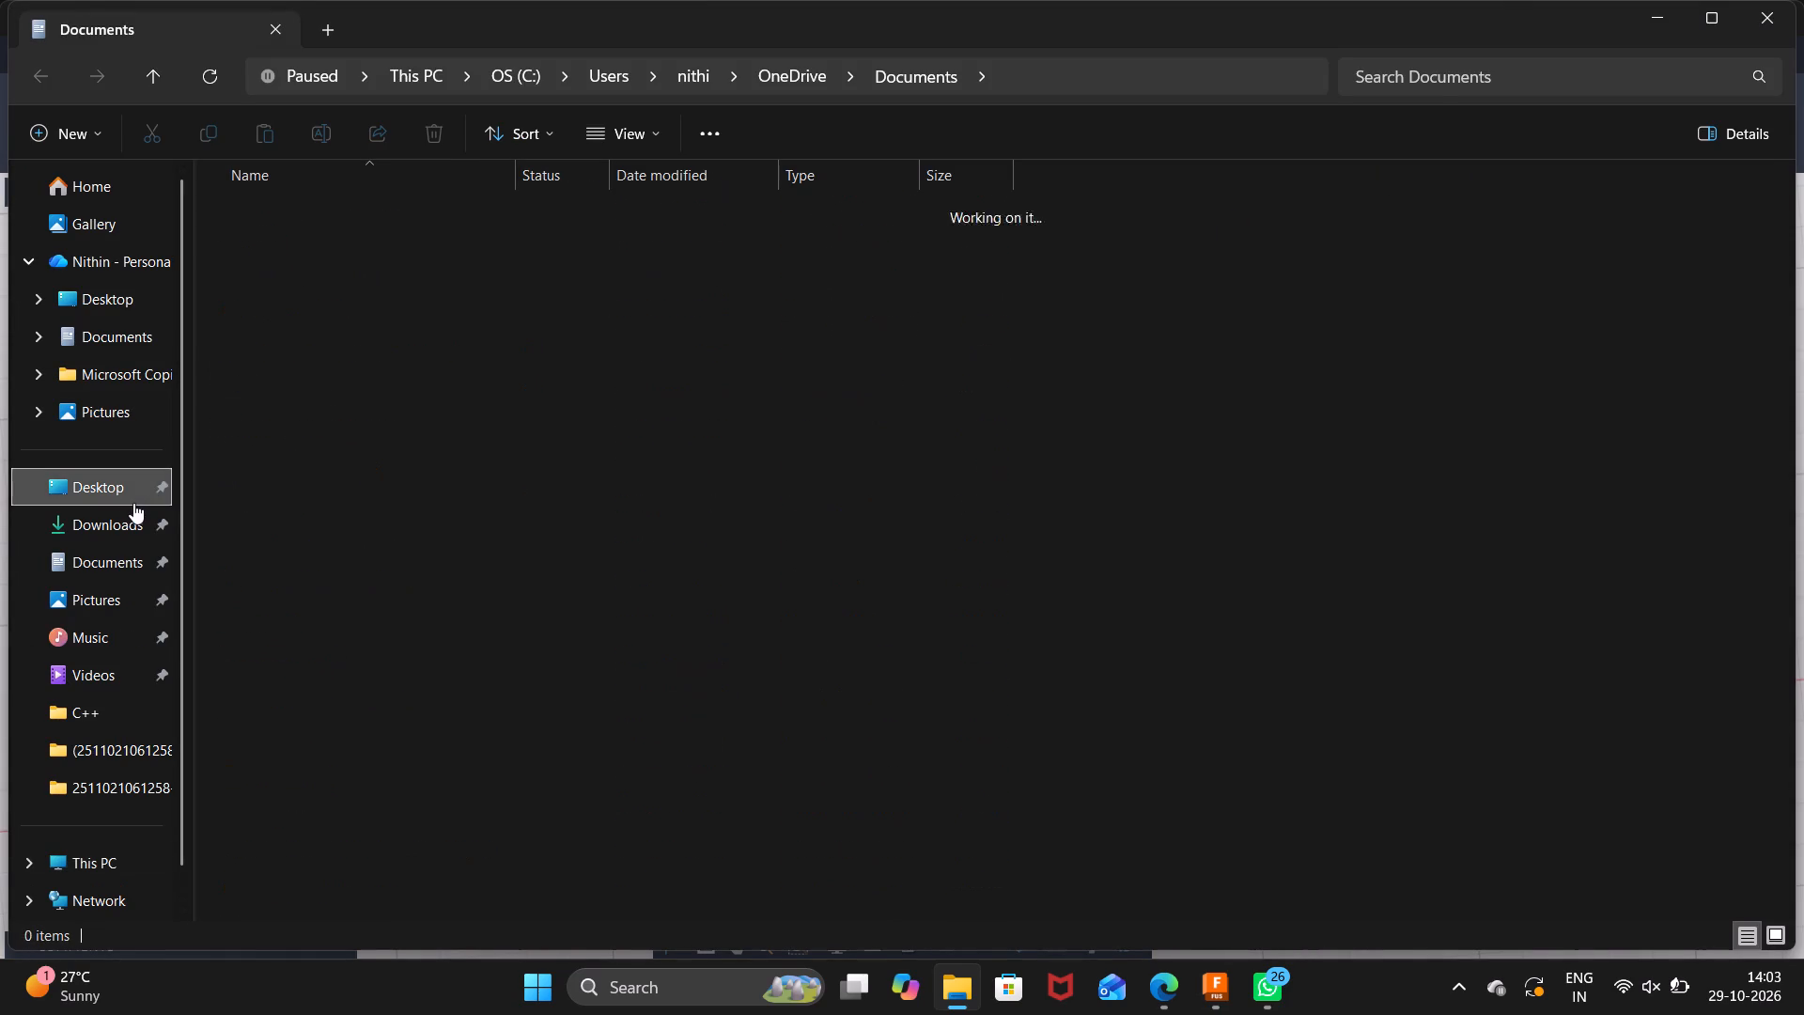
{"action": "left_click", "coordinate": [121, 517]}
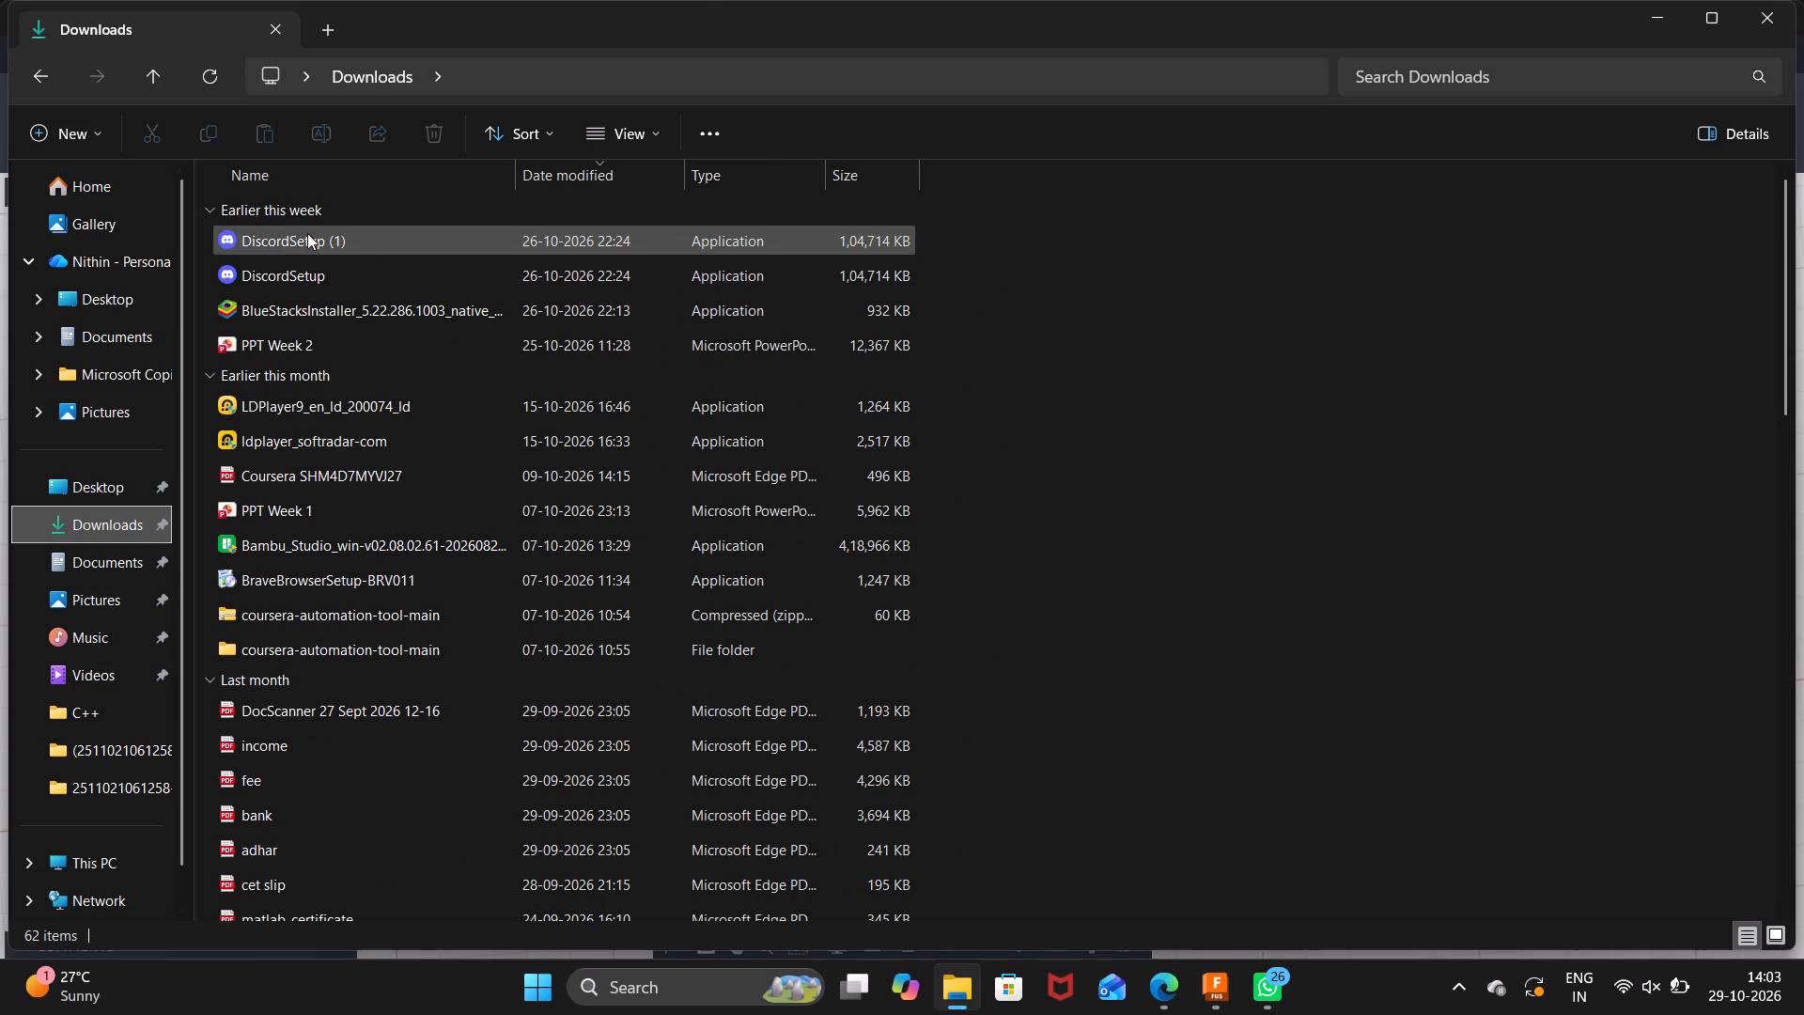
{"action": "scroll", "coordinate": [144, 320], "scroll_direction": "up", "scroll_amount": 1}
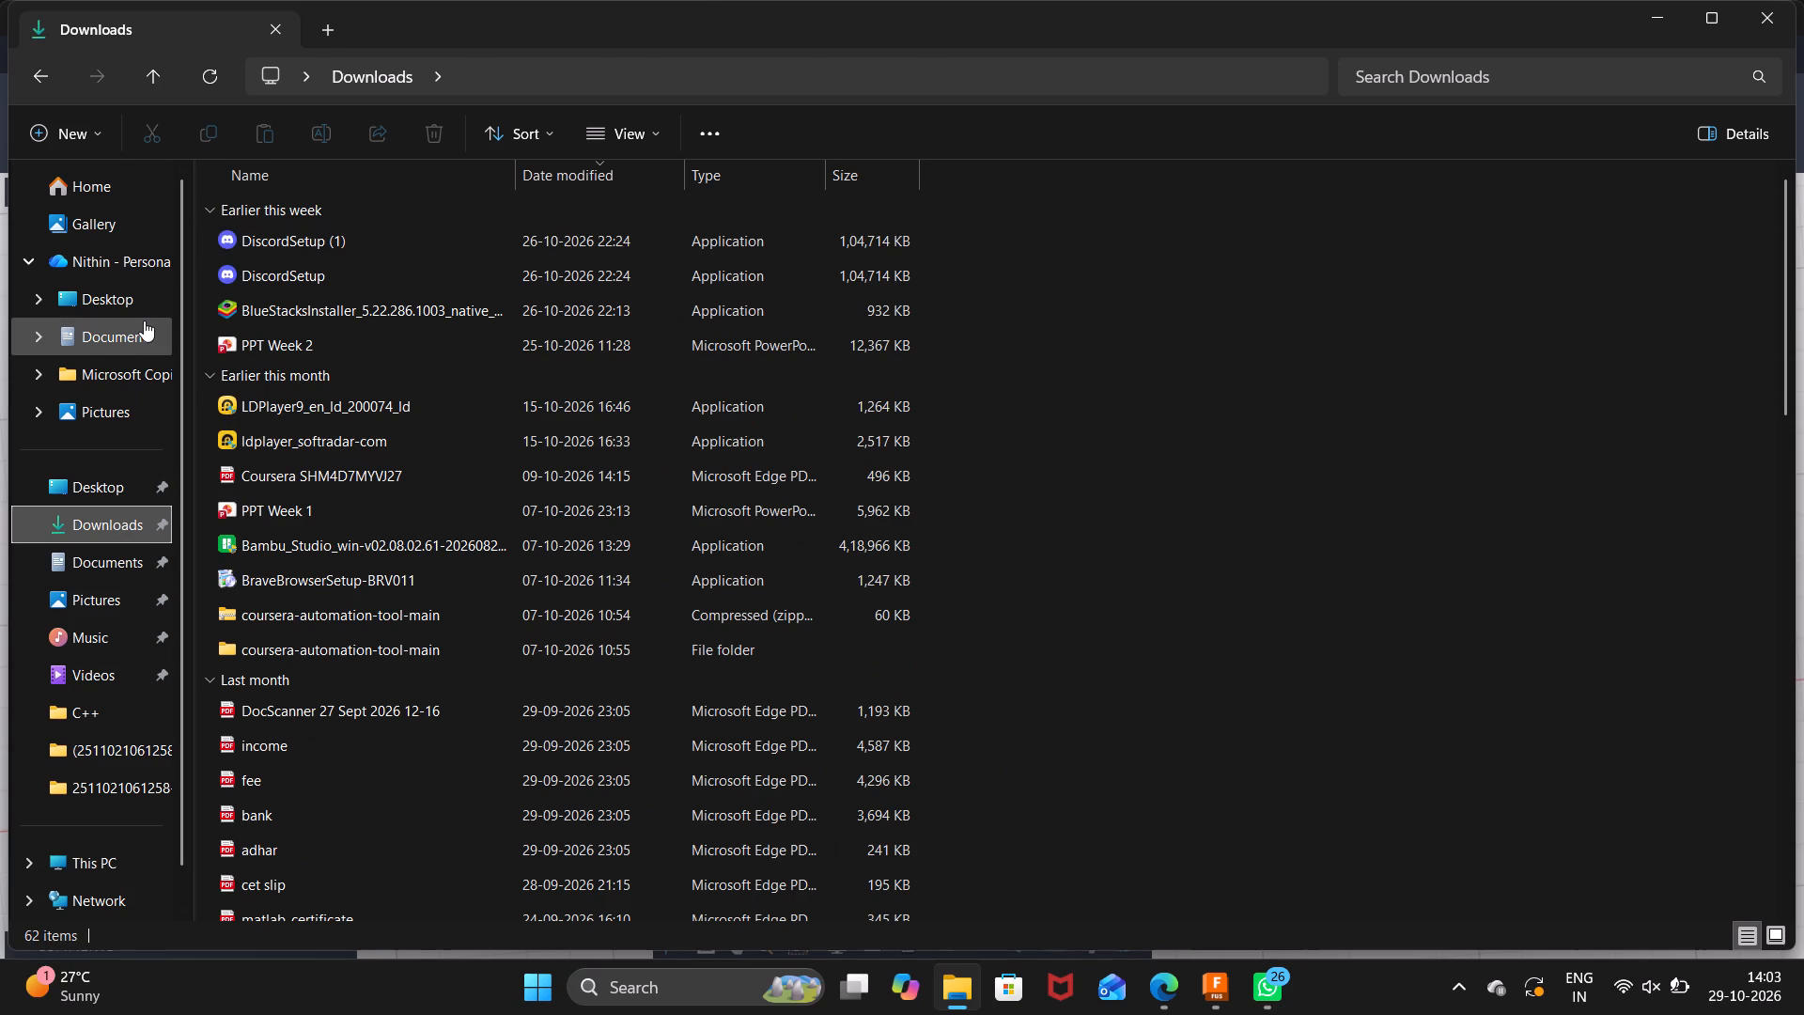
{"action": "scroll", "coordinate": [144, 320], "scroll_direction": "up", "scroll_amount": 1}
{"action": "left_click", "coordinate": [134, 174]}
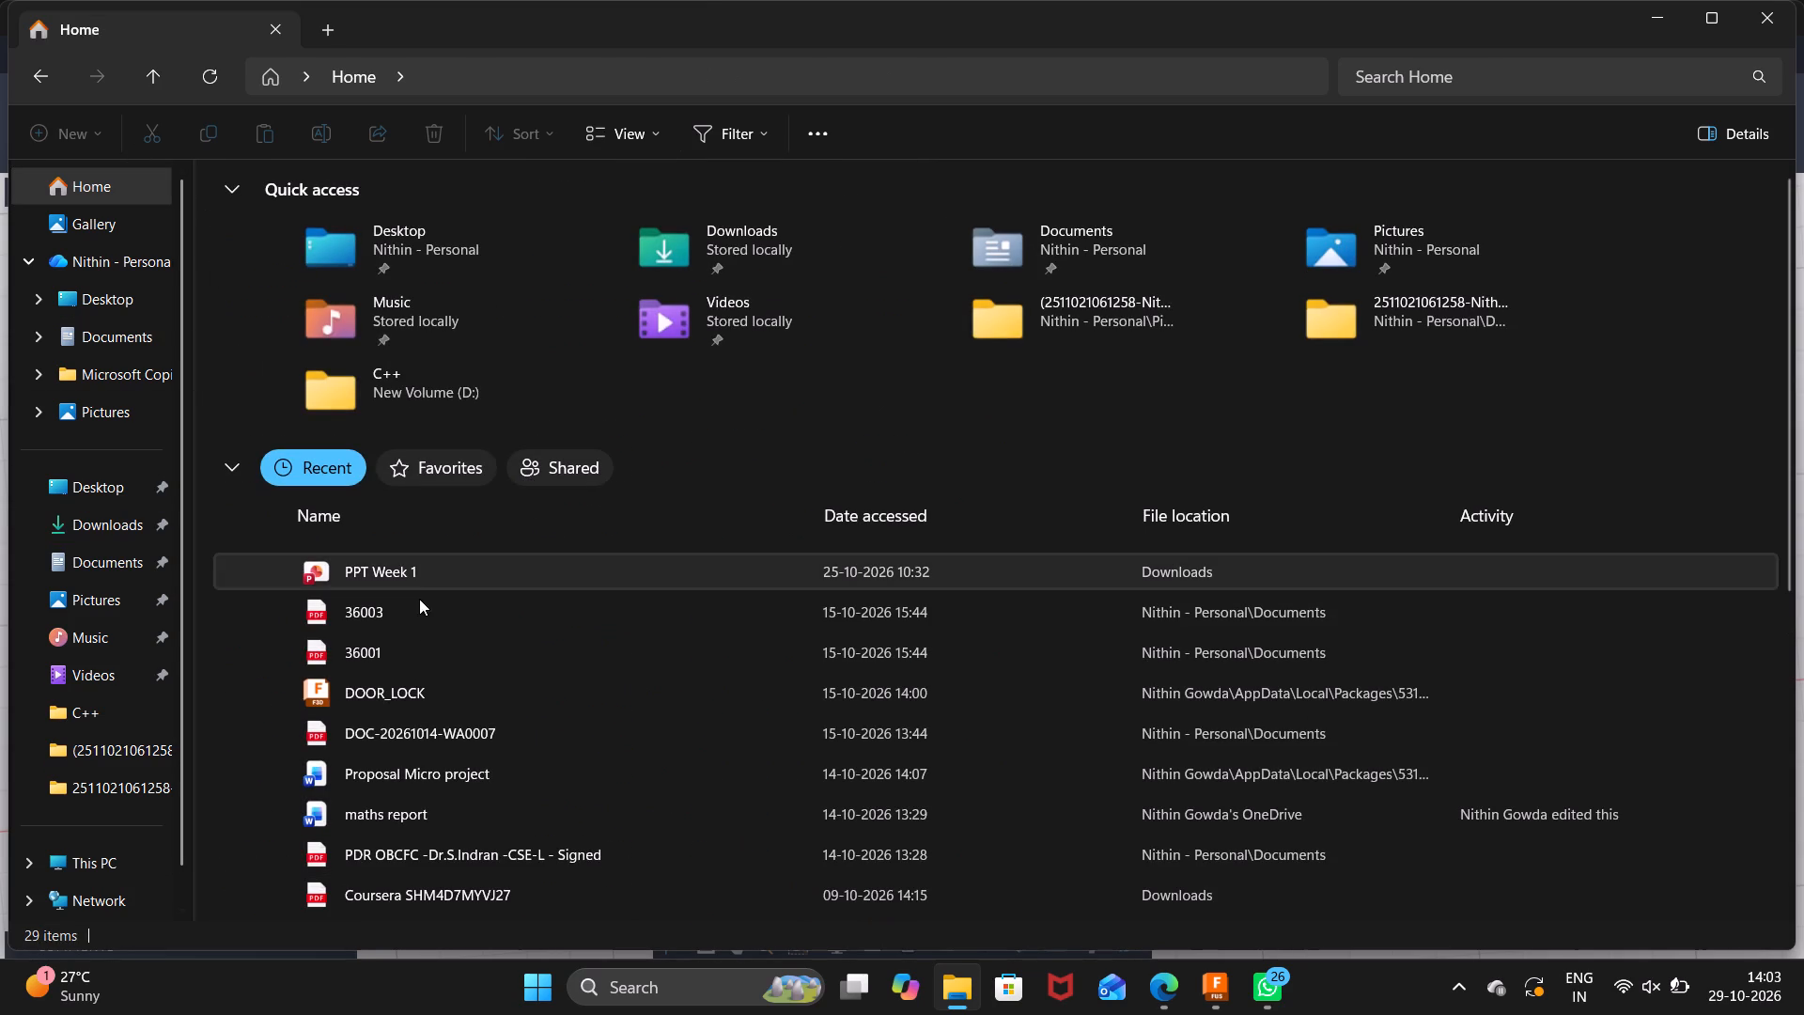
{"action": "scroll", "coordinate": [423, 626], "scroll_direction": "down", "scroll_amount": 1}
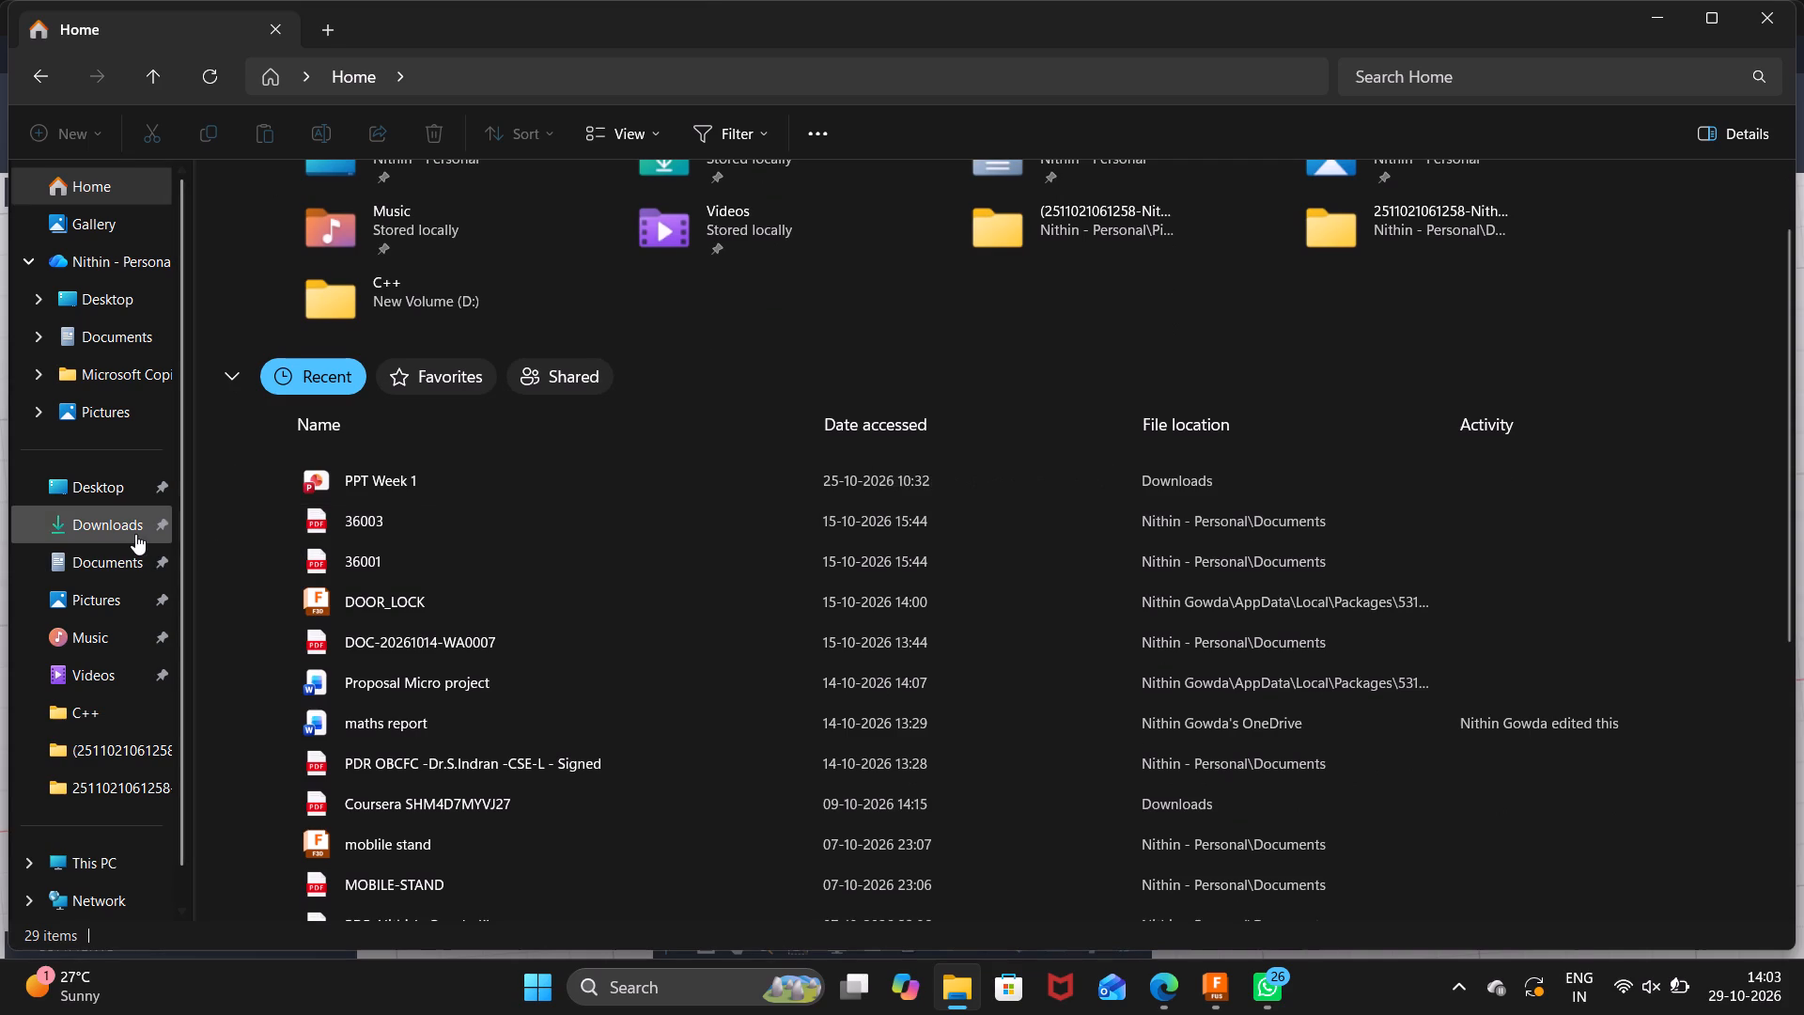
{"action": "left_click", "coordinate": [133, 533]}
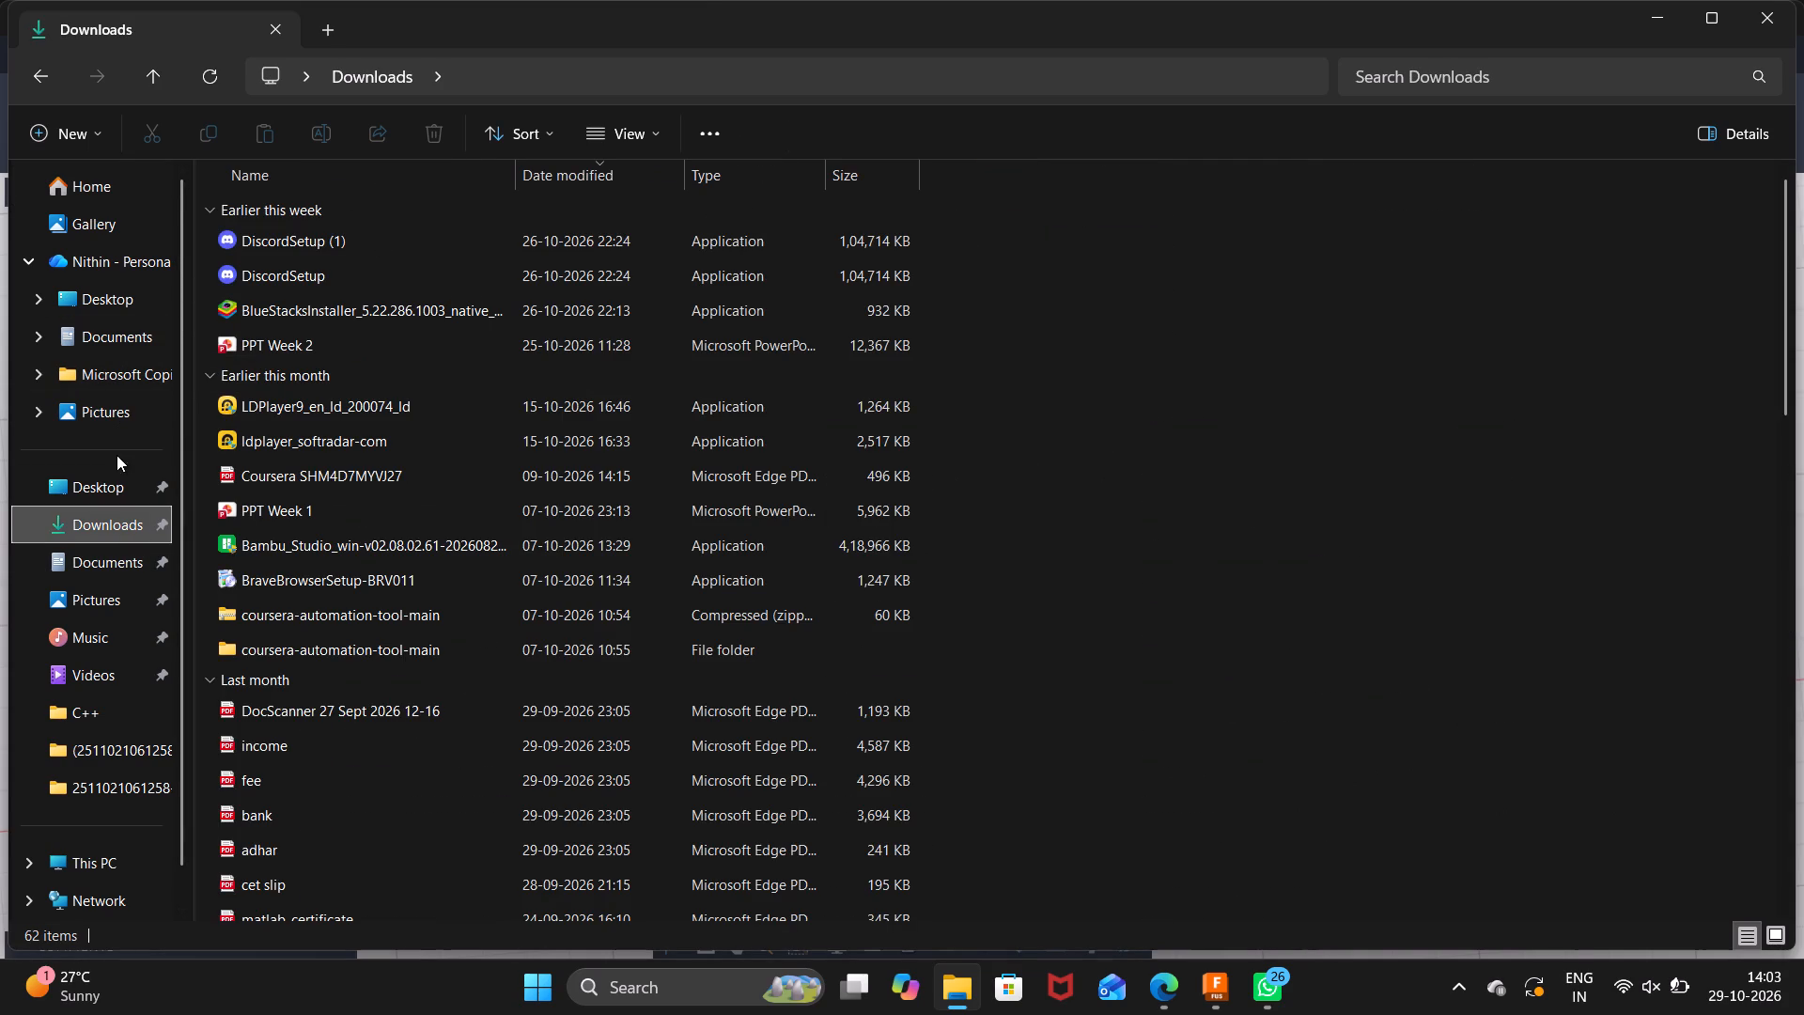
{"action": "scroll", "coordinate": [302, 382], "scroll_direction": "down", "scroll_amount": 3}
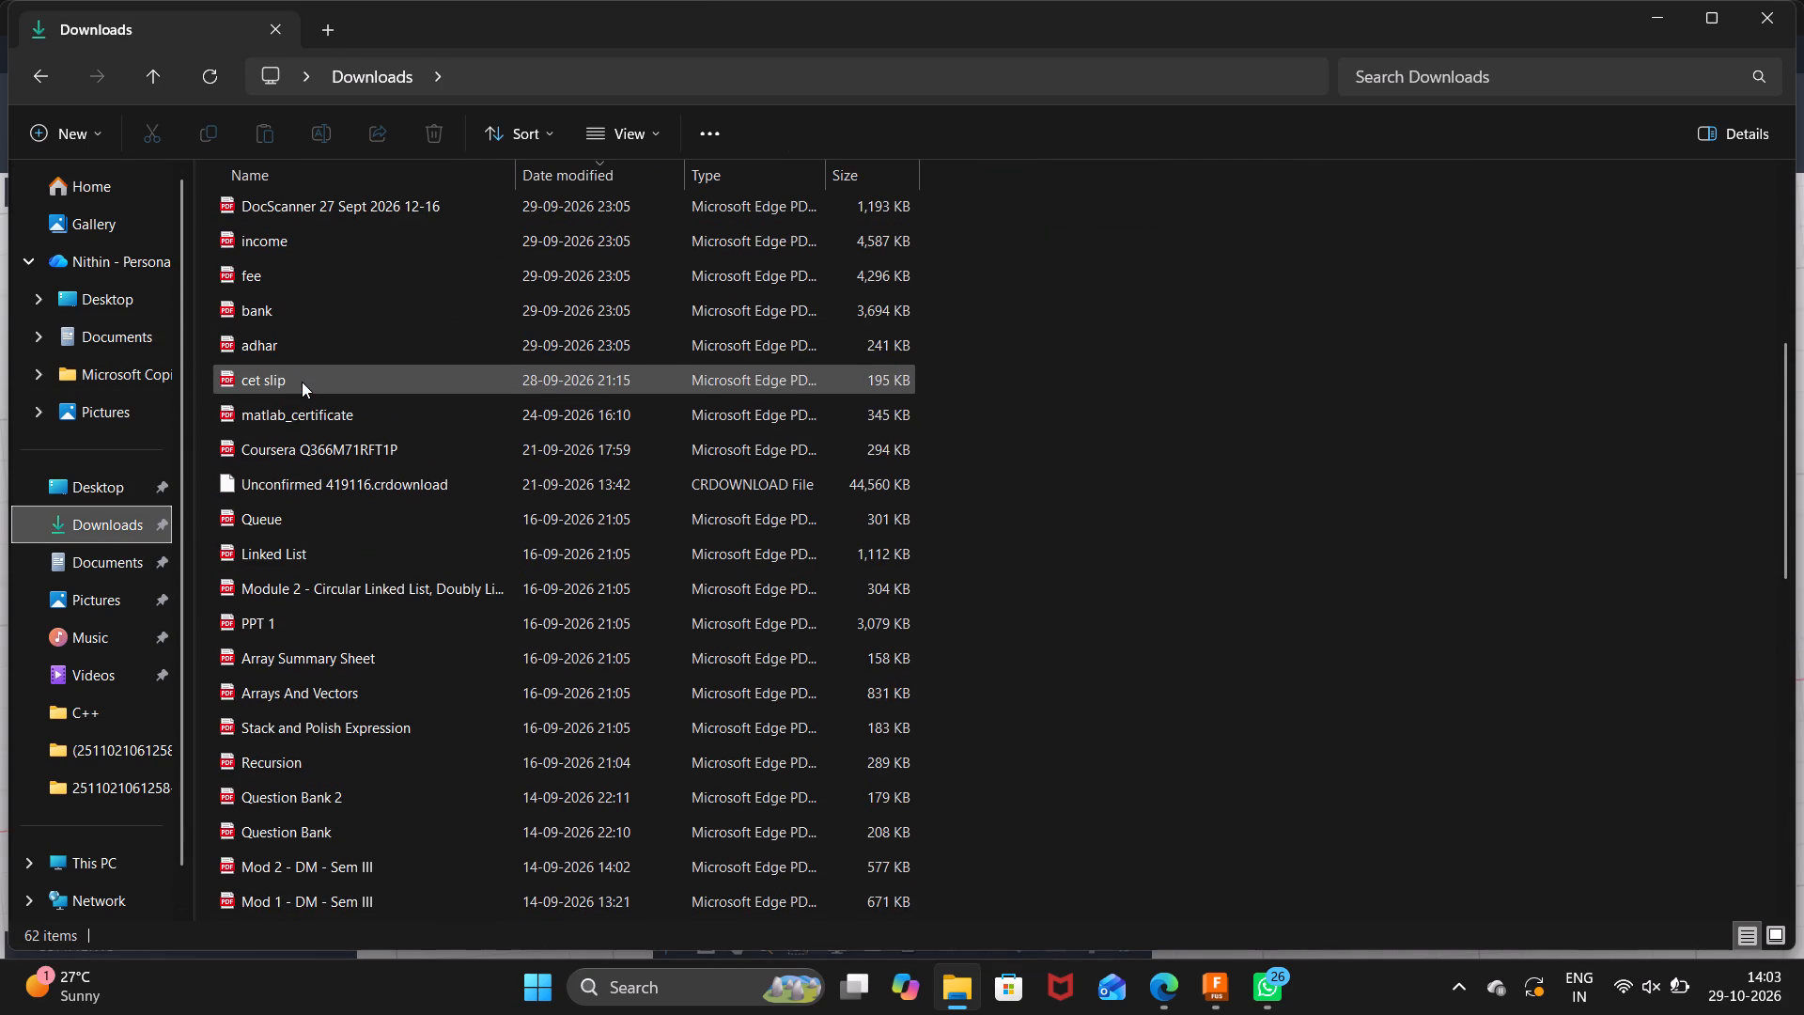
{"action": "scroll", "coordinate": [302, 382], "scroll_direction": "down", "scroll_amount": 1}
{"action": "scroll", "coordinate": [329, 283], "scroll_direction": "down", "scroll_amount": 2}
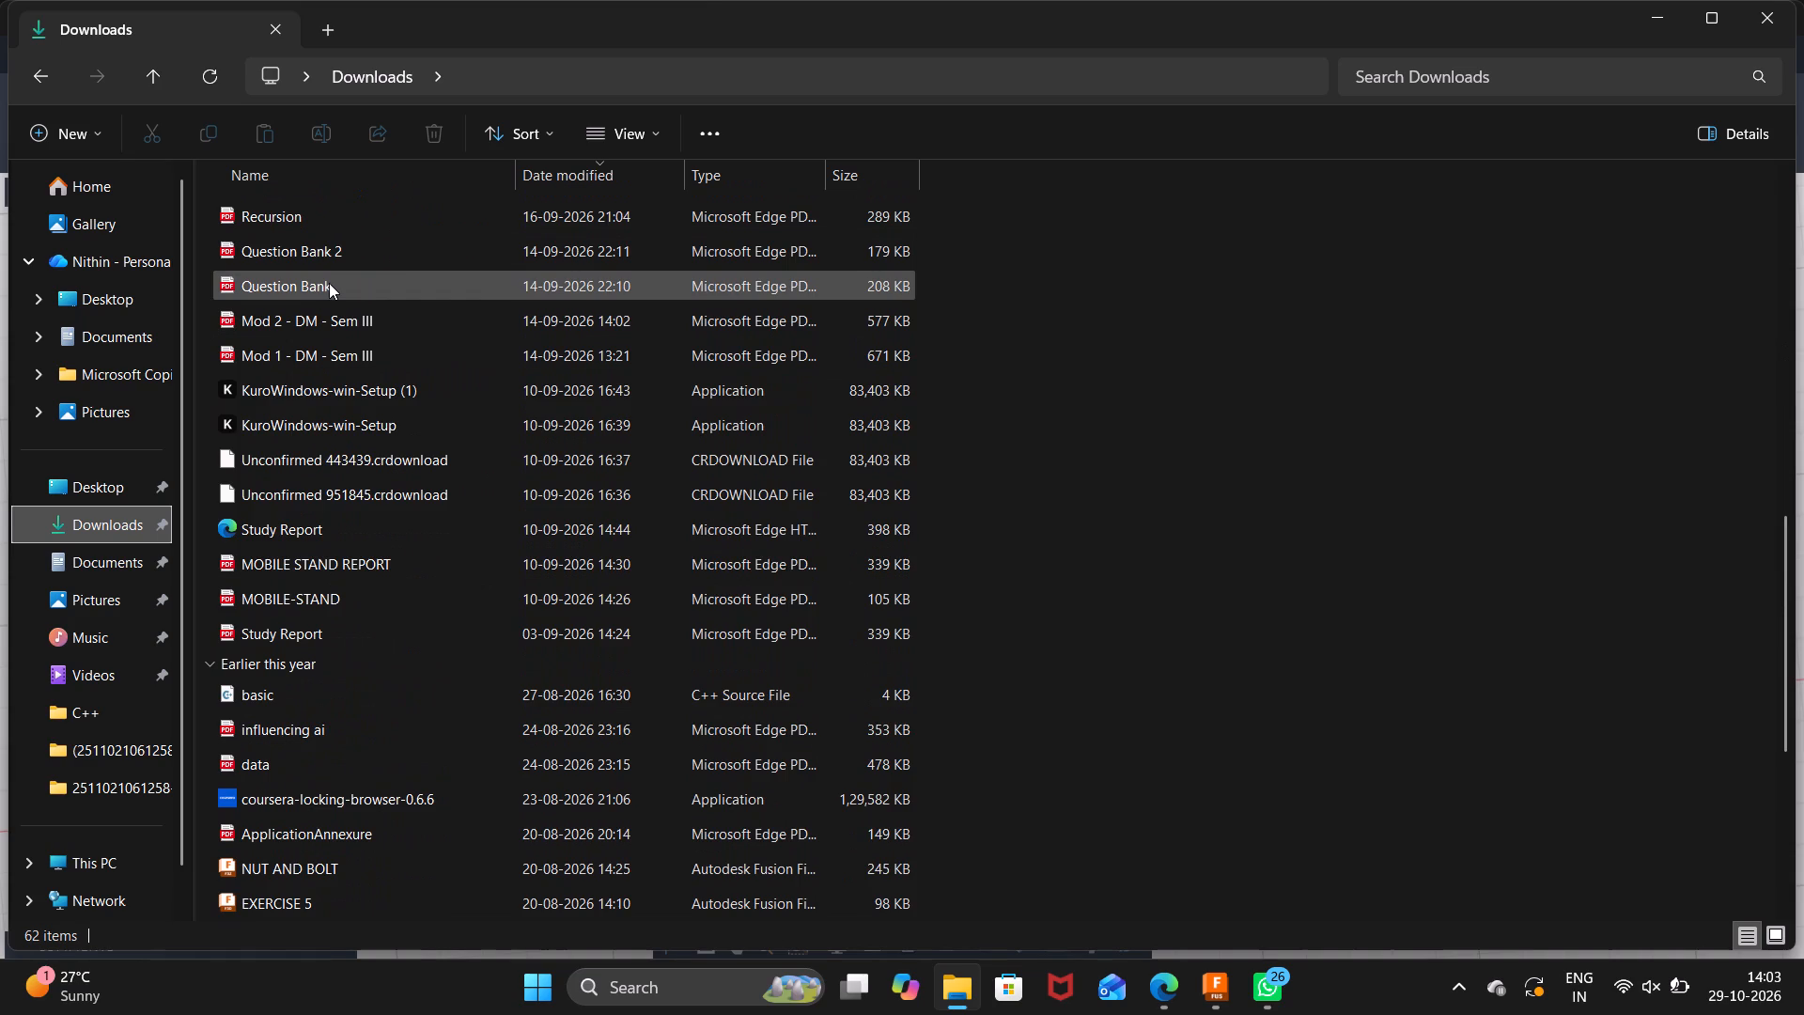
{"action": "scroll", "coordinate": [329, 283], "scroll_direction": "down", "scroll_amount": 2}
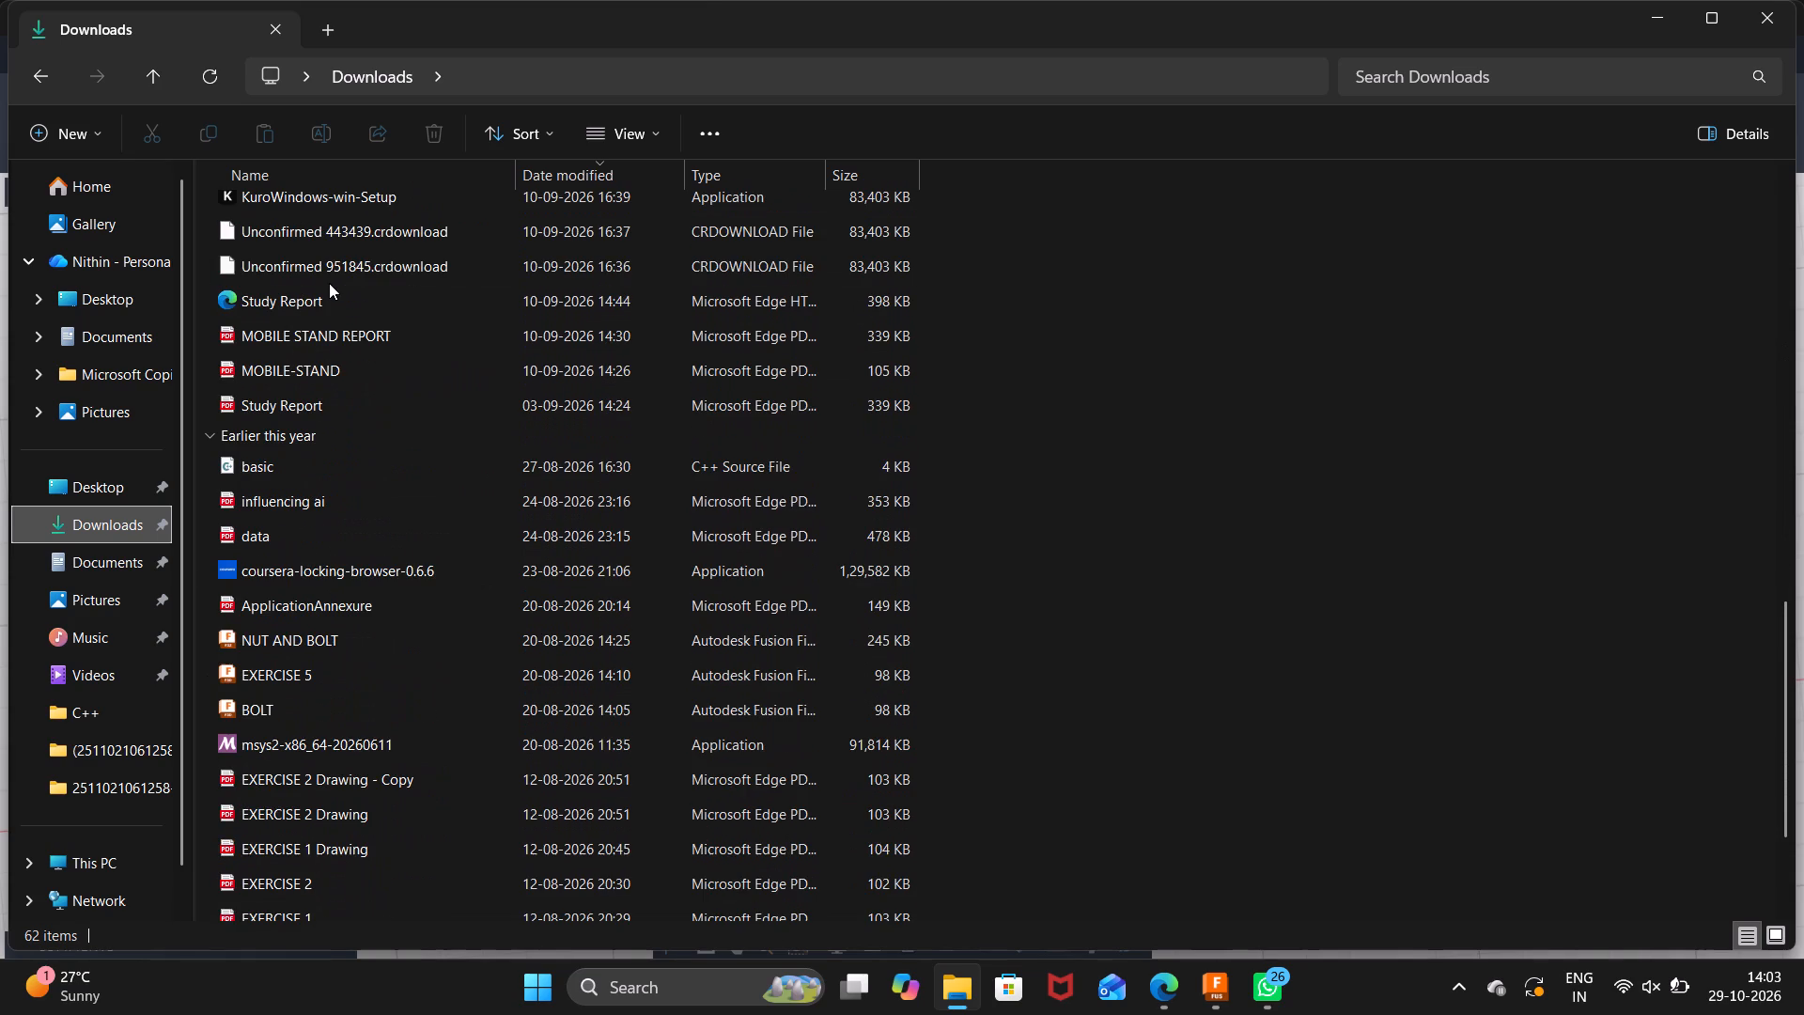
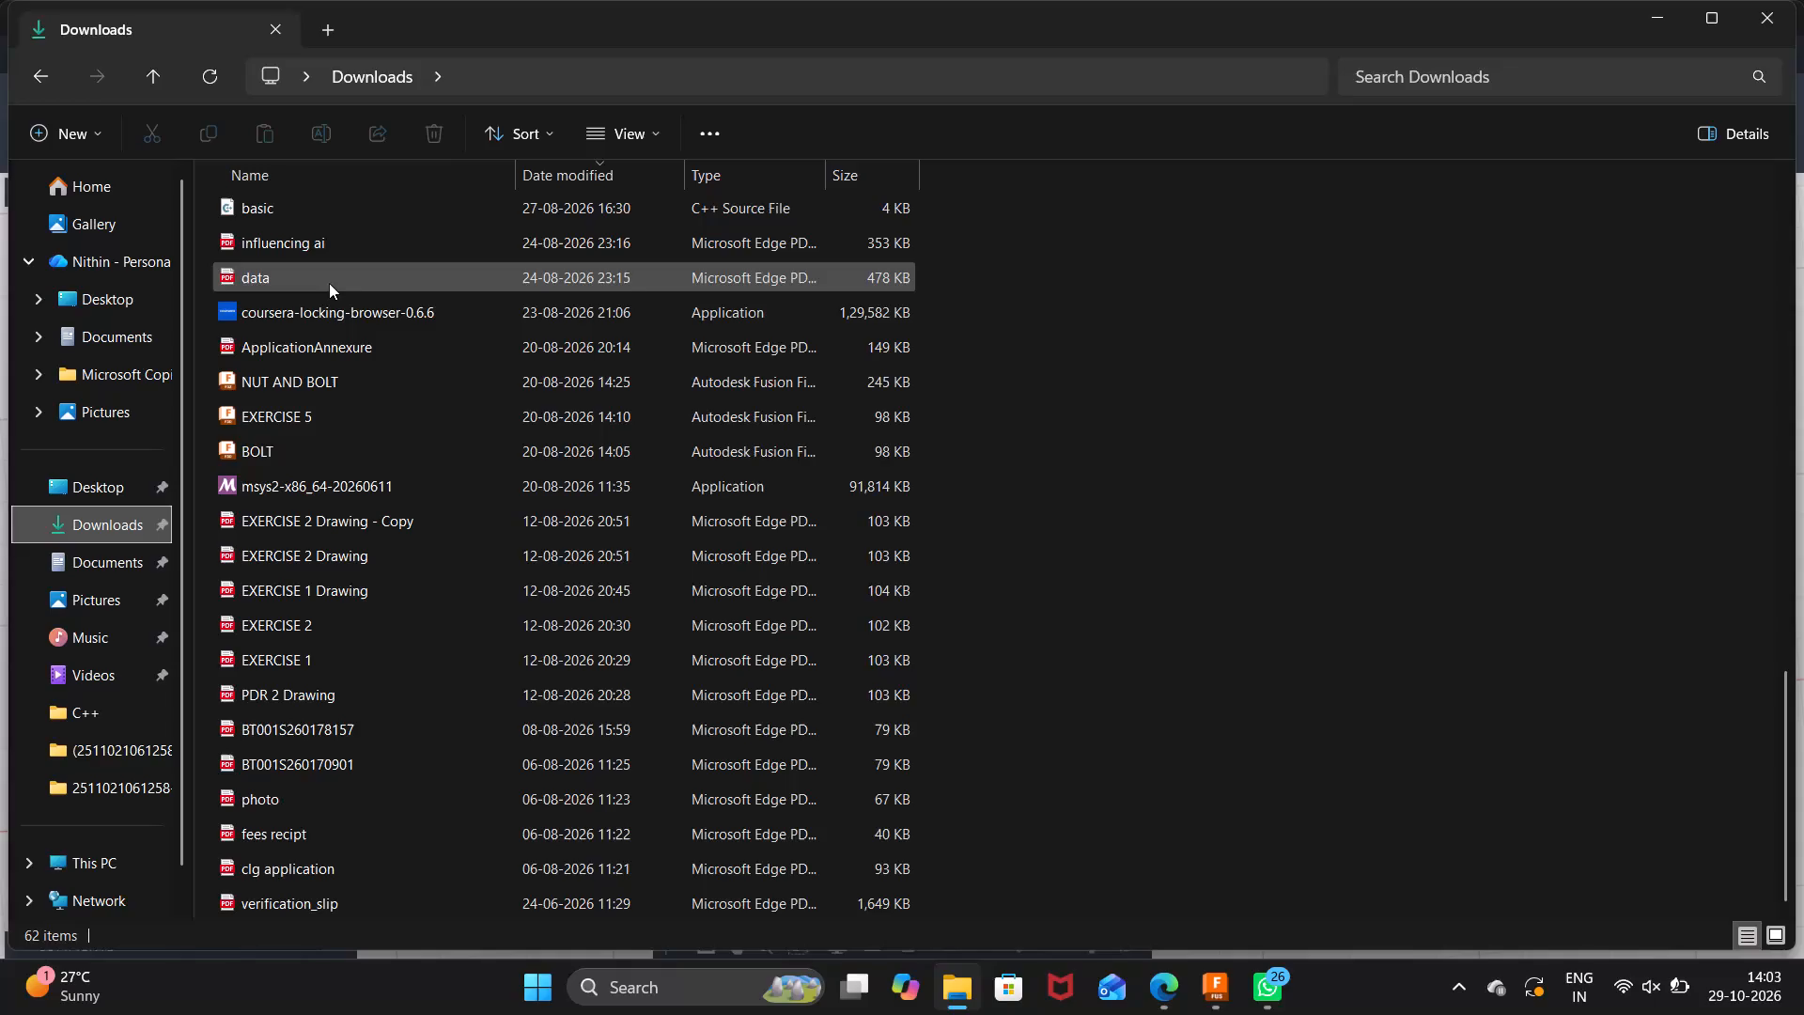
Look through the personal OneDrive folder, the Gallery and the recent files on the Home page for the exported file.
{"action": "left_click", "coordinate": [78, 261]}
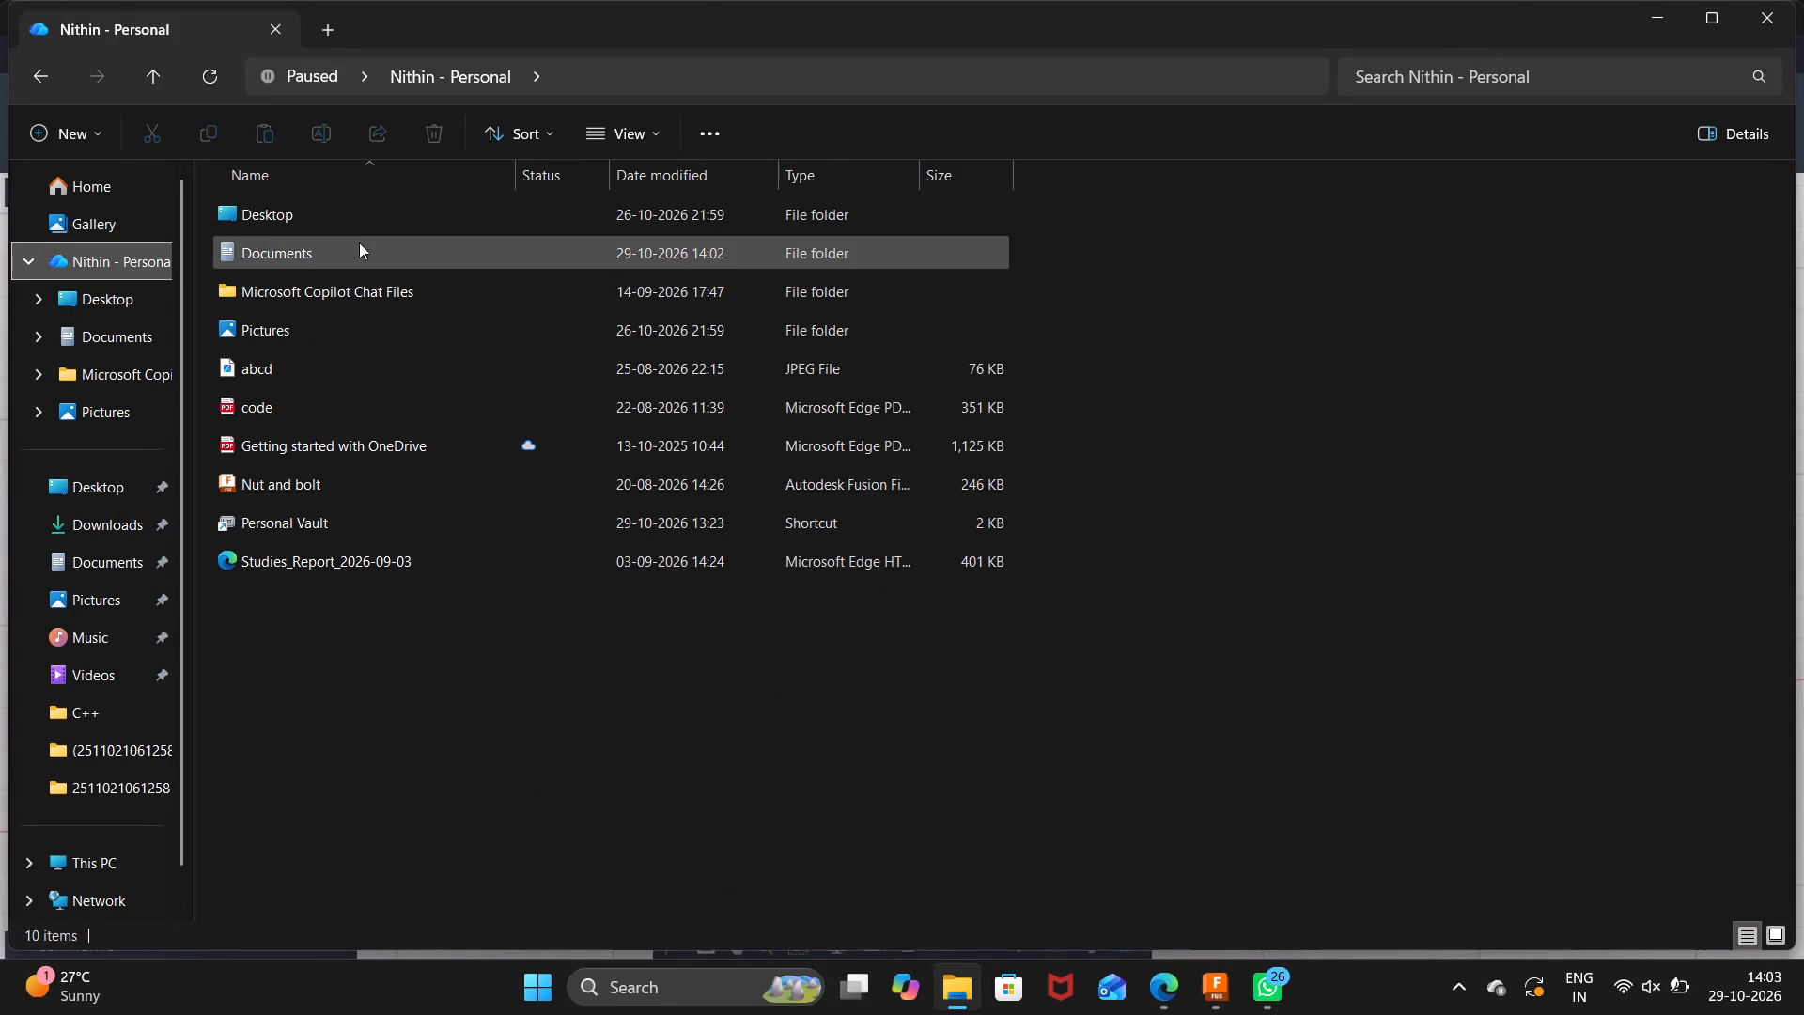
{"action": "left_click", "coordinate": [354, 229]}
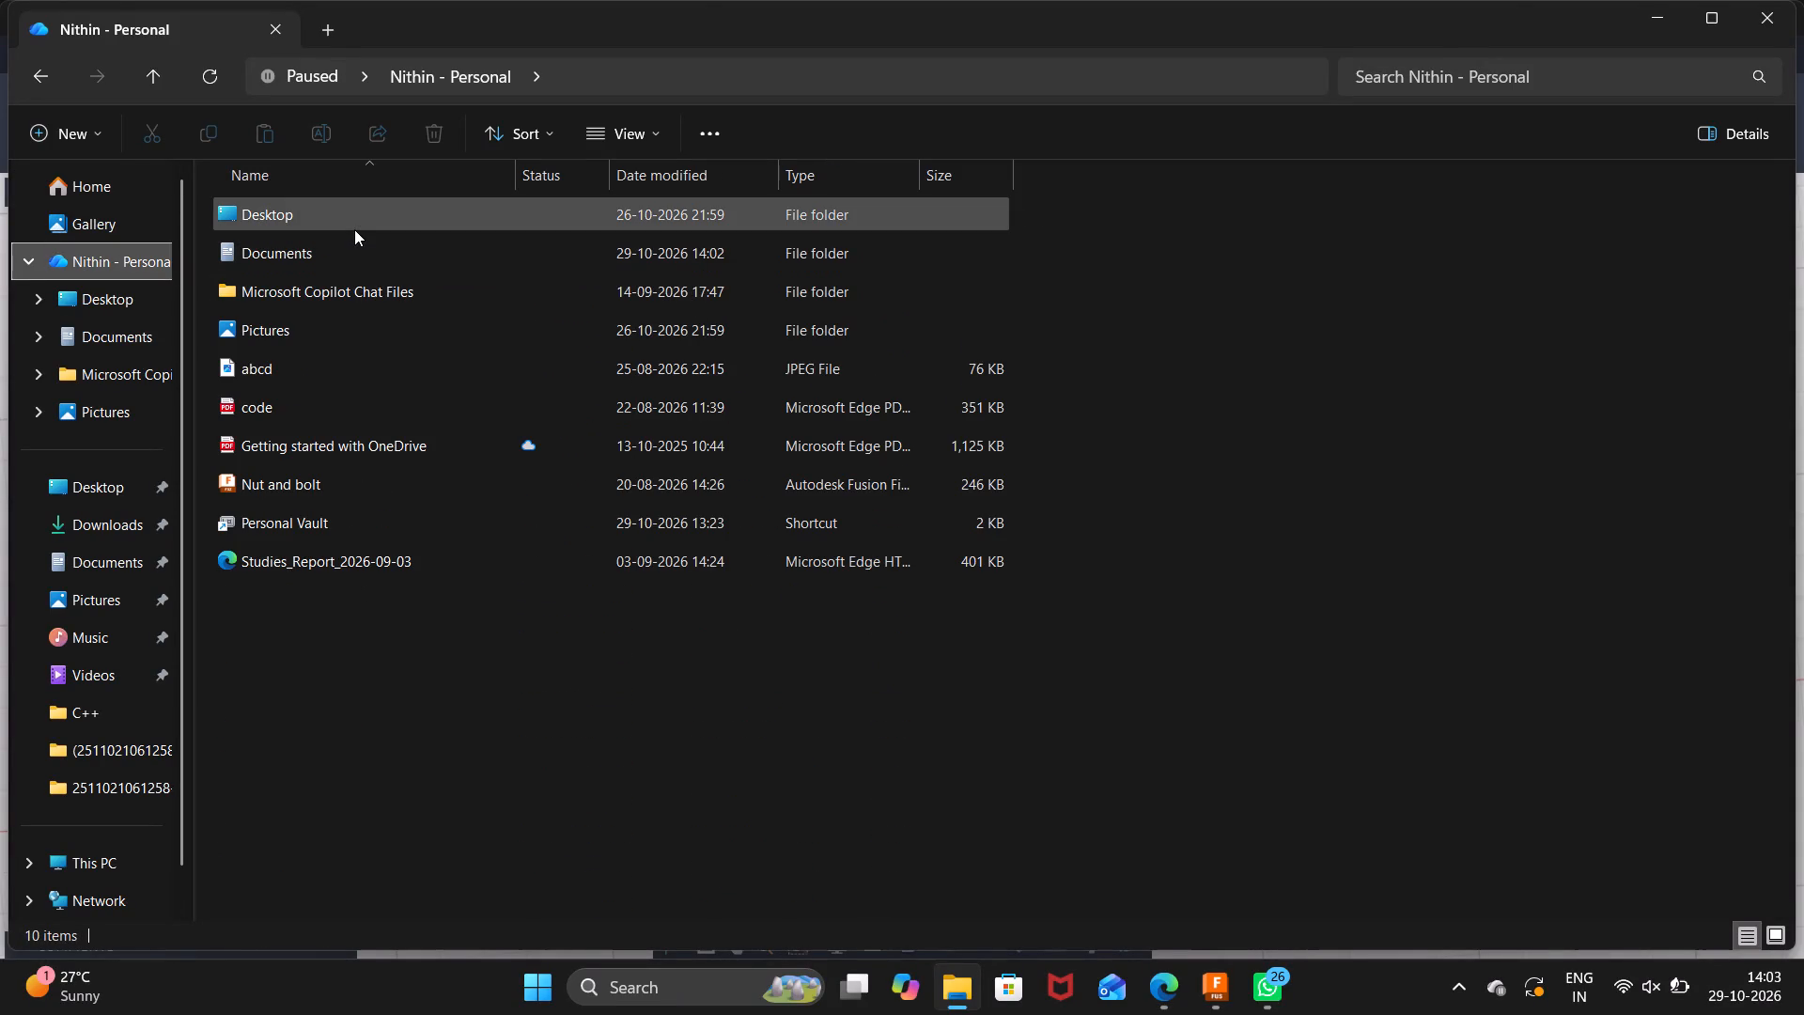
{"action": "left_click", "coordinate": [354, 229]}
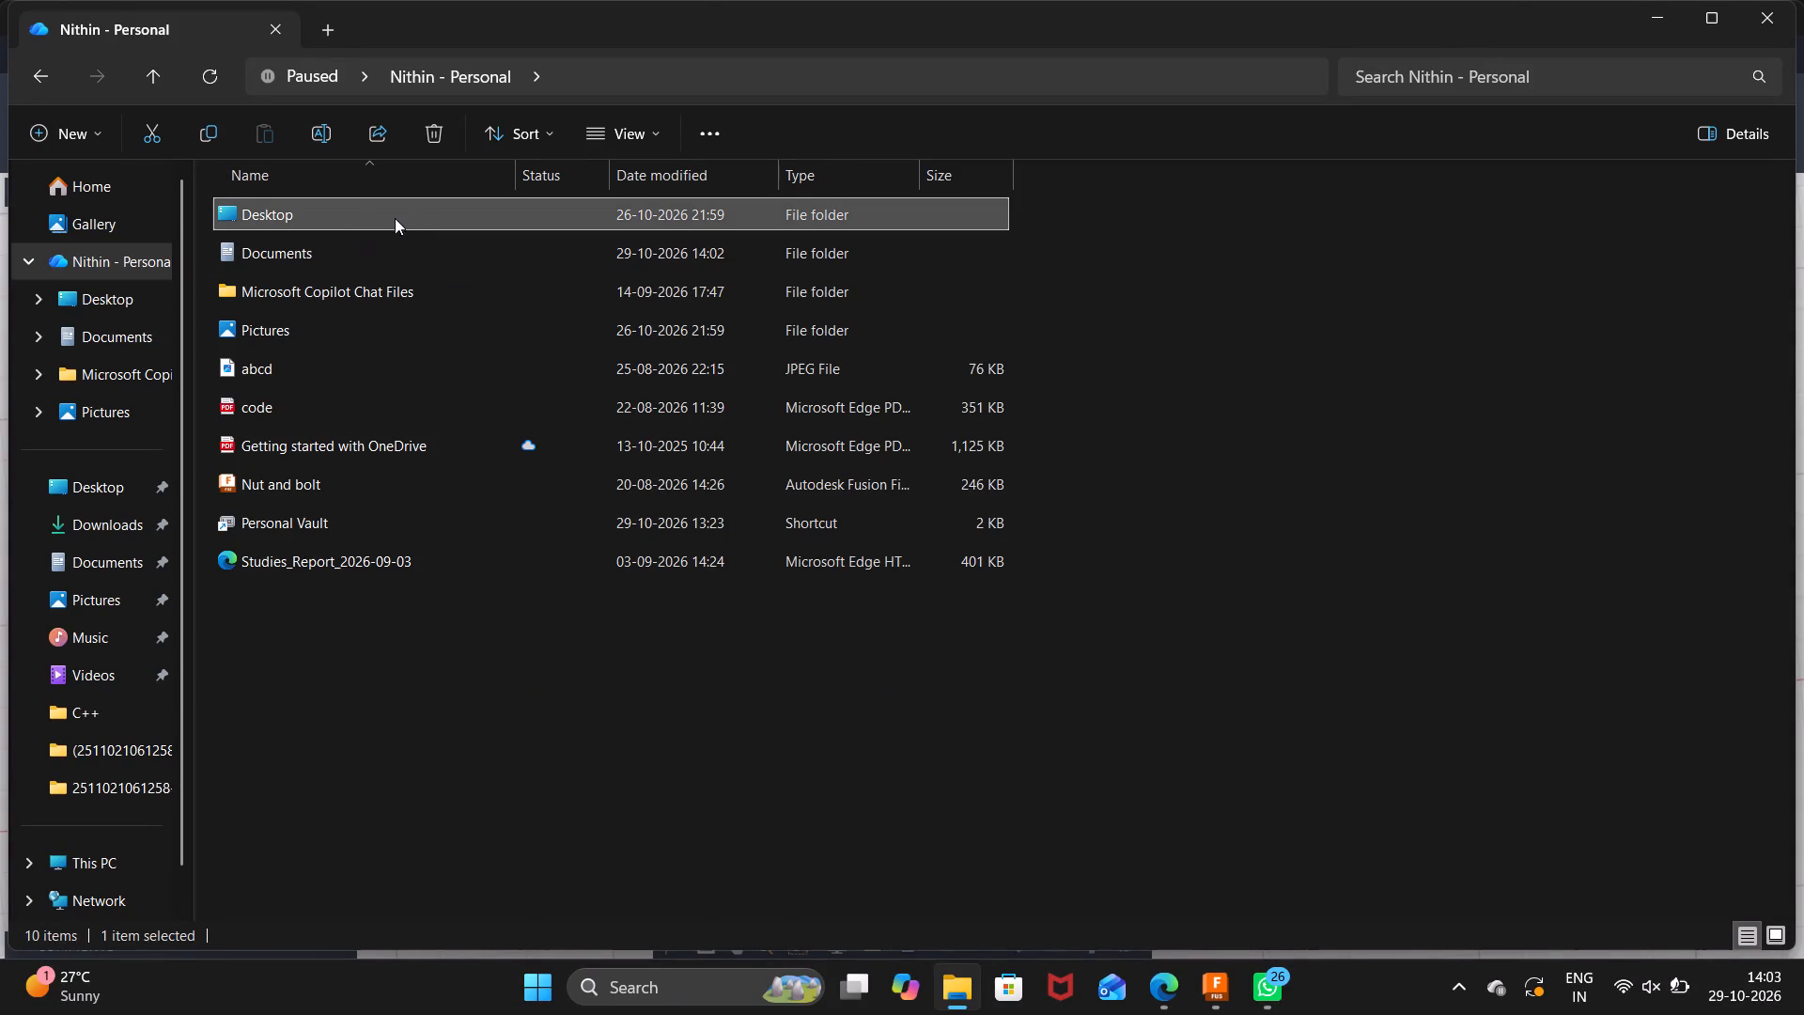
{"action": "left_click", "coordinate": [398, 255]}
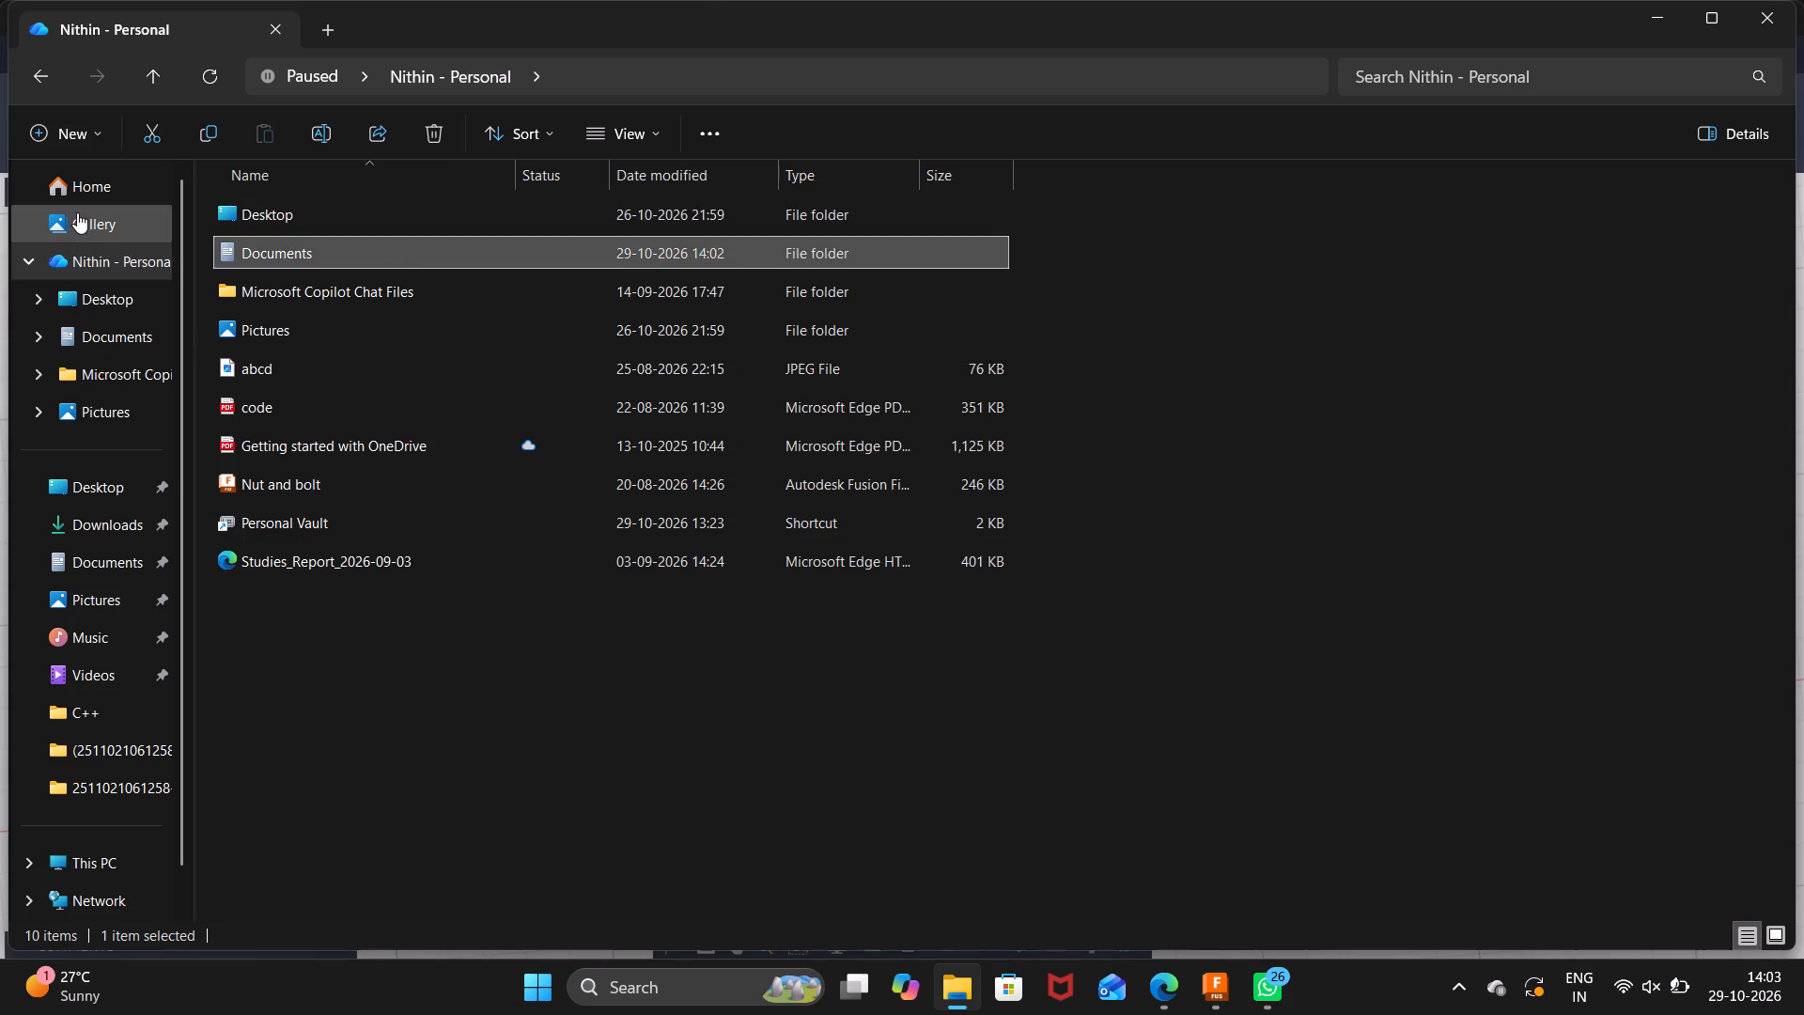
{"action": "left_click", "coordinate": [77, 212]}
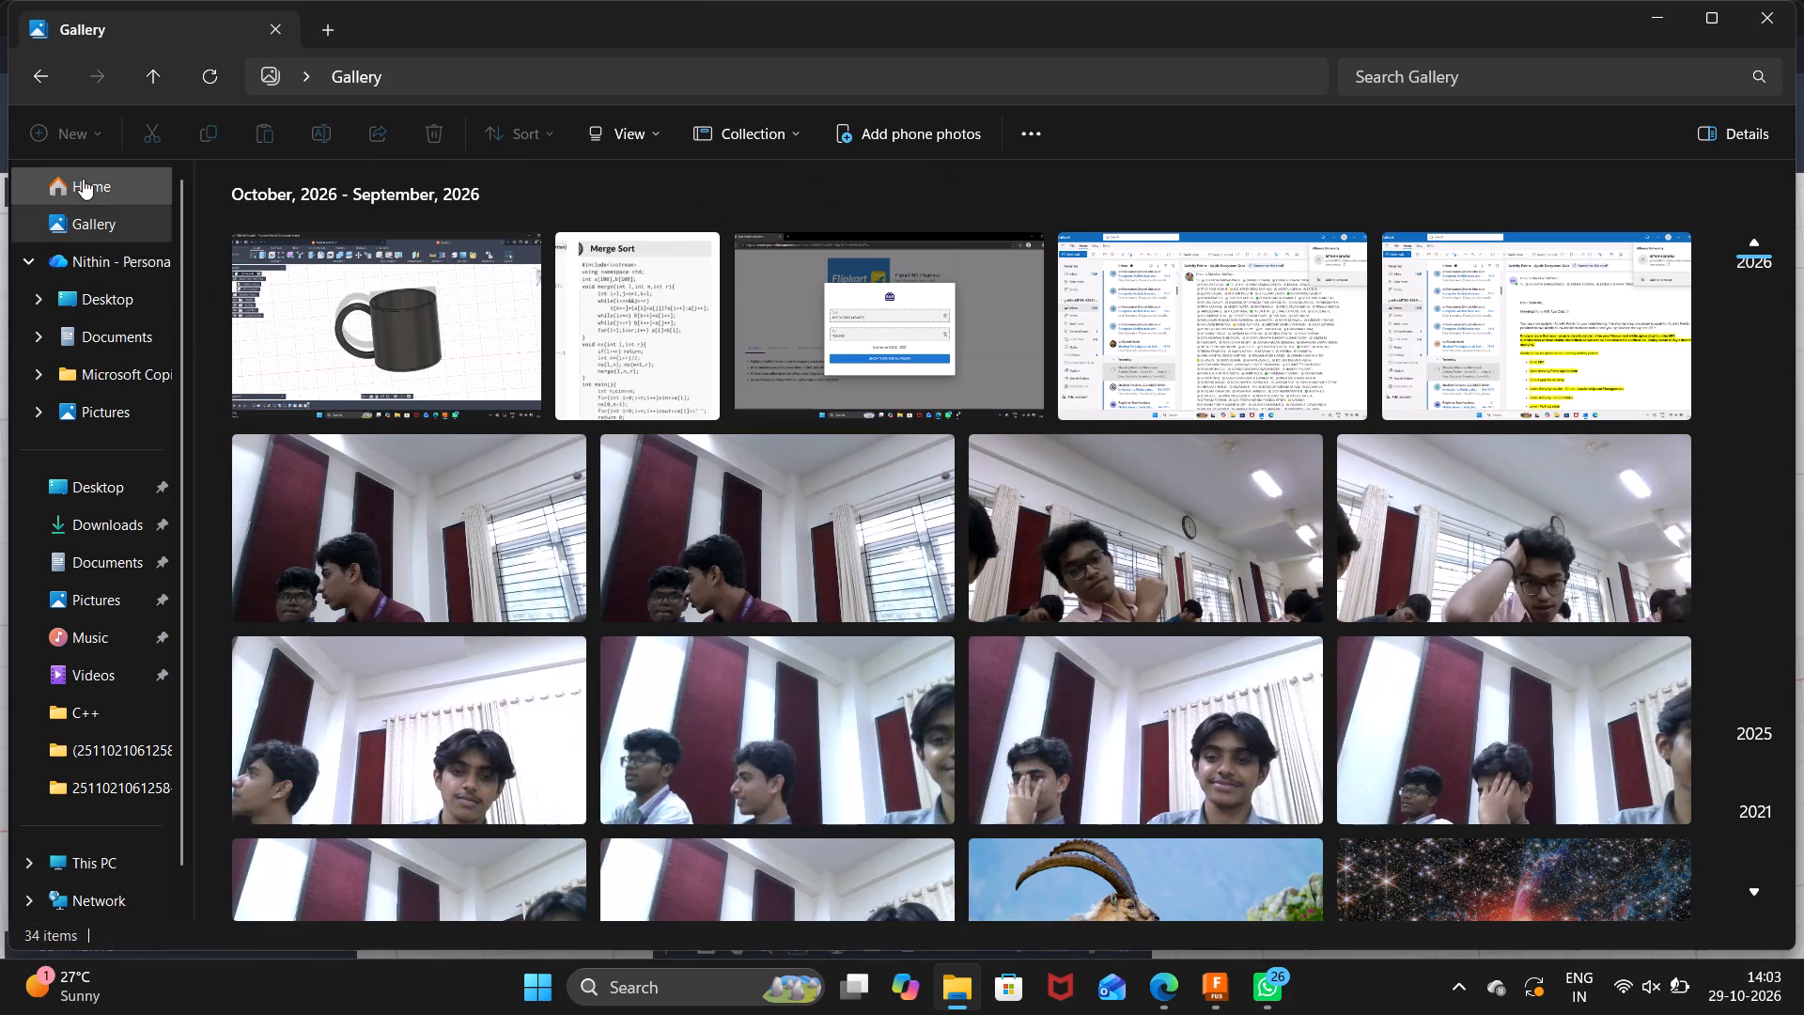
{"action": "left_click", "coordinate": [83, 179]}
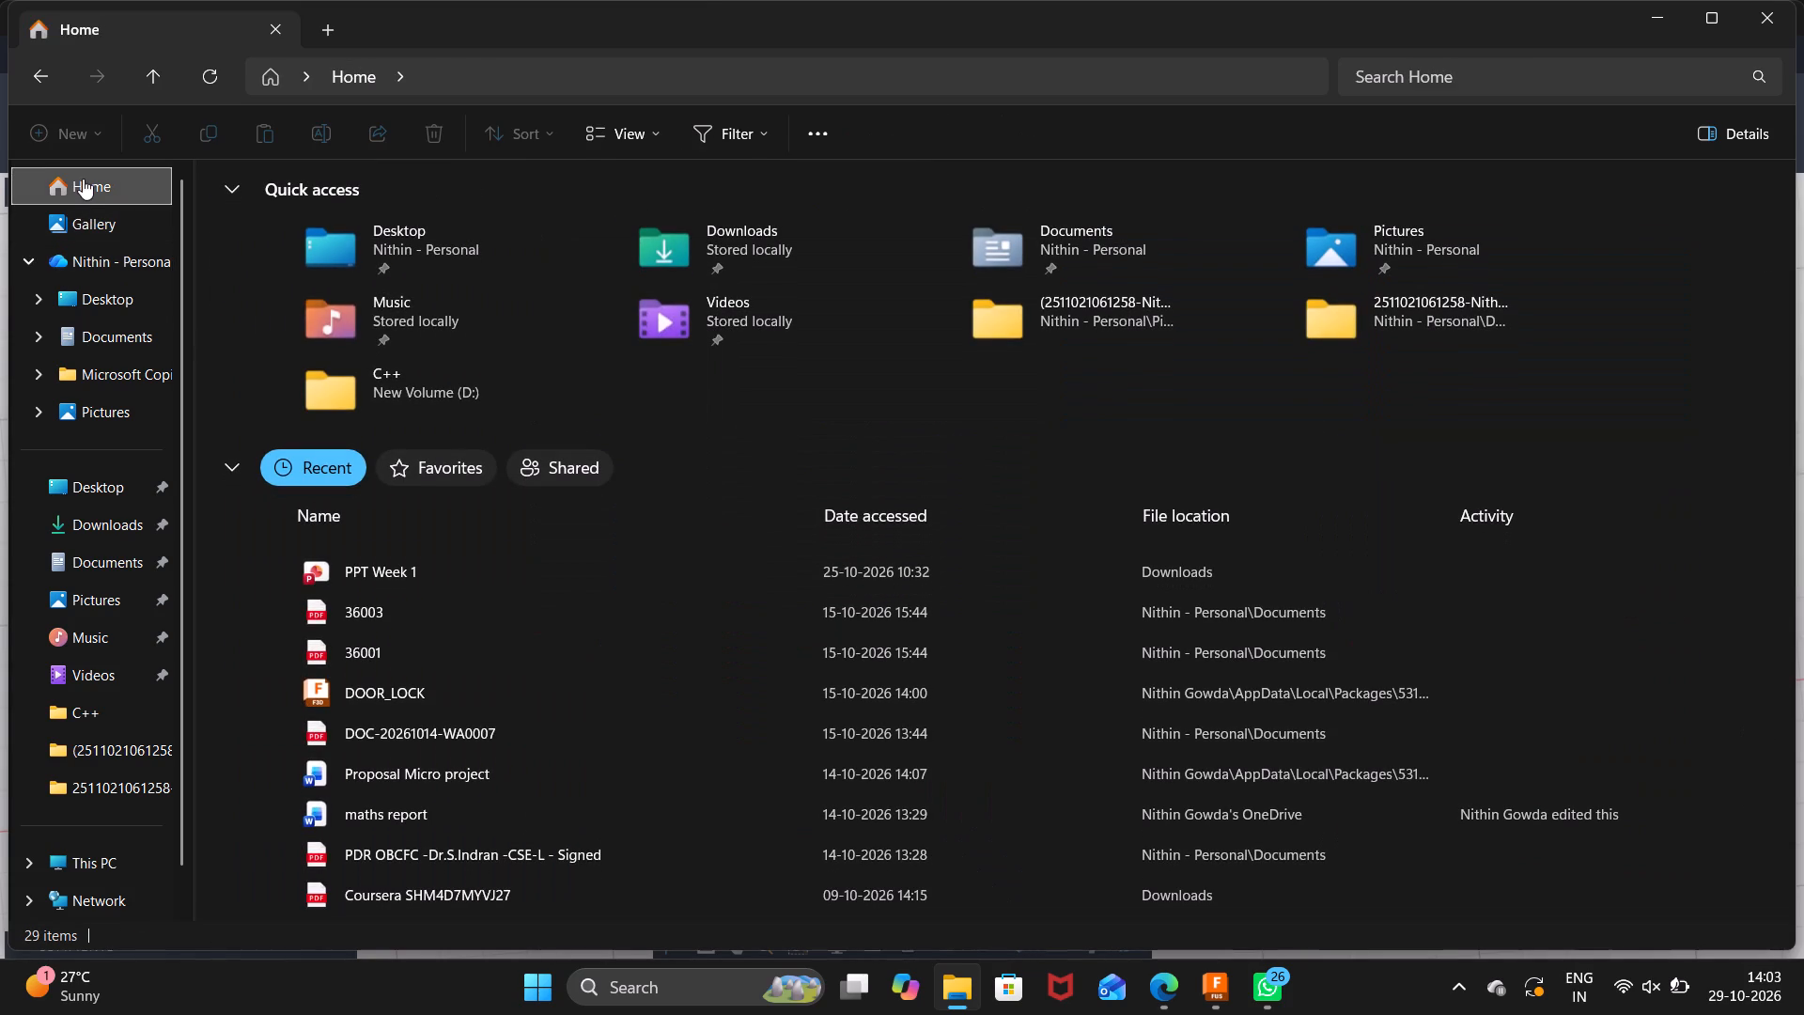
{"action": "scroll", "coordinate": [544, 649], "scroll_direction": "down", "scroll_amount": 5}
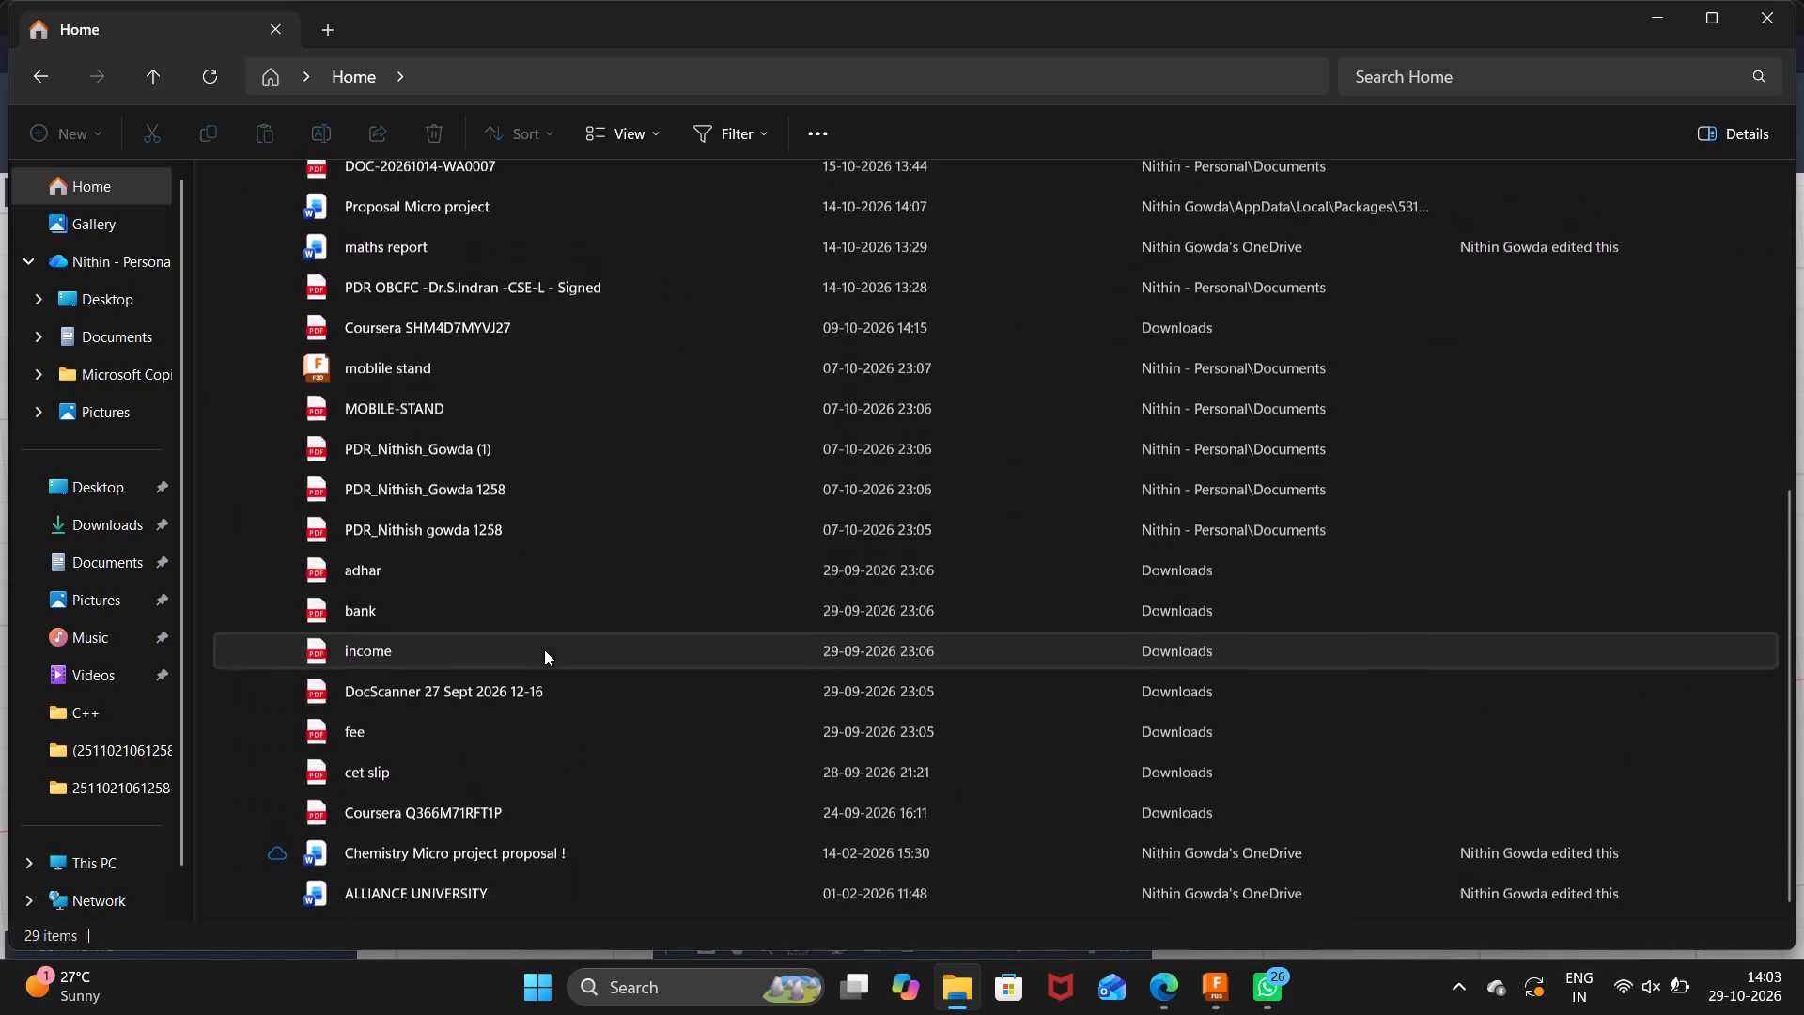
{"action": "scroll", "coordinate": [544, 649], "scroll_direction": "up", "scroll_amount": 1}
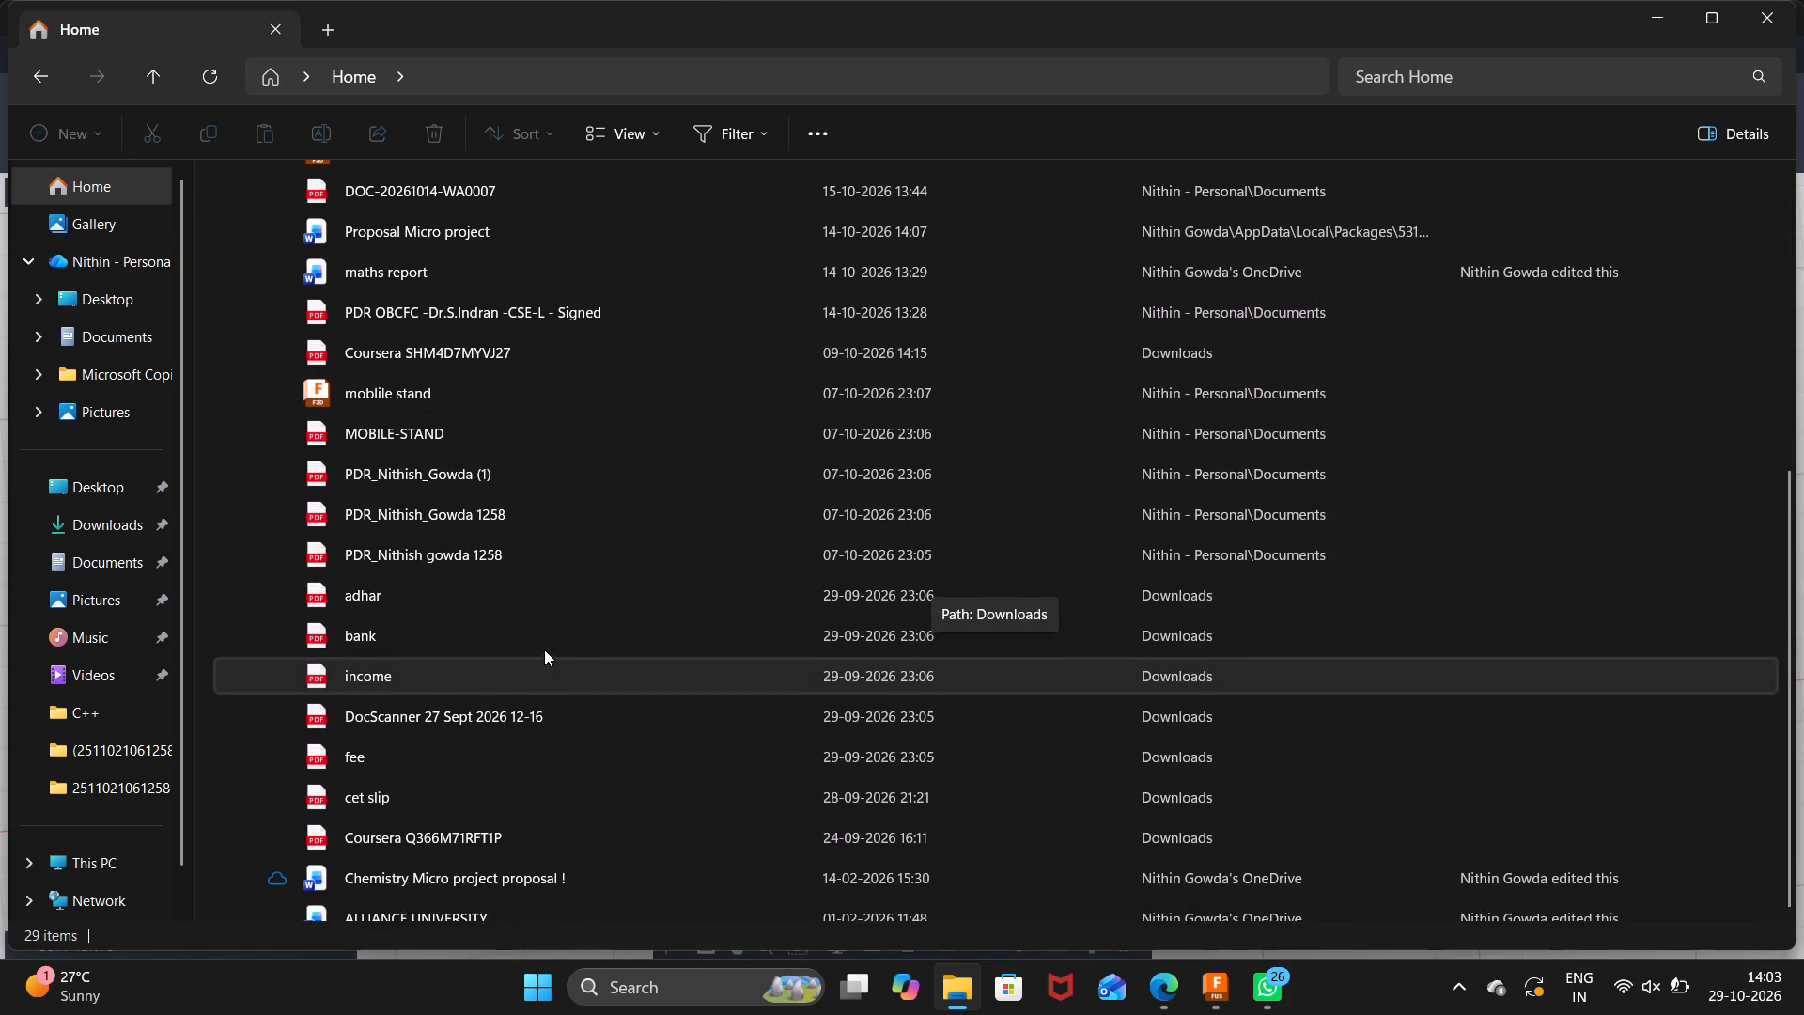
{"action": "scroll", "coordinate": [544, 649], "scroll_direction": "up", "scroll_amount": 3}
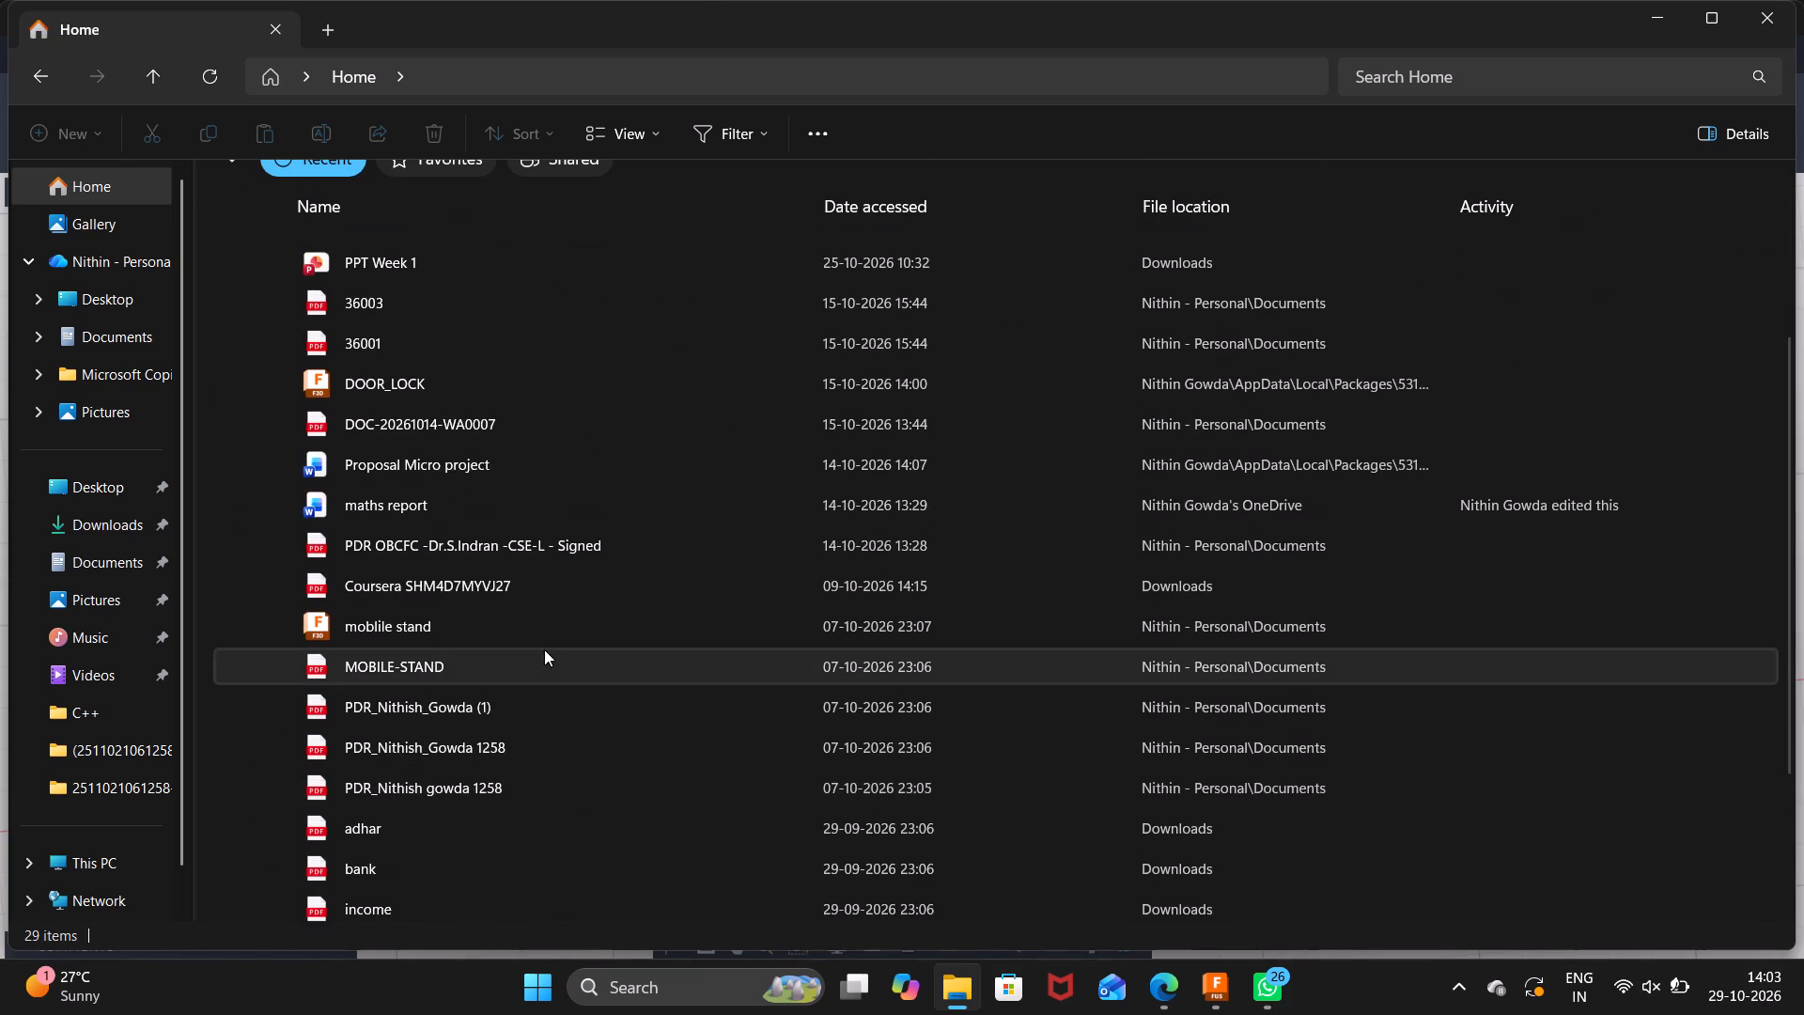
{"action": "scroll", "coordinate": [544, 649], "scroll_direction": "up", "scroll_amount": 1}
{"action": "scroll", "coordinate": [107, 854], "scroll_direction": "down", "scroll_amount": 1}
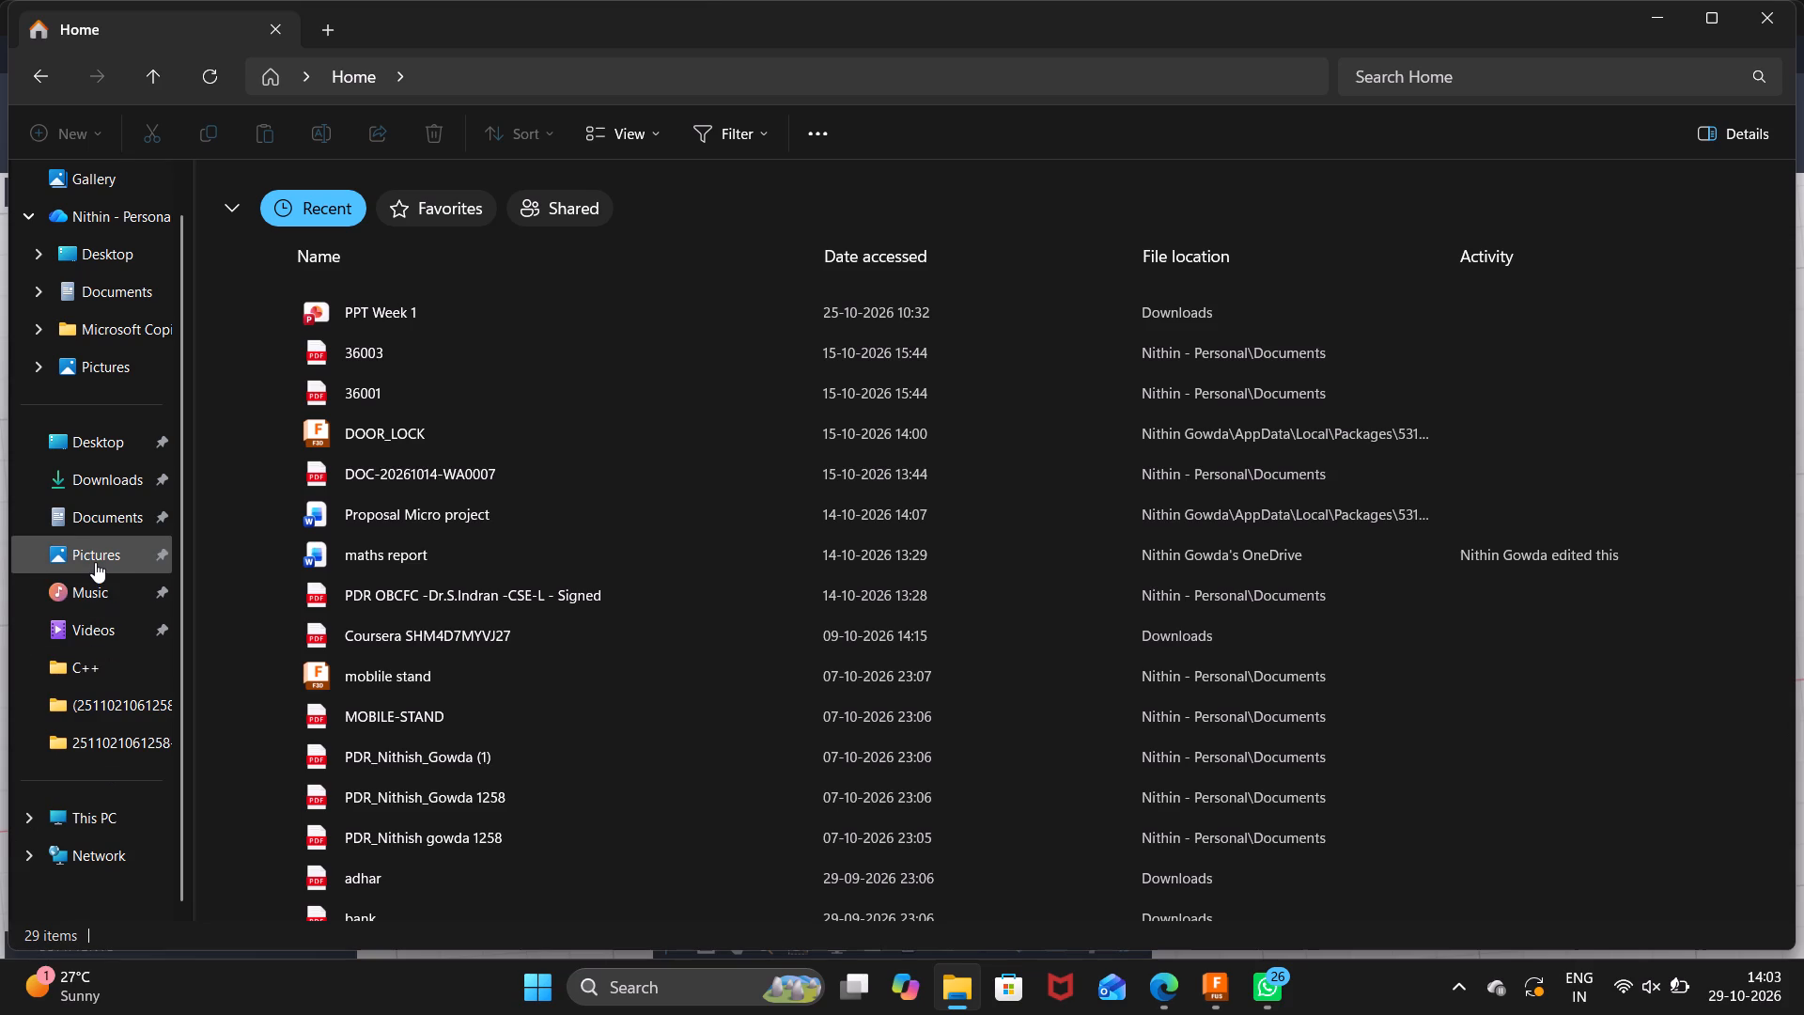
Look through the OneDrive Documents folder for the exported coffee cup file.
{"action": "left_click", "coordinate": [98, 514]}
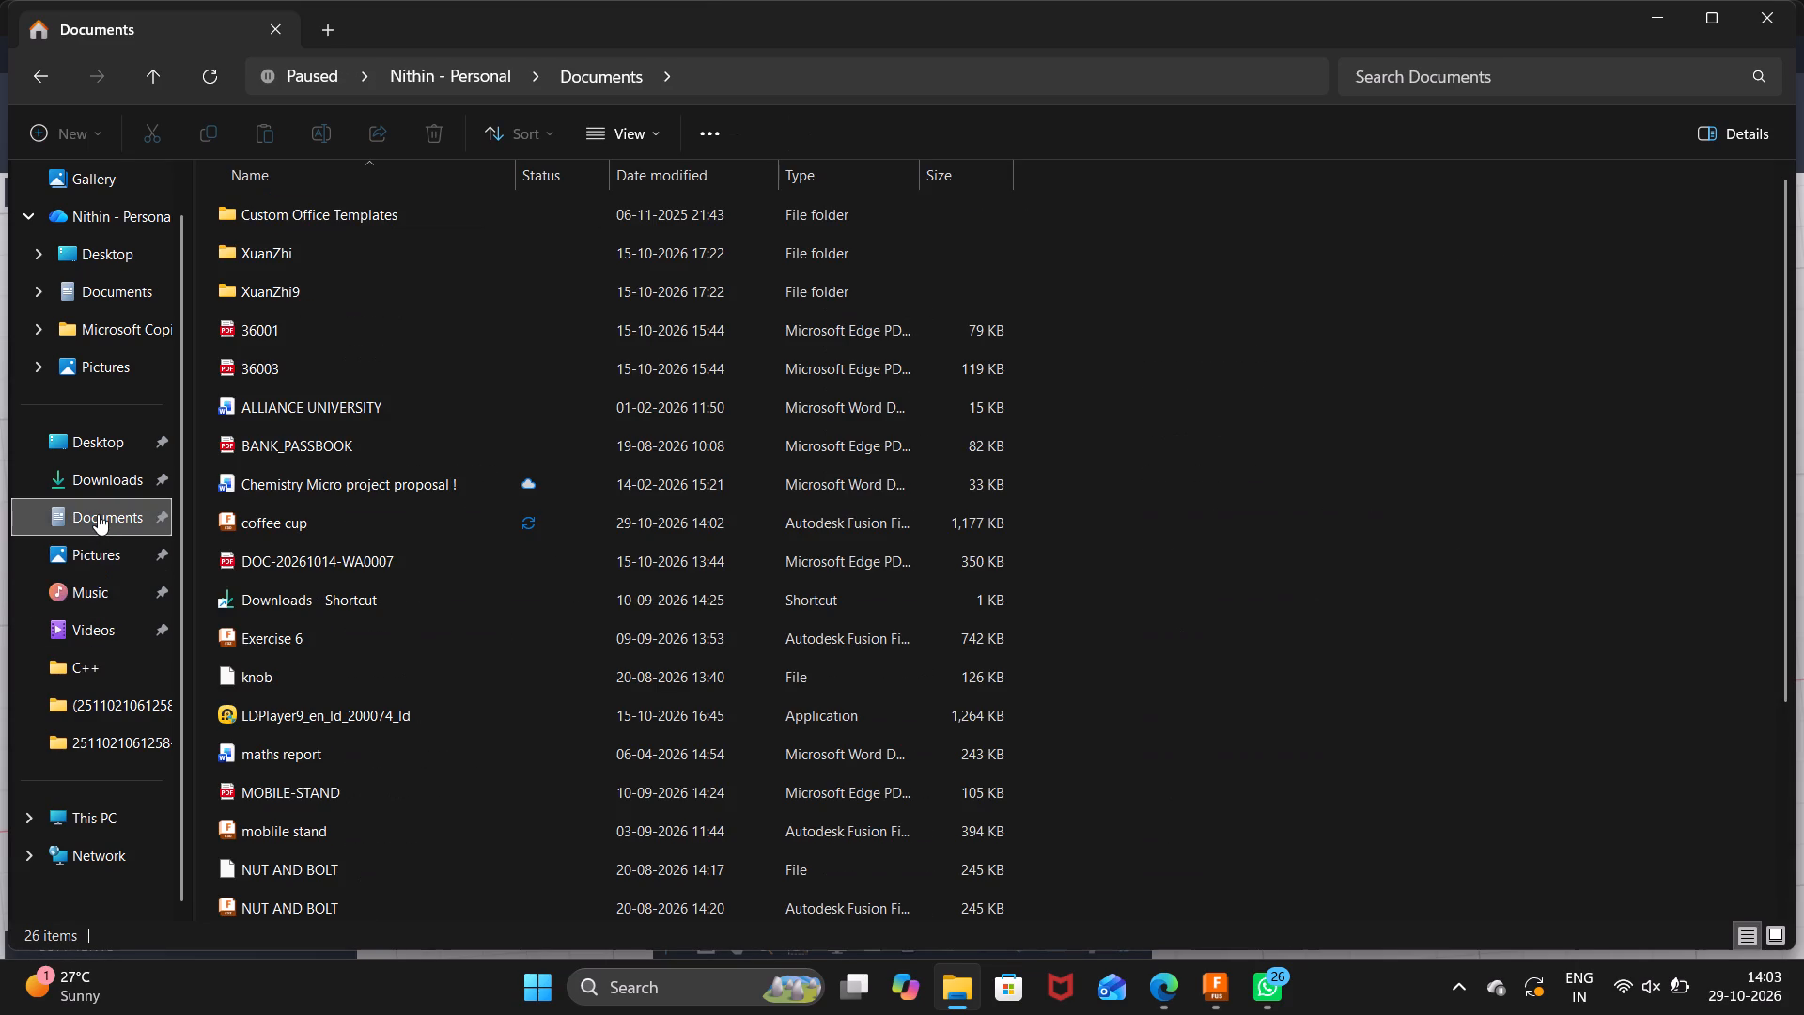
{"action": "scroll", "coordinate": [468, 511], "scroll_direction": "down", "scroll_amount": 1}
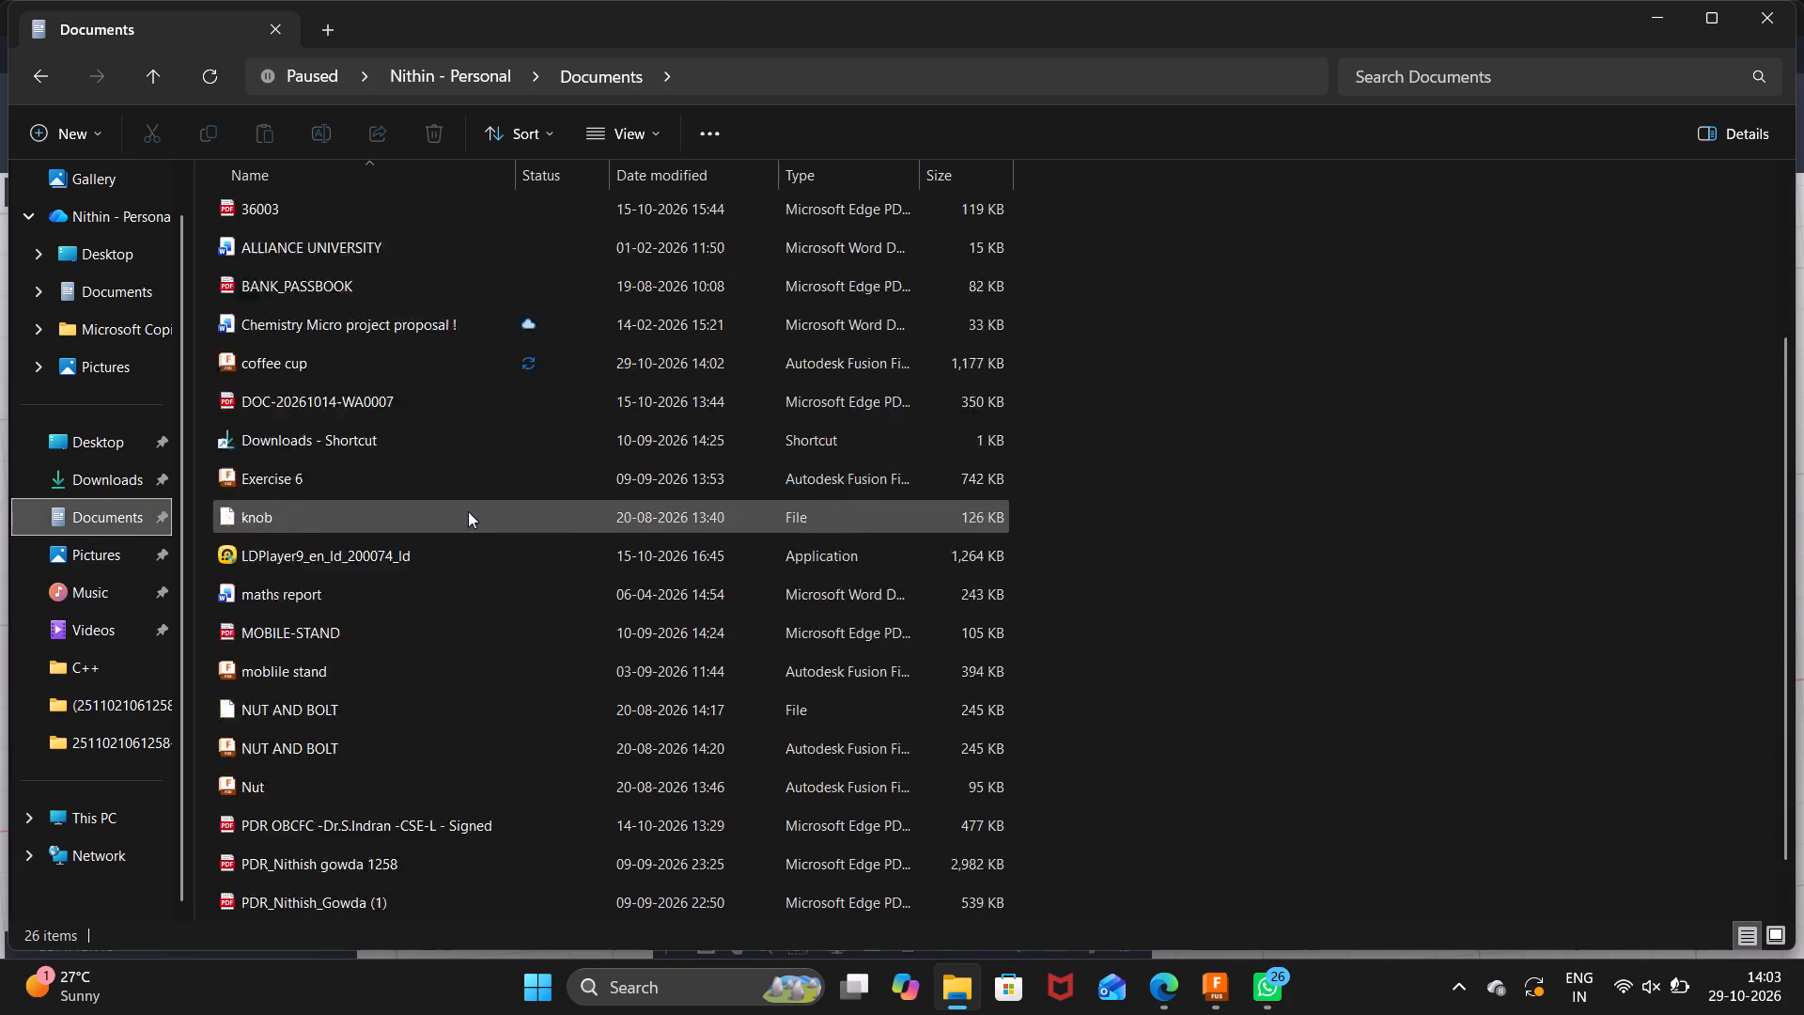
{"action": "scroll", "coordinate": [468, 511], "scroll_direction": "down", "scroll_amount": 4}
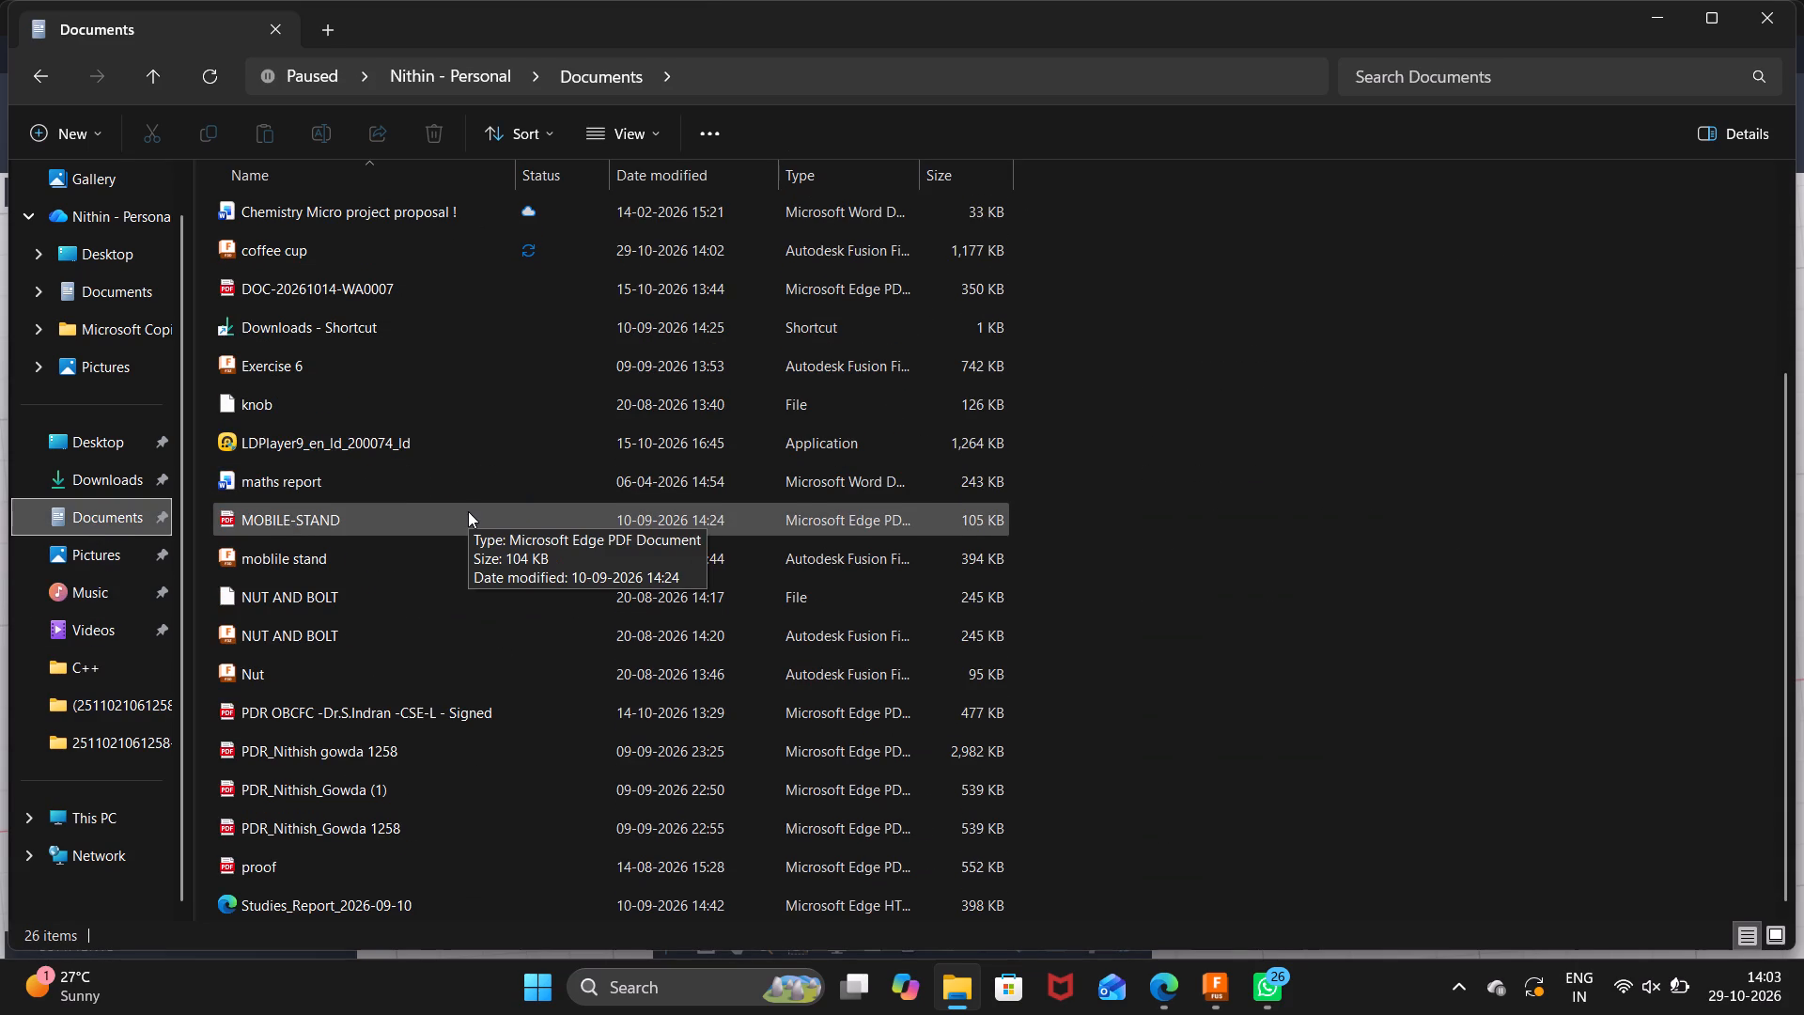
{"action": "scroll", "coordinate": [405, 716], "scroll_direction": "down", "scroll_amount": 6}
{"action": "scroll", "coordinate": [405, 716], "scroll_direction": "up", "scroll_amount": 2}
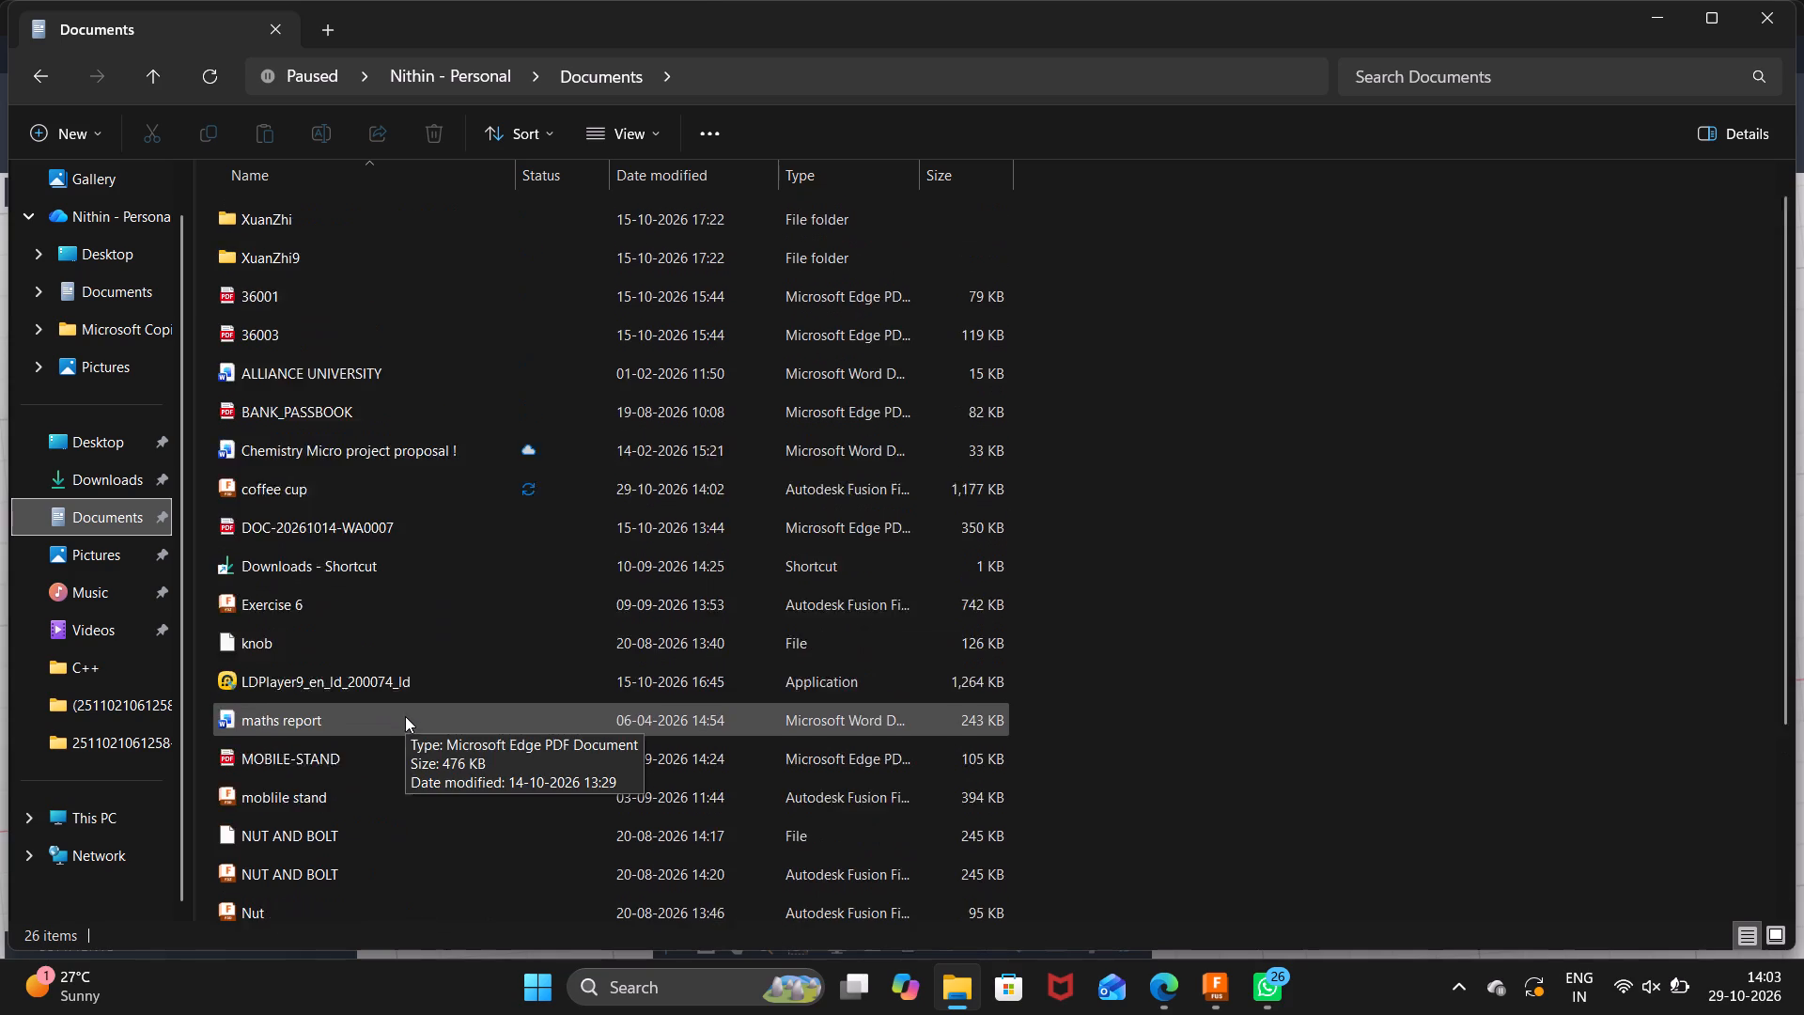
{"action": "scroll", "coordinate": [405, 716], "scroll_direction": "up", "scroll_amount": 2}
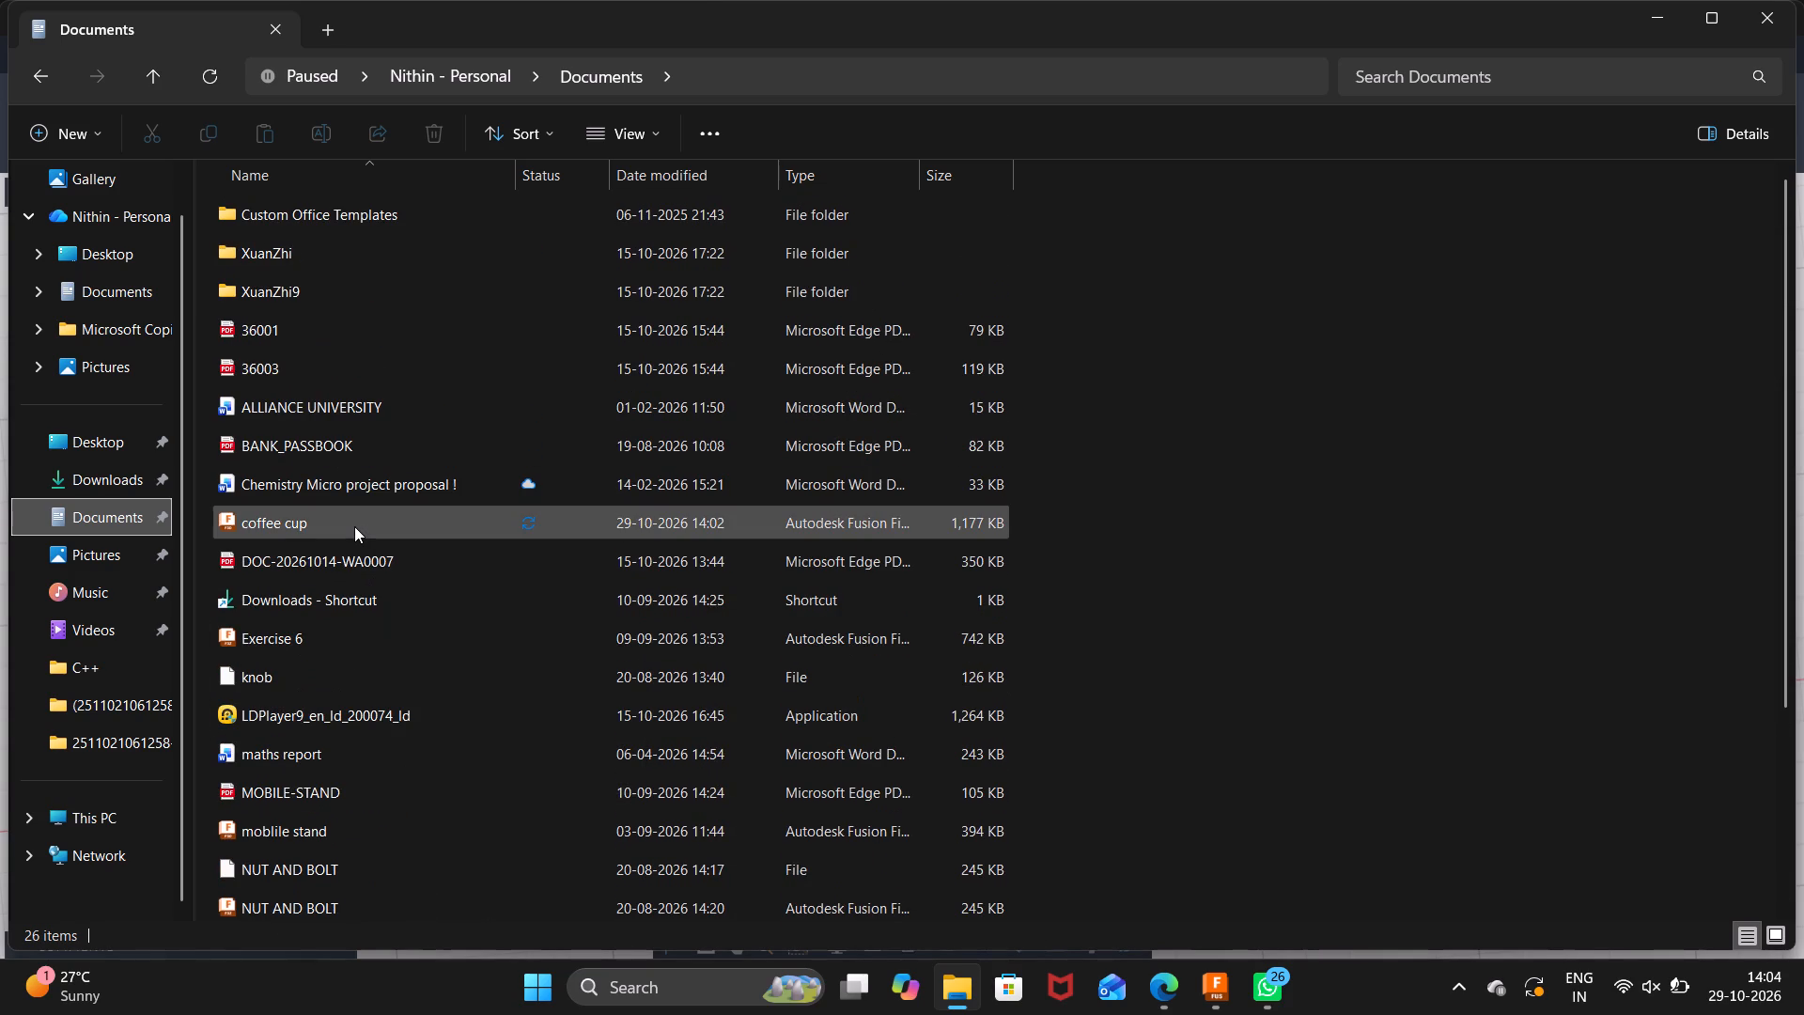
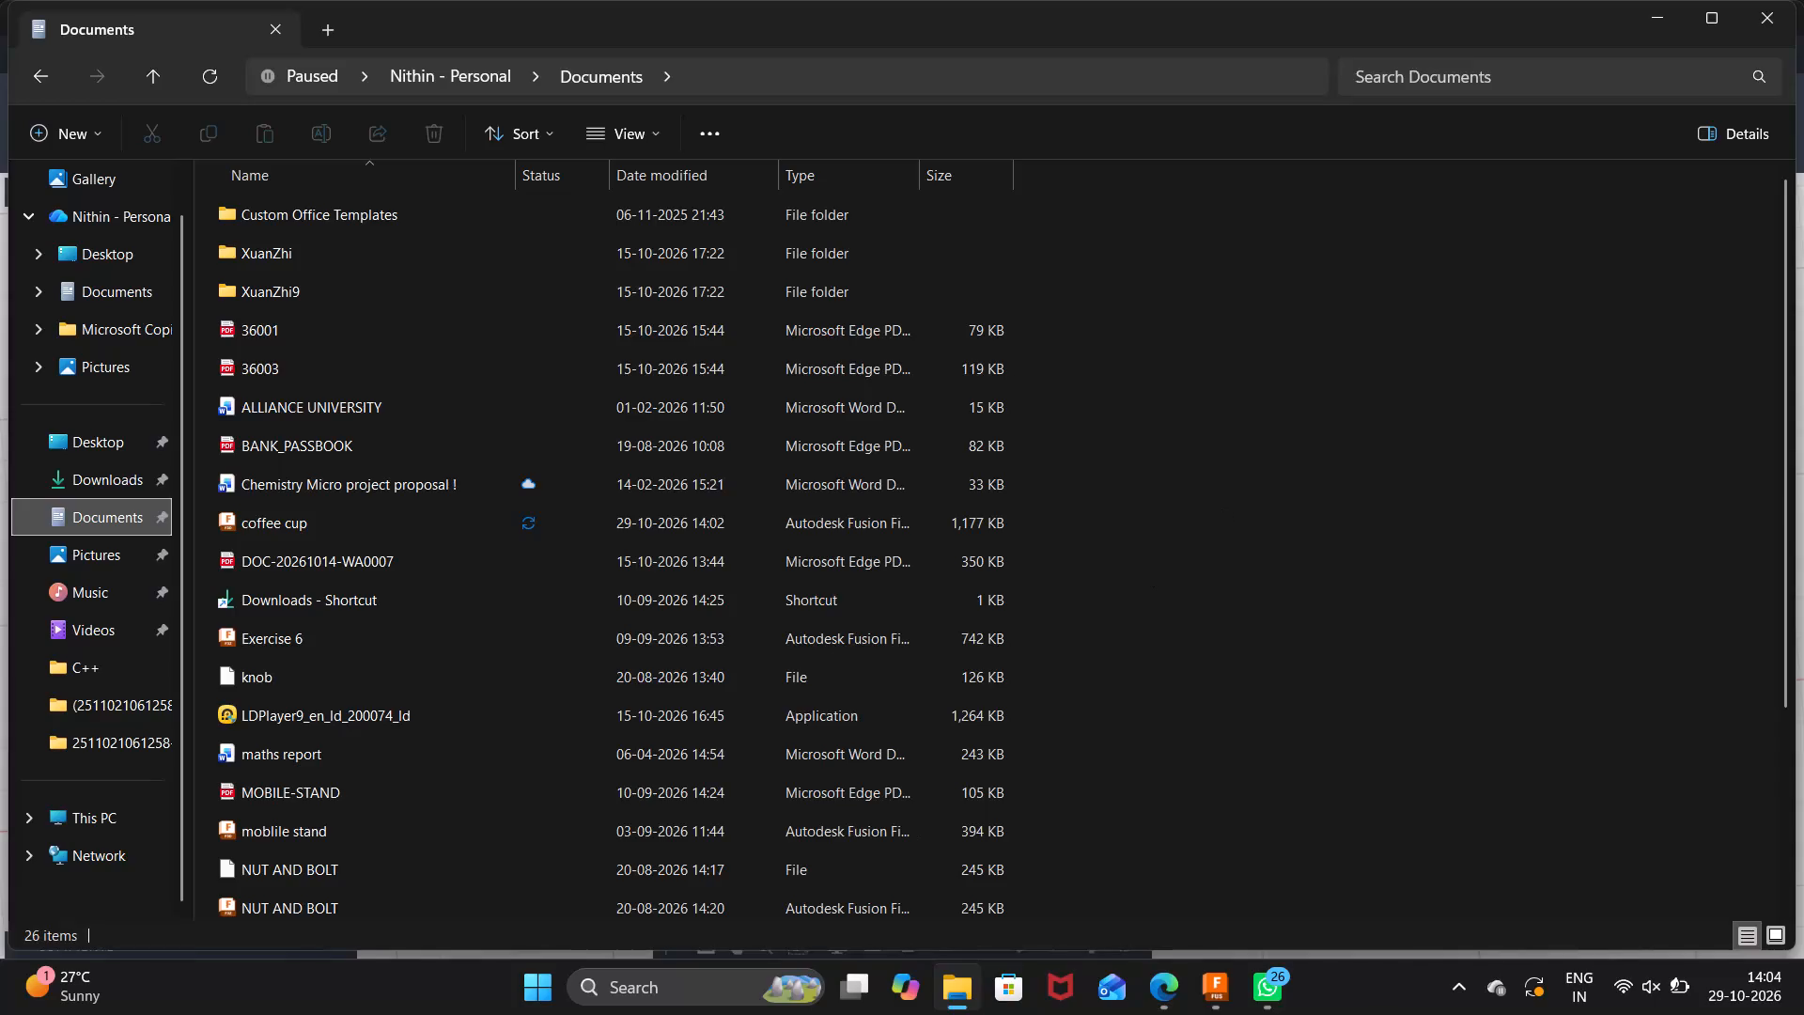
Search the computer's installed apps for "ku" and launch the Kuro app.
{"action": "left_click", "coordinate": [549, 977]}
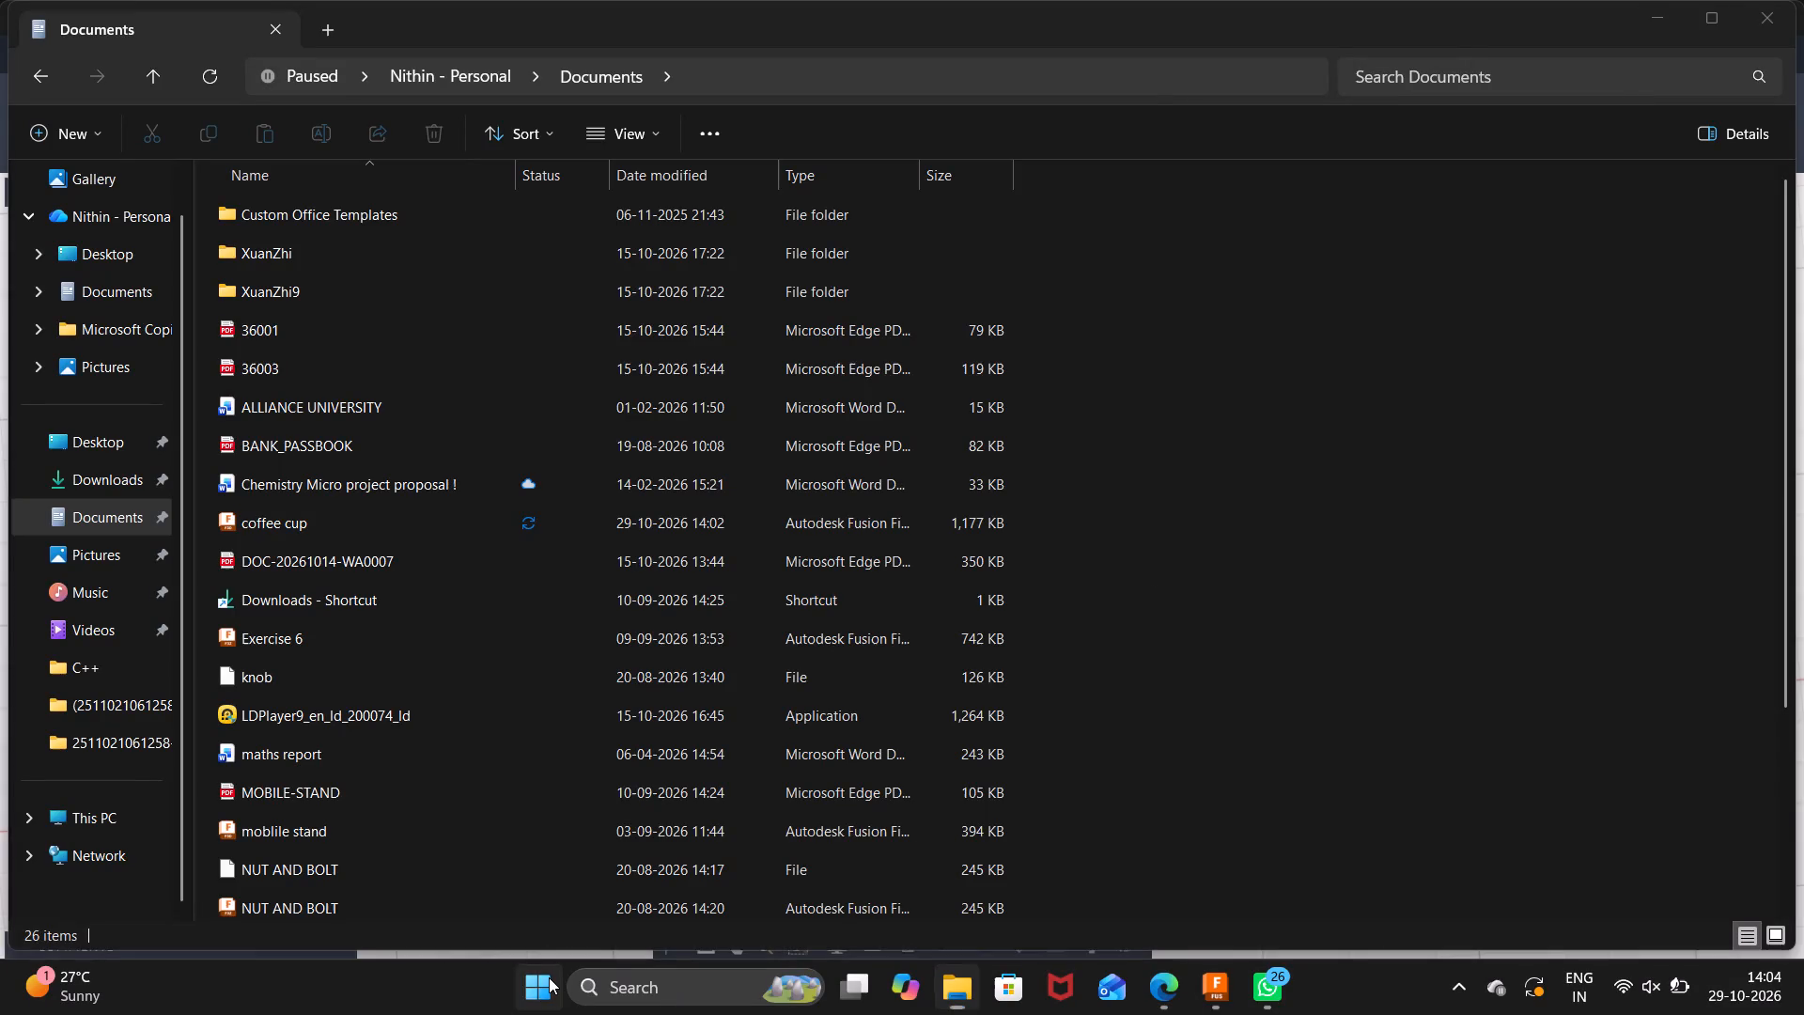
{"action": "type", "text": "ku"}
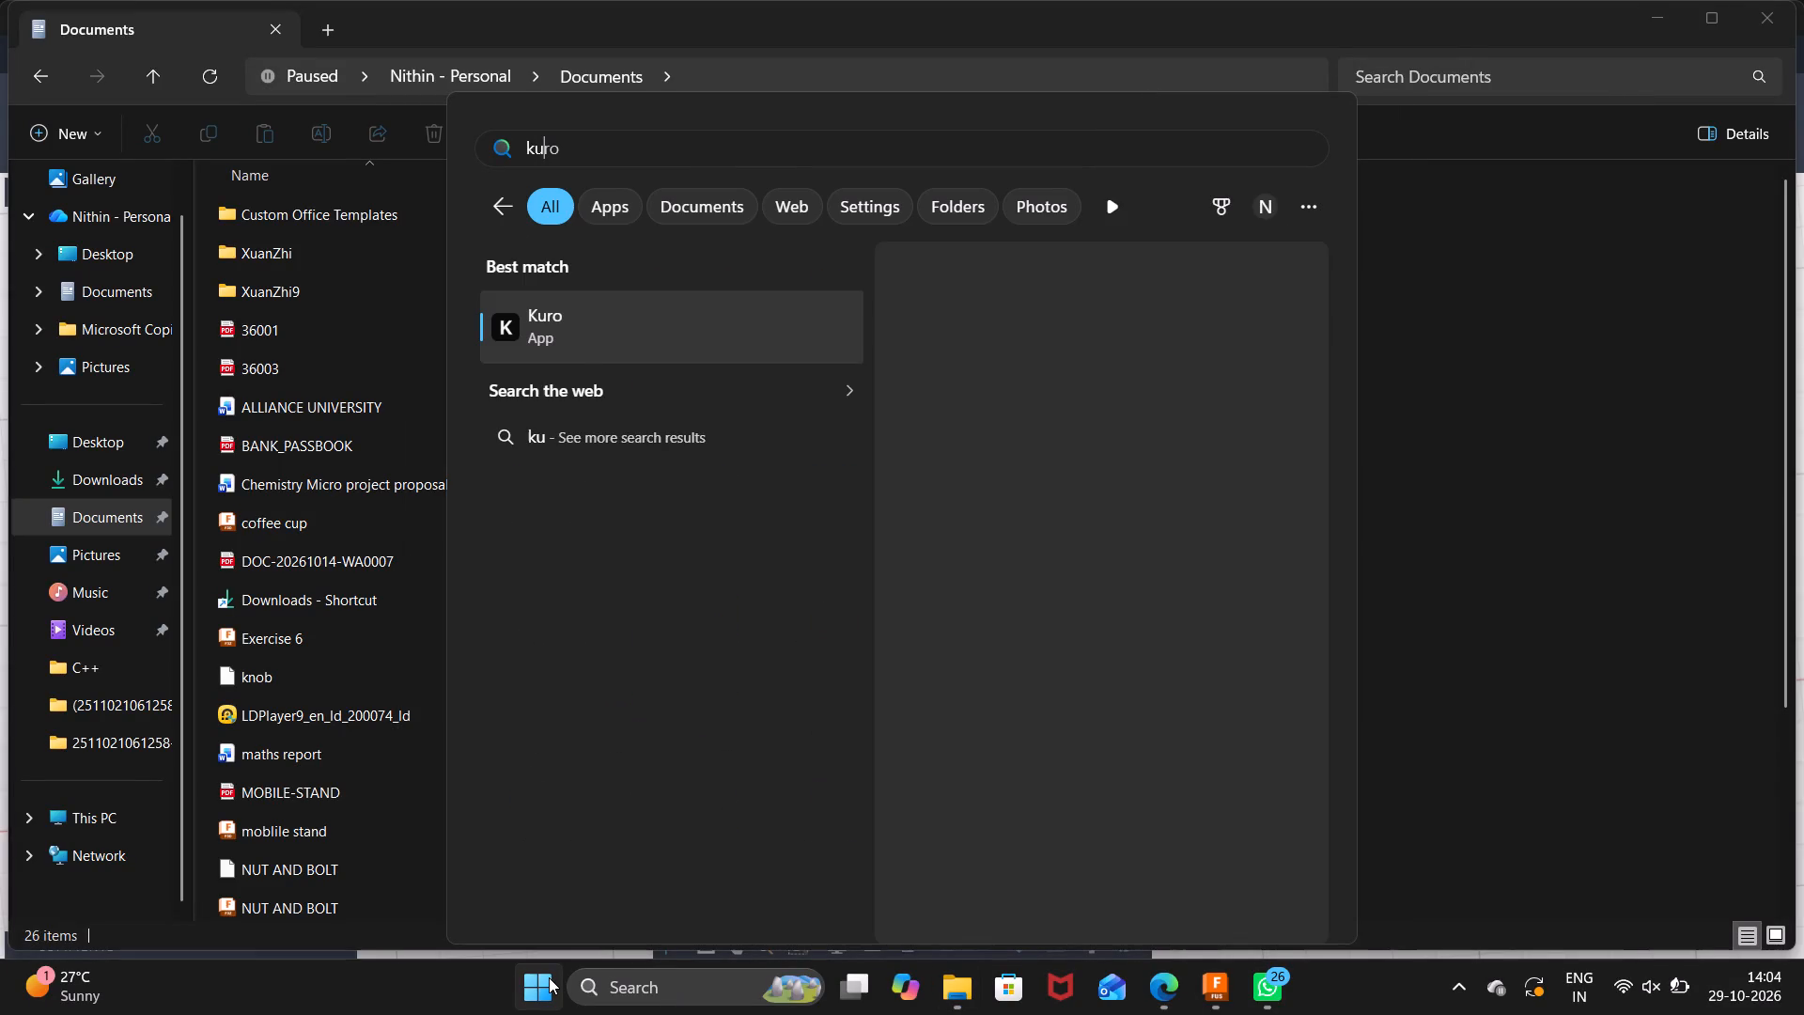
{"action": "left_click", "coordinate": [997, 497]}
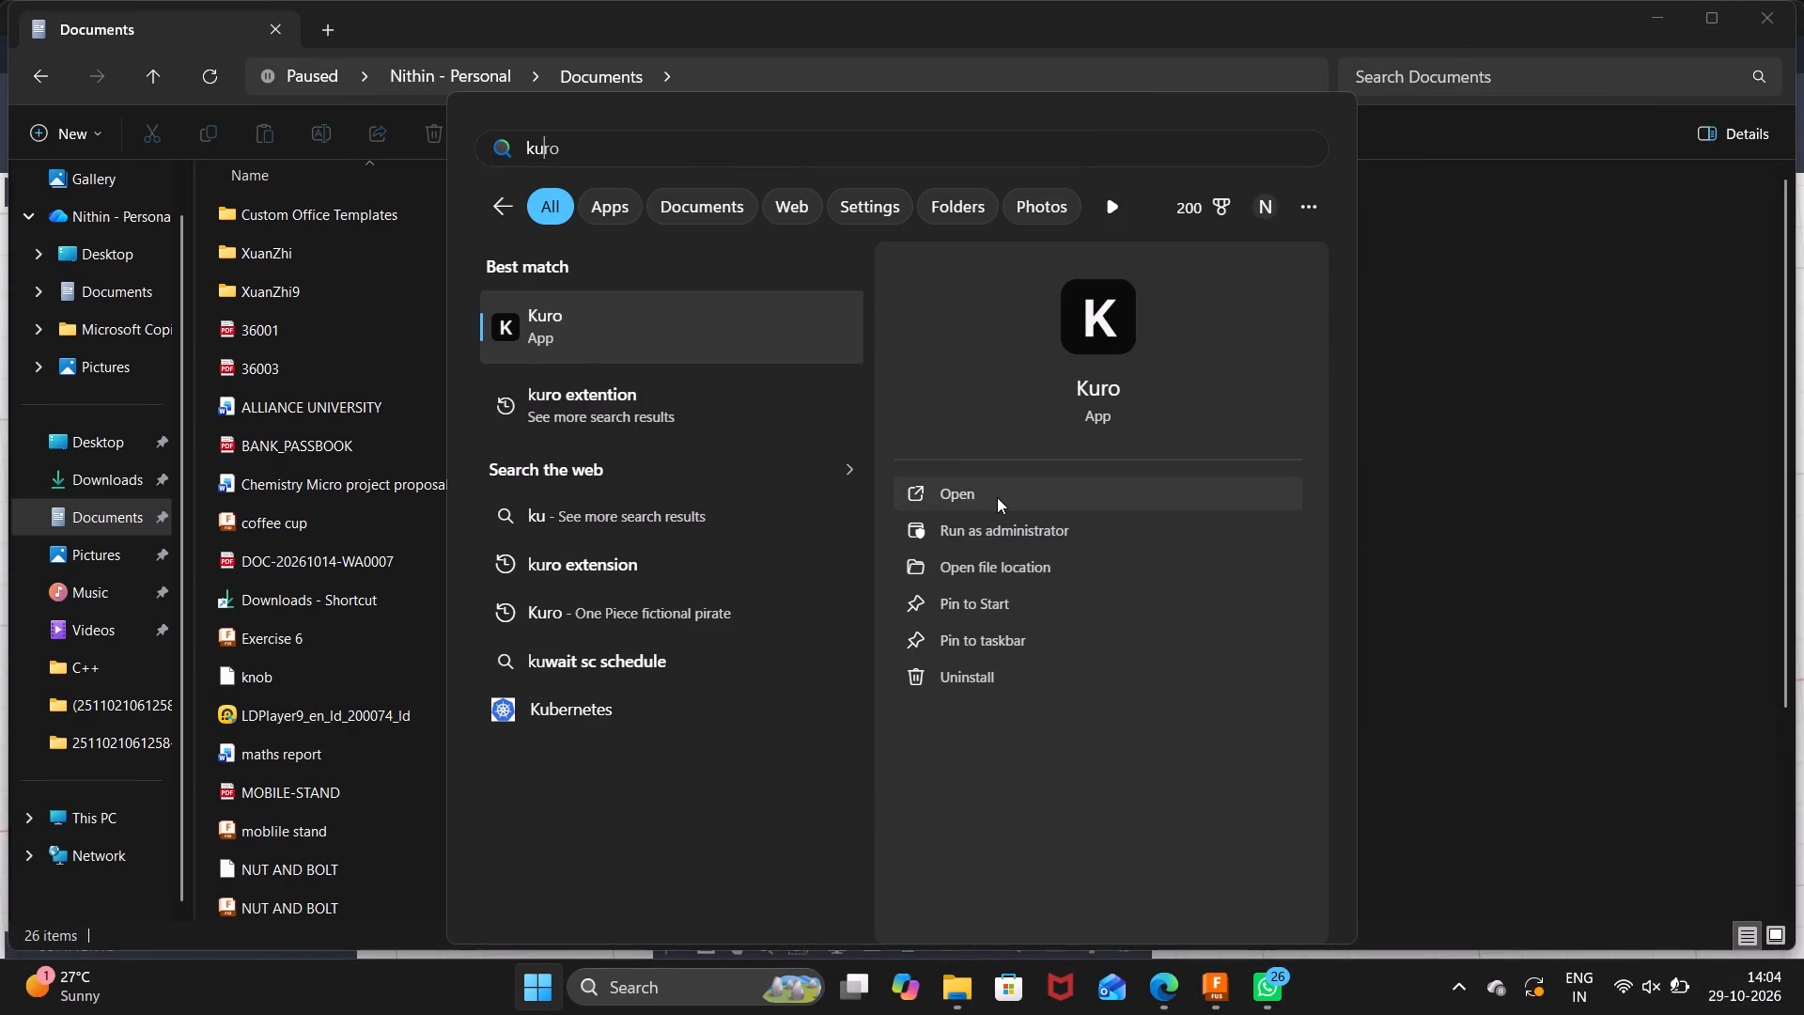
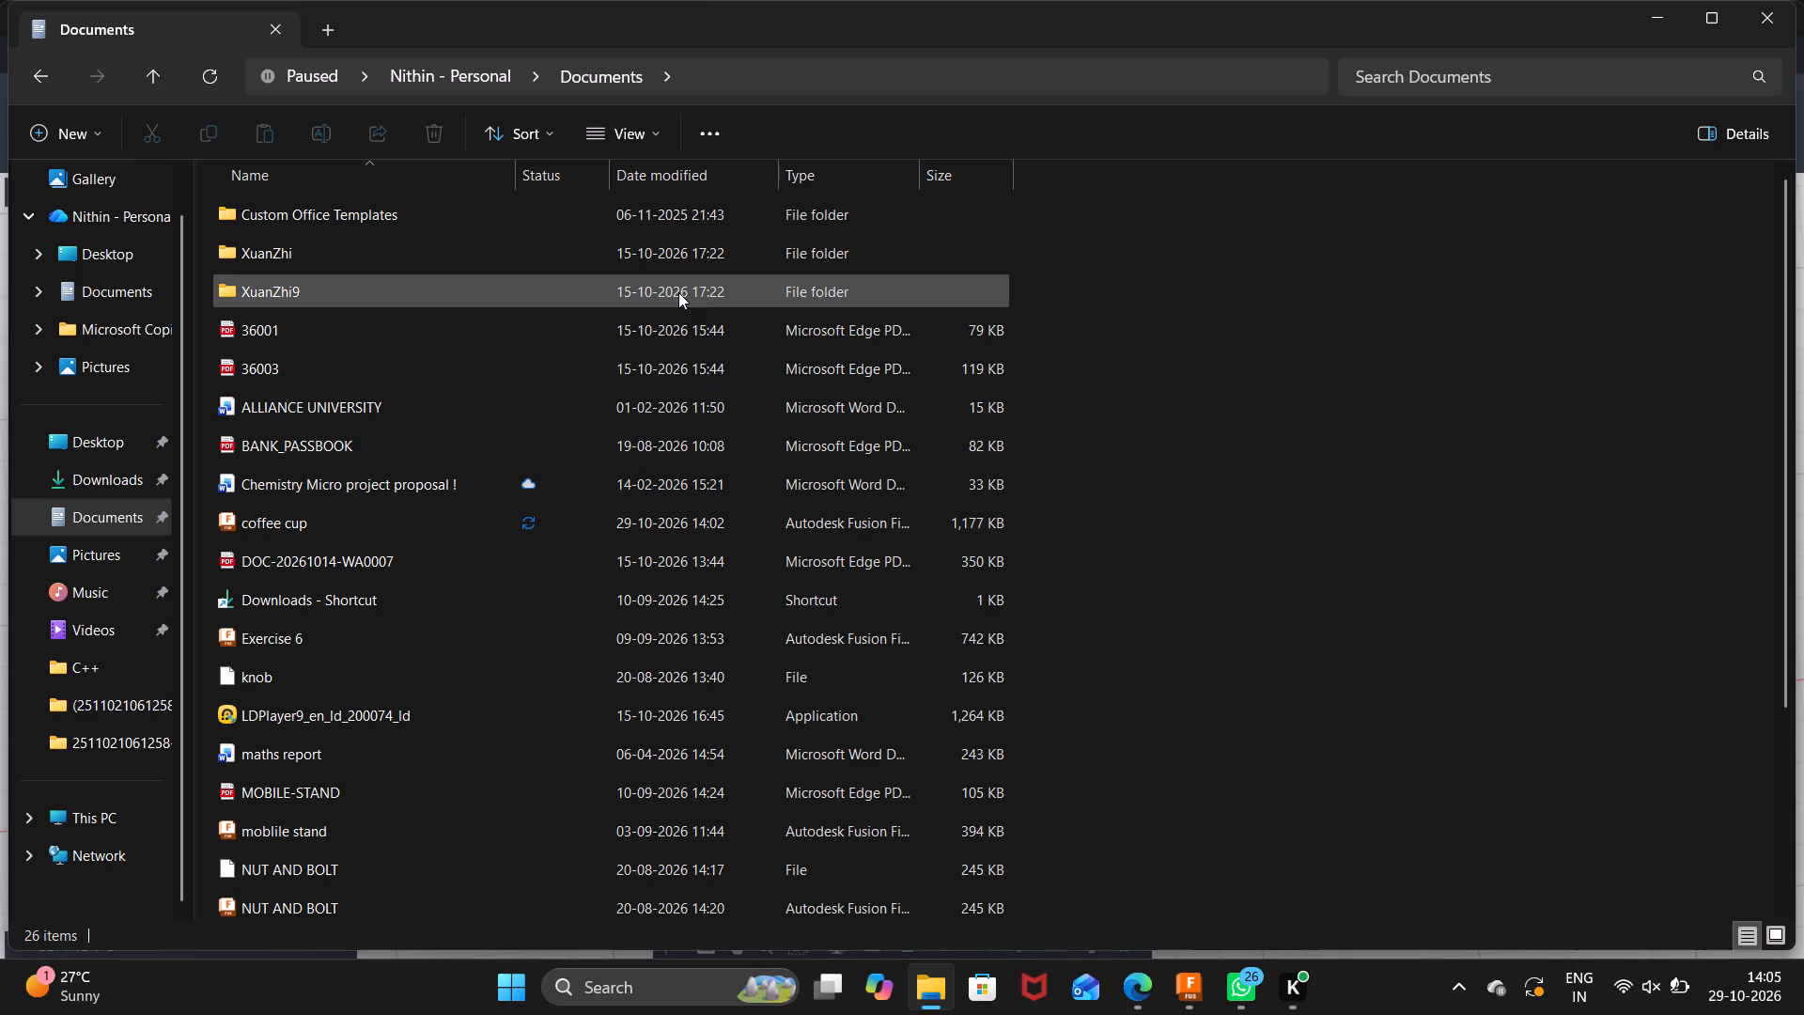
Switch to the coffee cup design in Autodesk Fusion.
{"action": "left_click", "coordinate": [1187, 1000]}
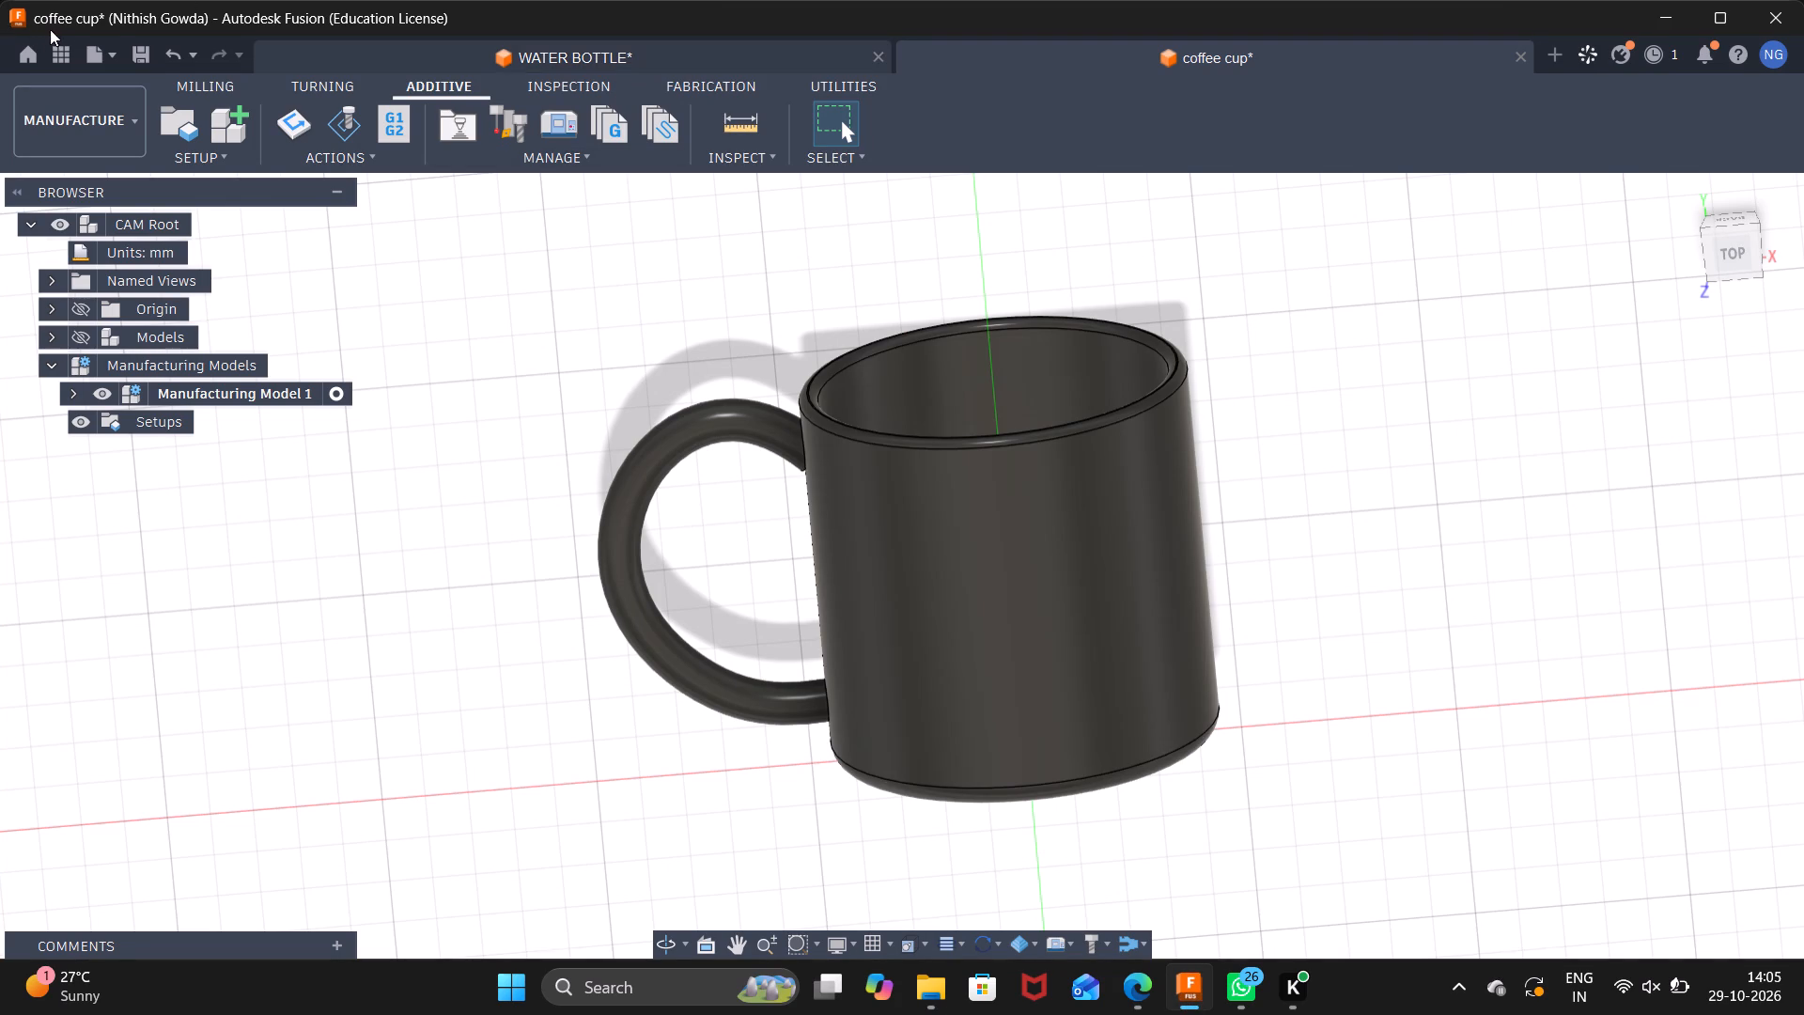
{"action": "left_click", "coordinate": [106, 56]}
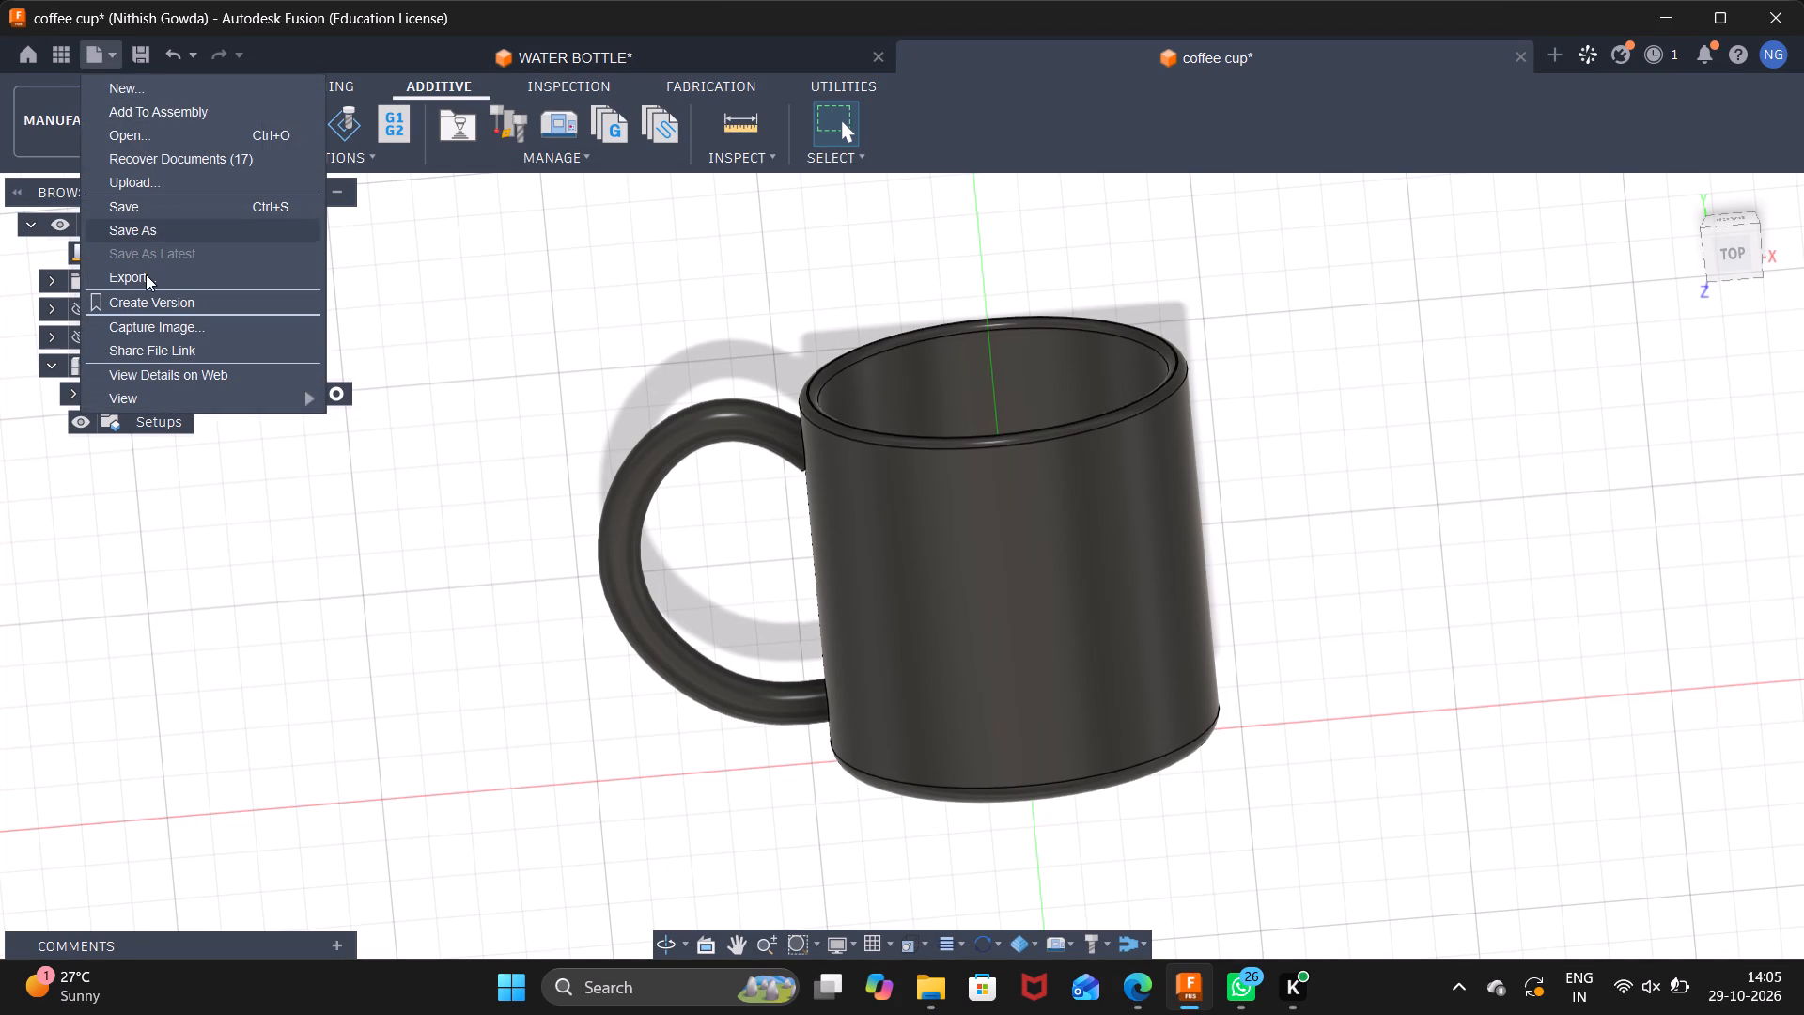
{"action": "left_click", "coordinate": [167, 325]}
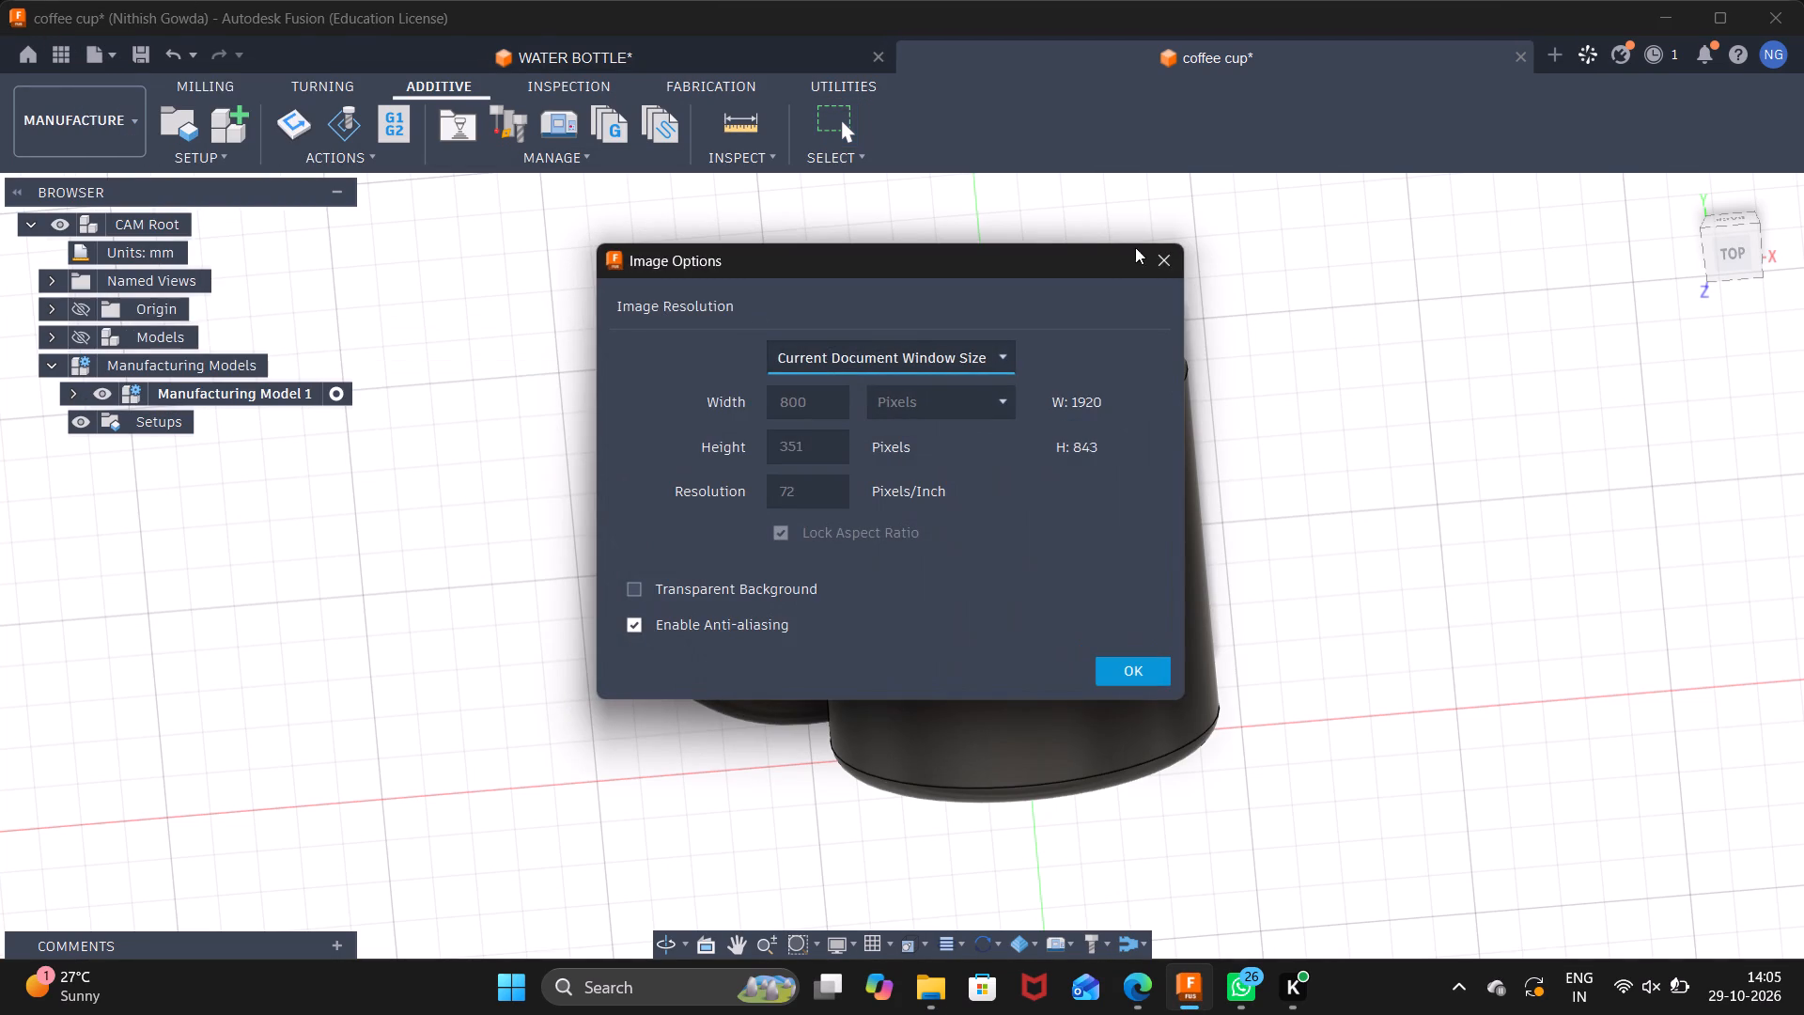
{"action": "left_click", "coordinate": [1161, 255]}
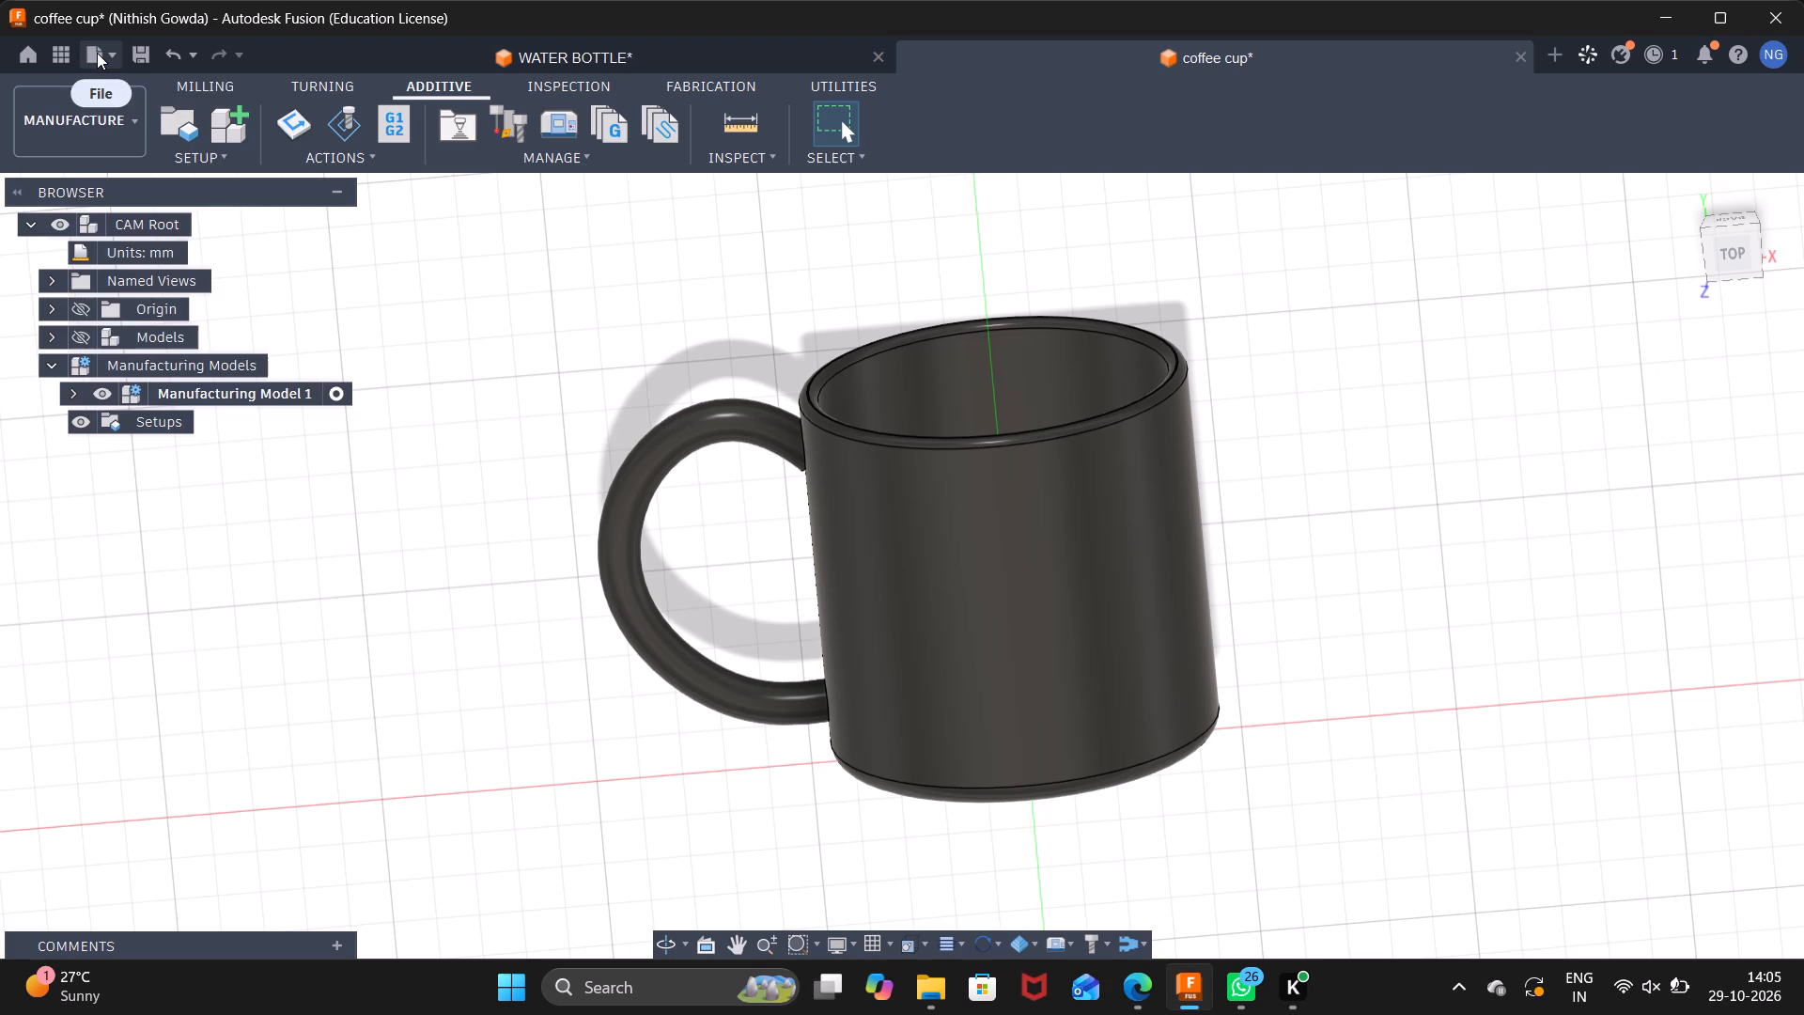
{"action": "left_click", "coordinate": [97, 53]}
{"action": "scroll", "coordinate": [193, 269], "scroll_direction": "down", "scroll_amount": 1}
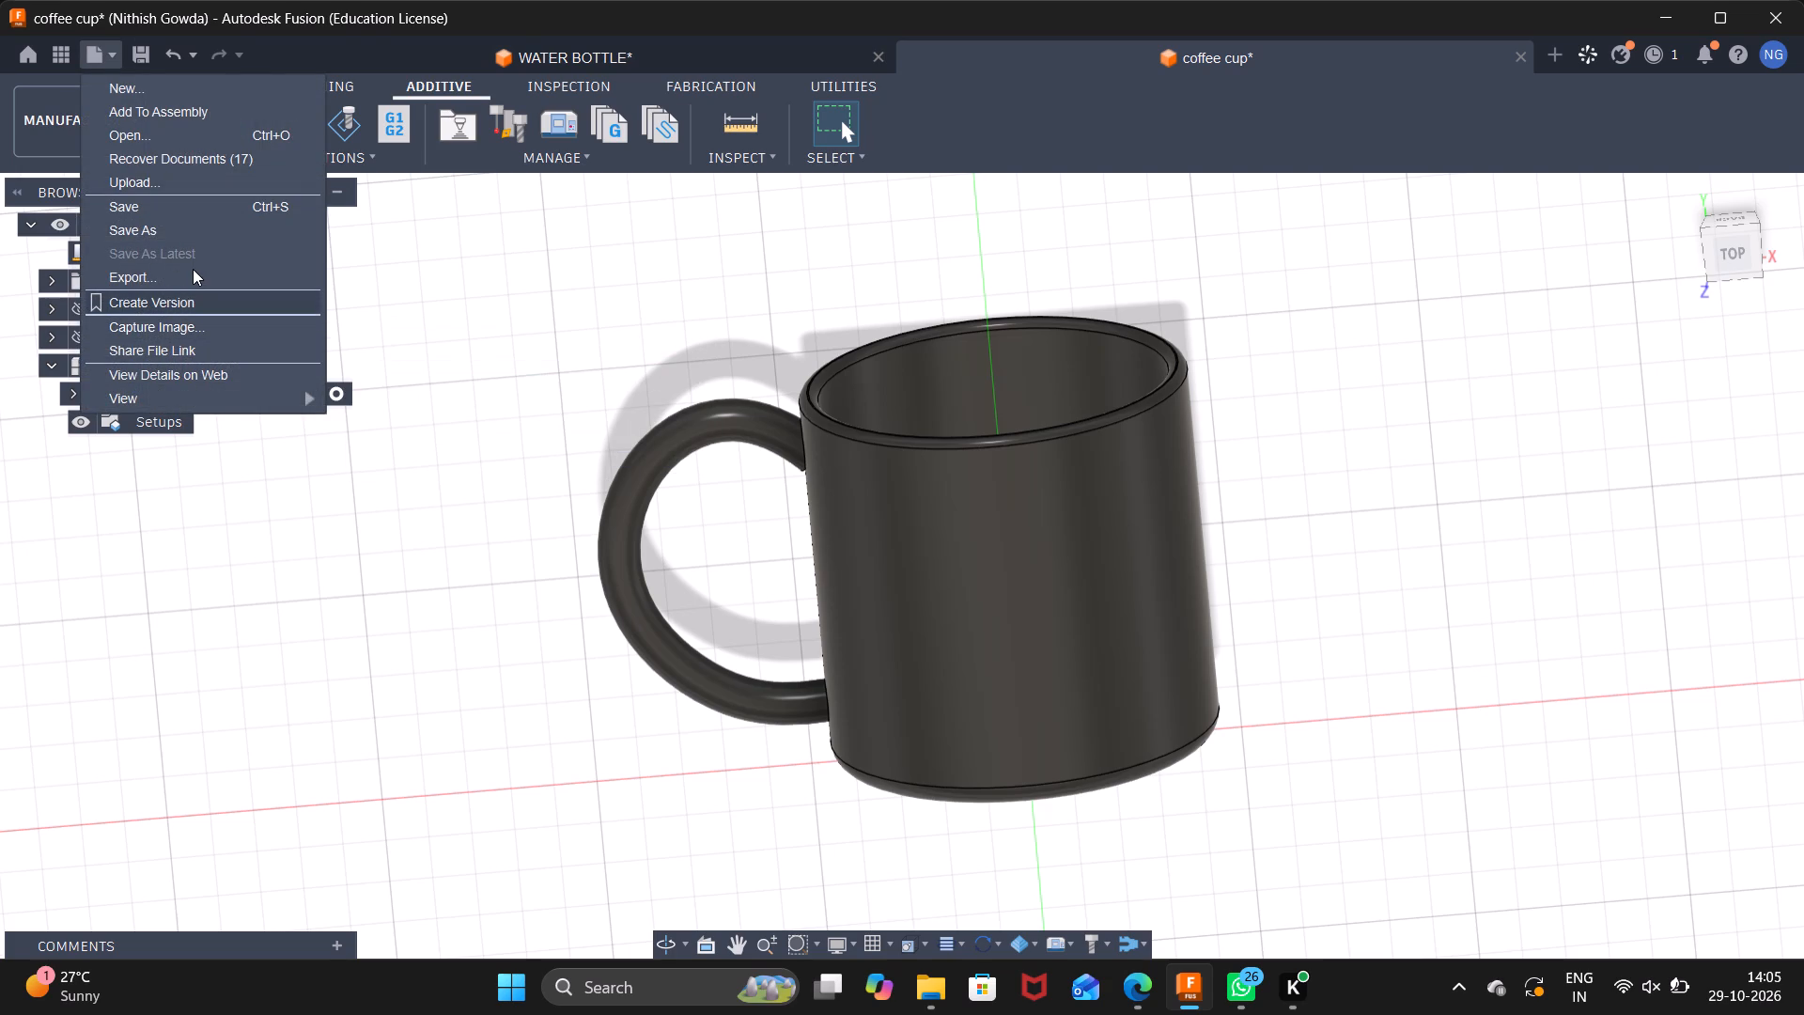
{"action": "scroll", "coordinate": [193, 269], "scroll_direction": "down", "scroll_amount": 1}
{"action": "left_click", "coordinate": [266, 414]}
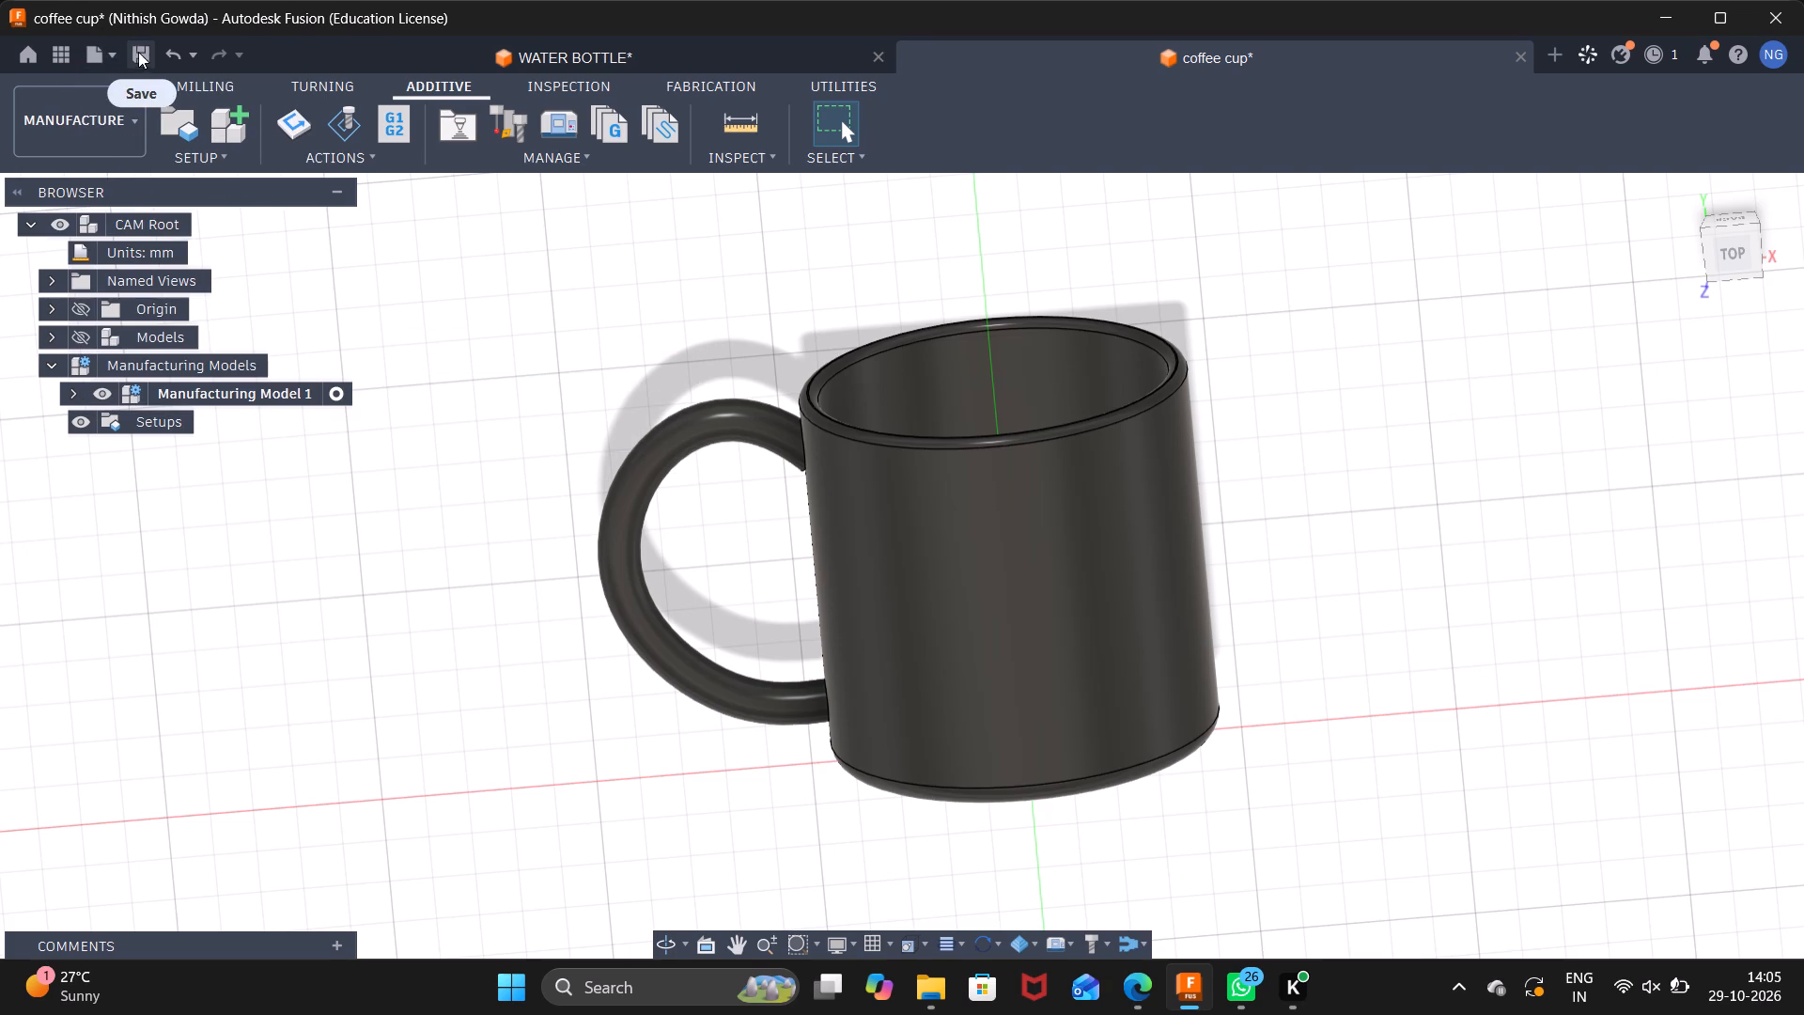
Export the mug as an STL file named "coffee cup" into the Documents folder.
{"action": "left_click", "coordinate": [101, 59]}
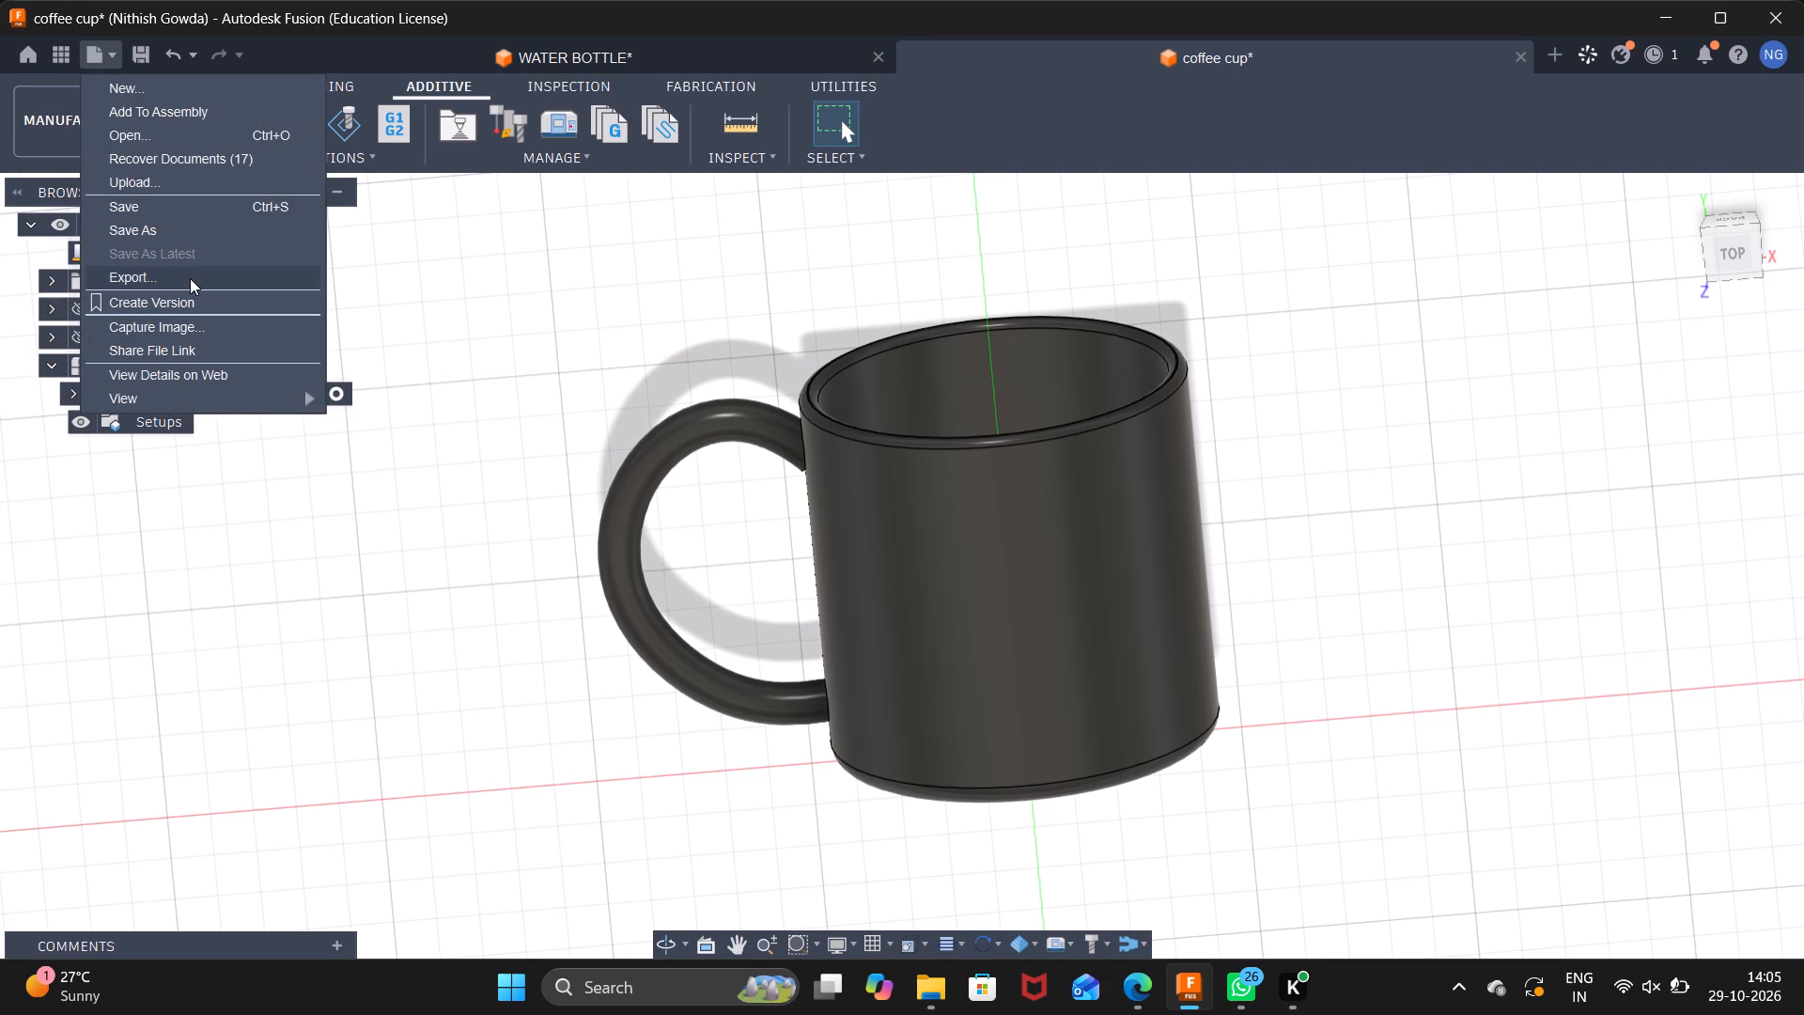
{"action": "left_click", "coordinate": [190, 278]}
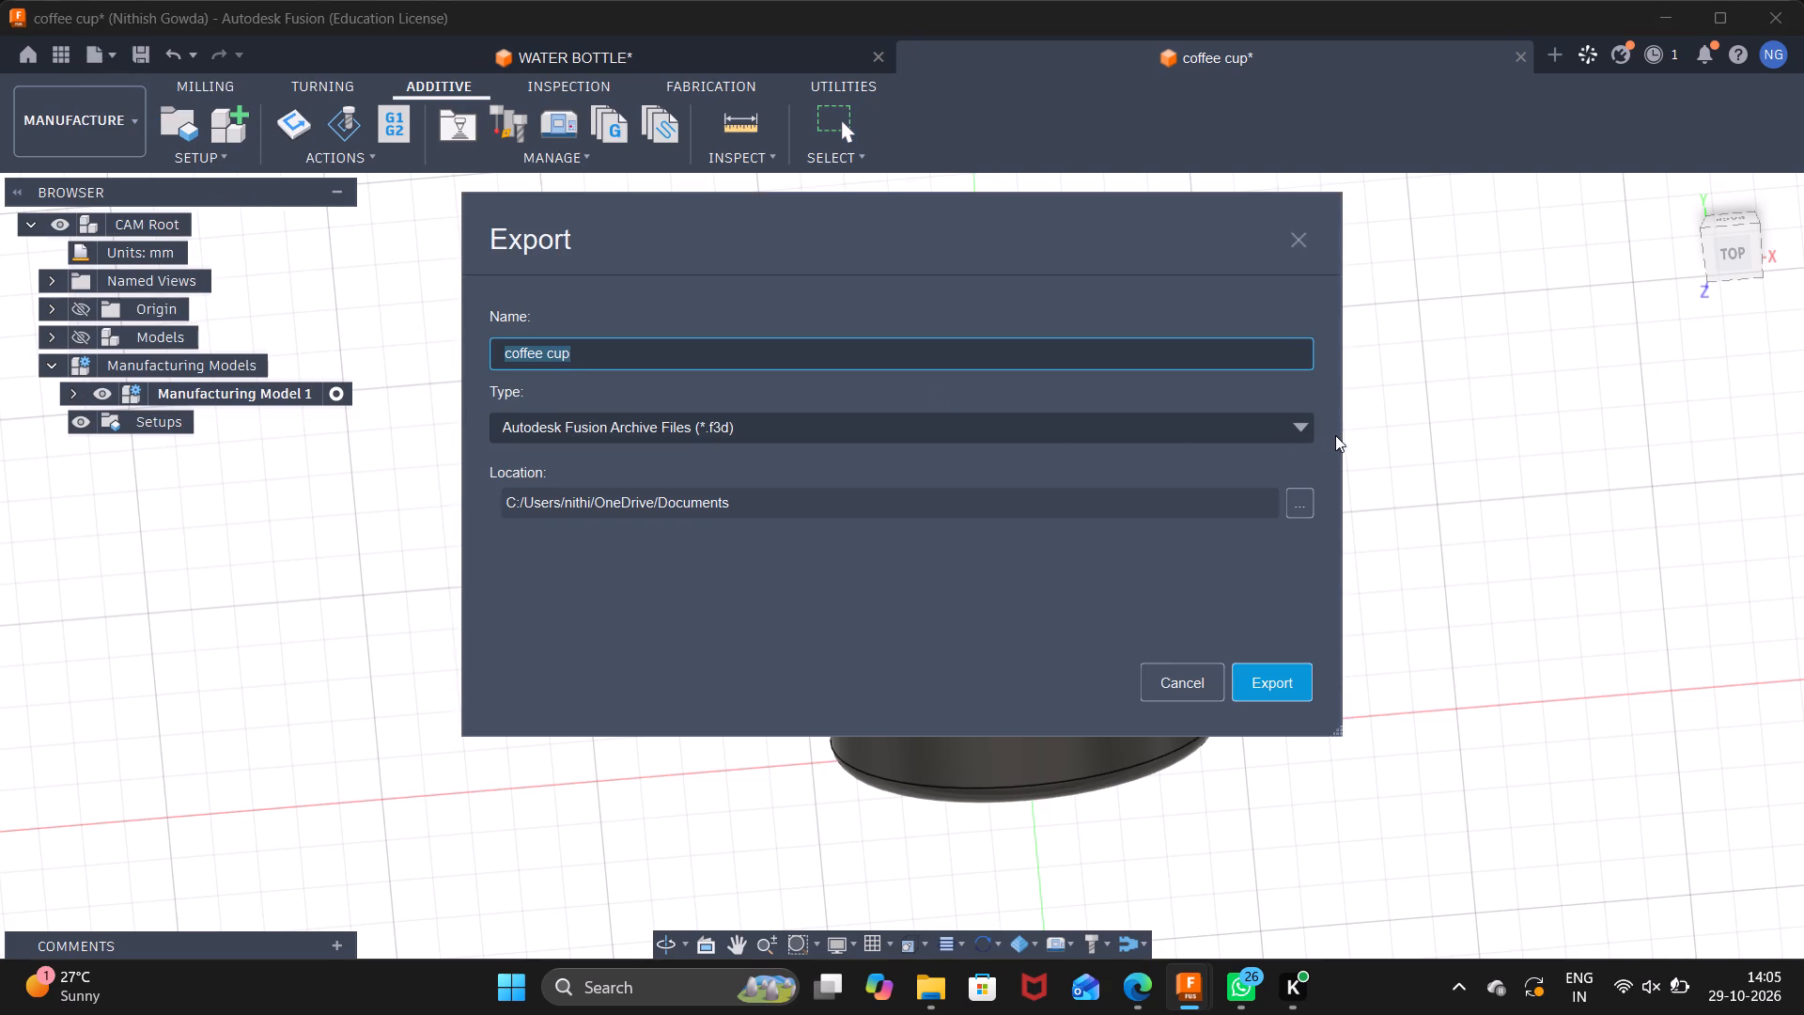
{"action": "left_click", "coordinate": [1305, 423]}
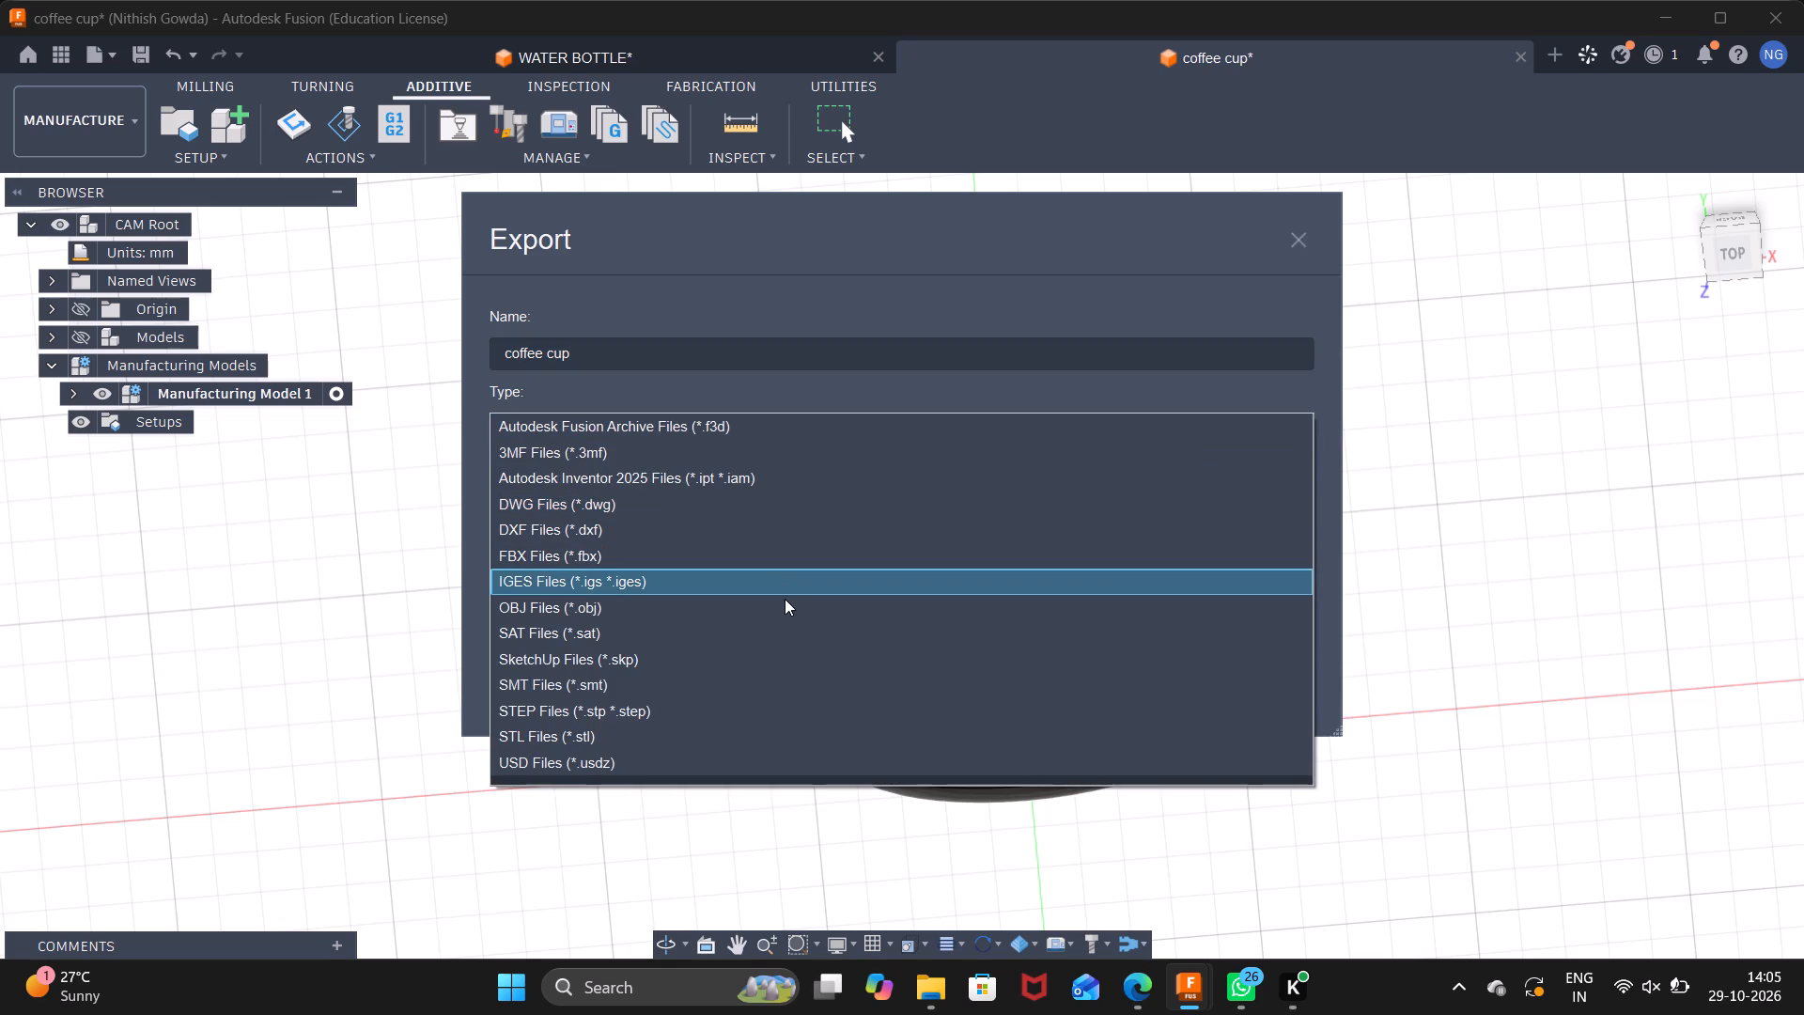
{"action": "left_click", "coordinate": [611, 736]}
{"action": "left_click", "coordinate": [1267, 678]}
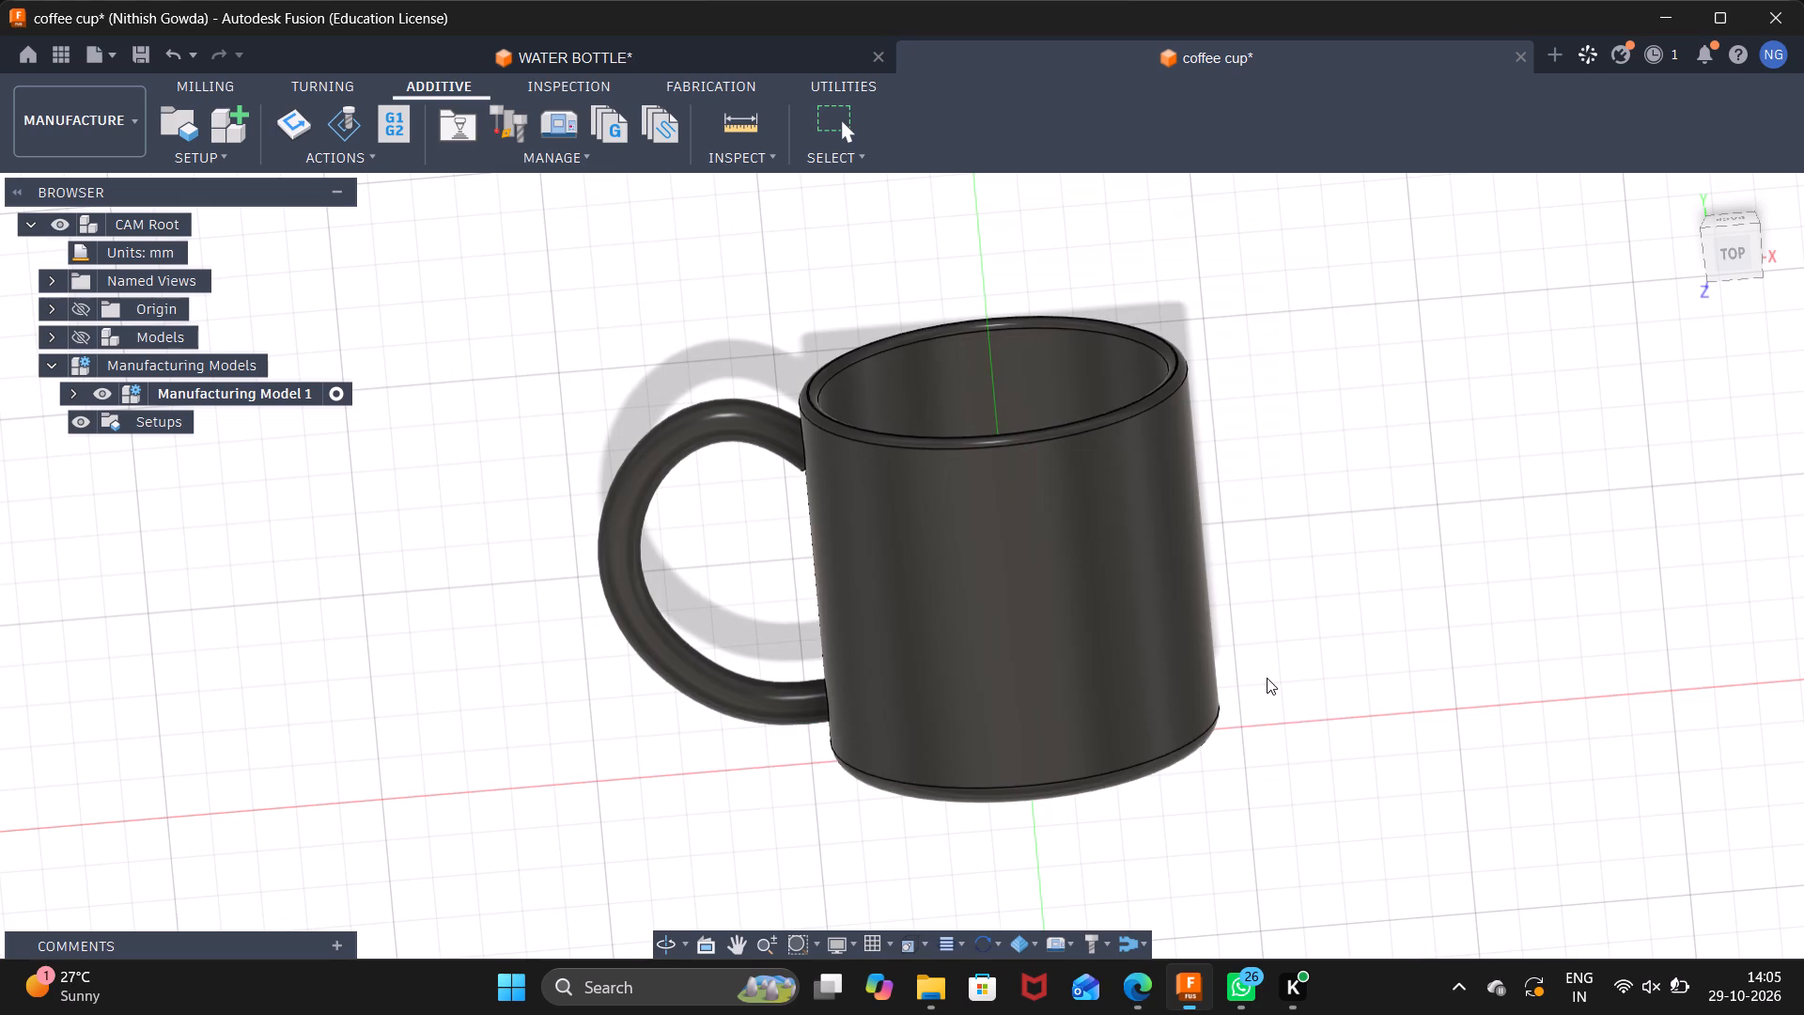
Switch to File Explorer and select both "coffee cup" files, the Fusion archive and the STL, in the Documents folder.
{"action": "left_click", "coordinate": [910, 976]}
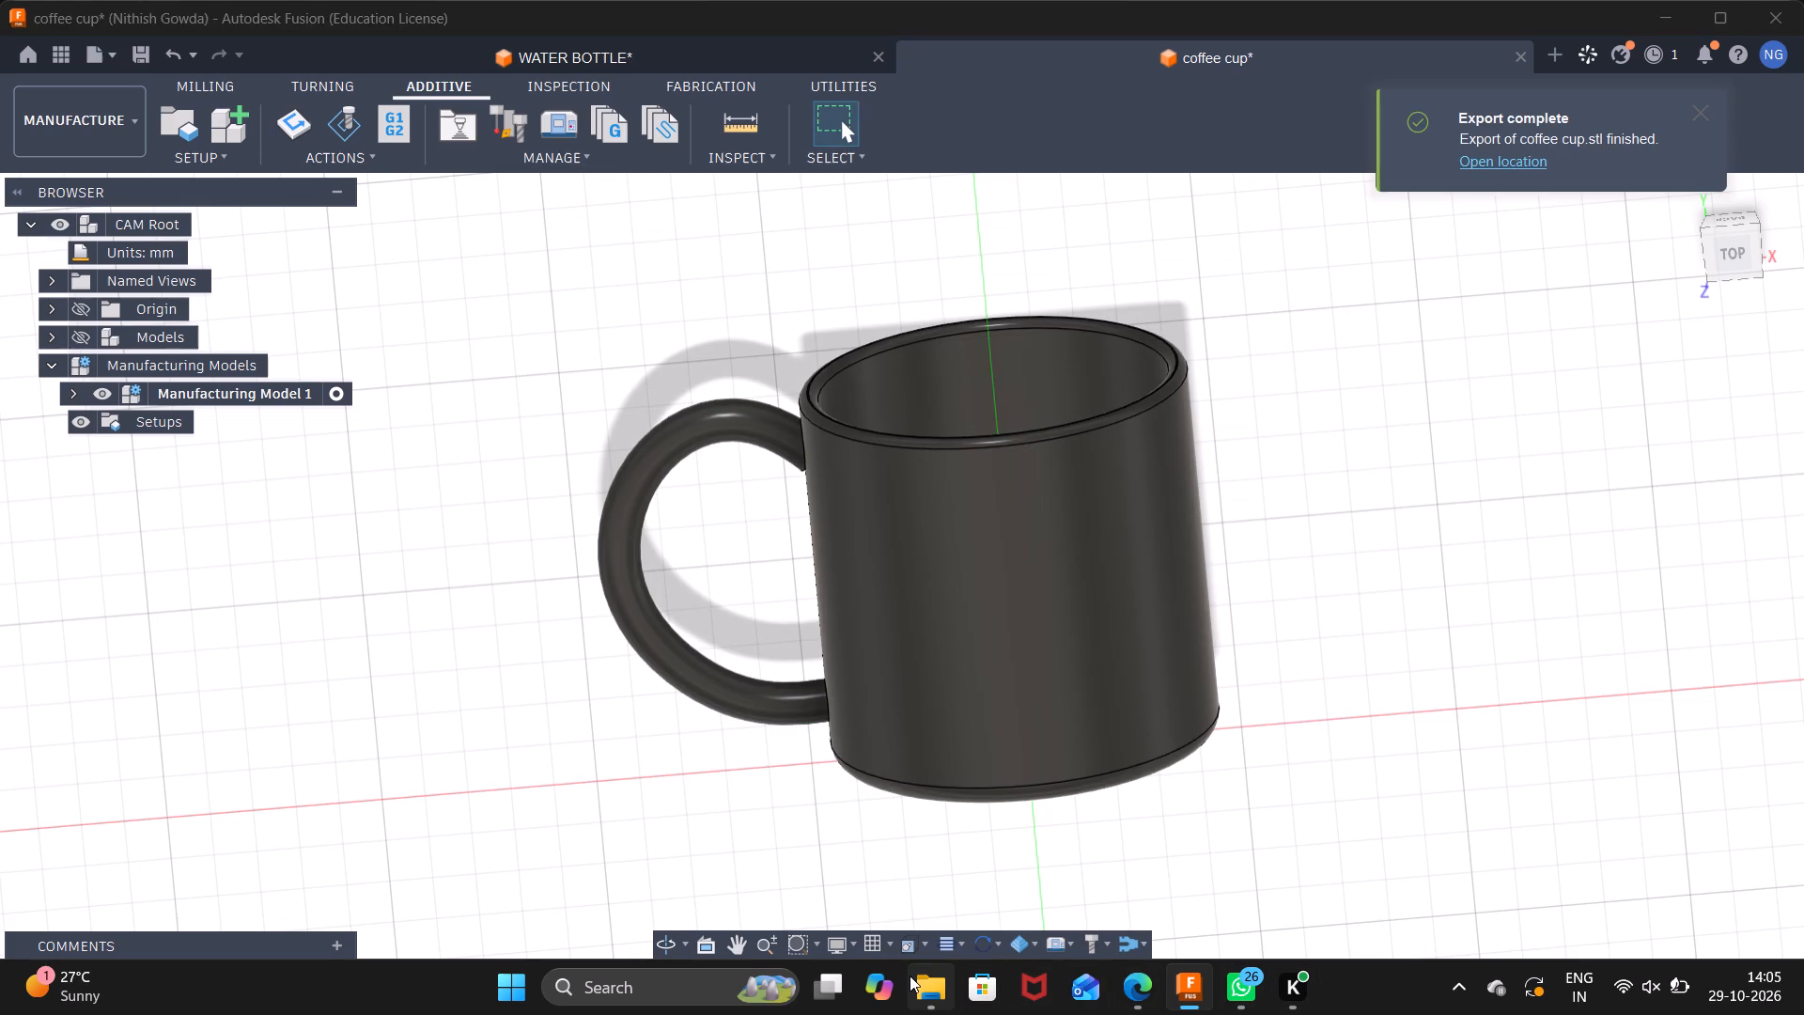
{"action": "left_click", "coordinate": [115, 482]}
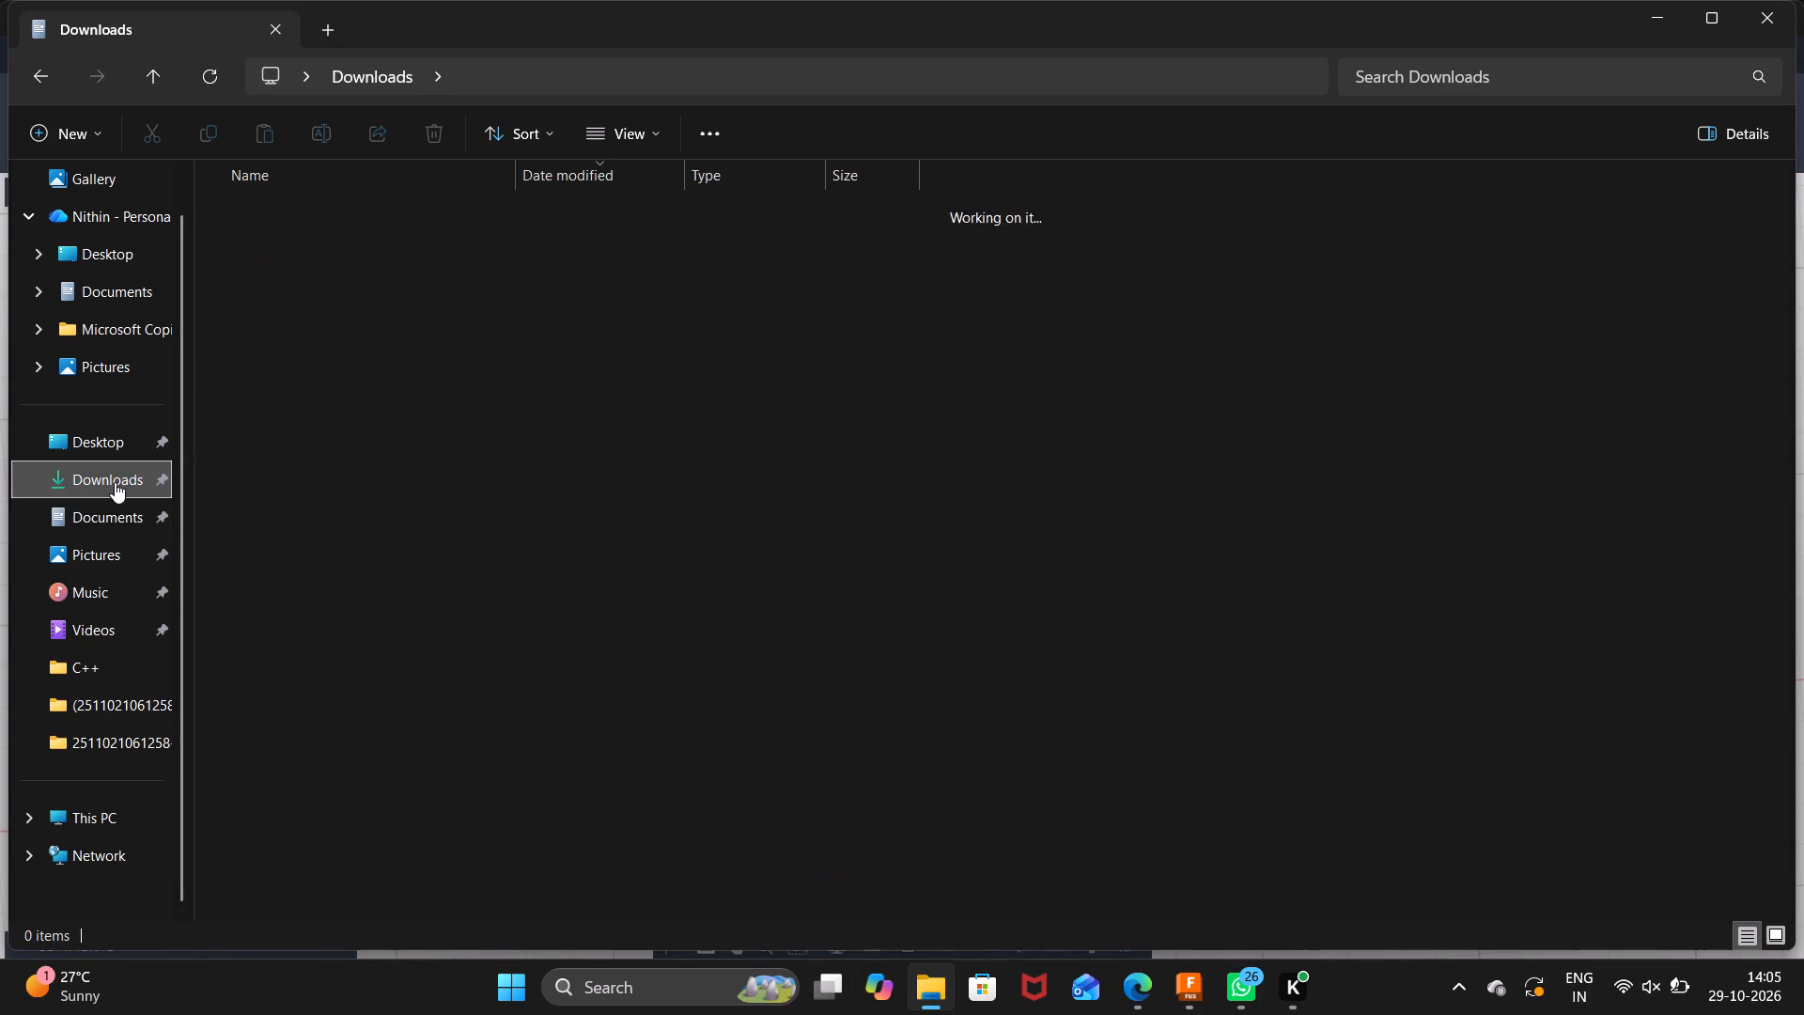
{"action": "left_click", "coordinate": [126, 448]}
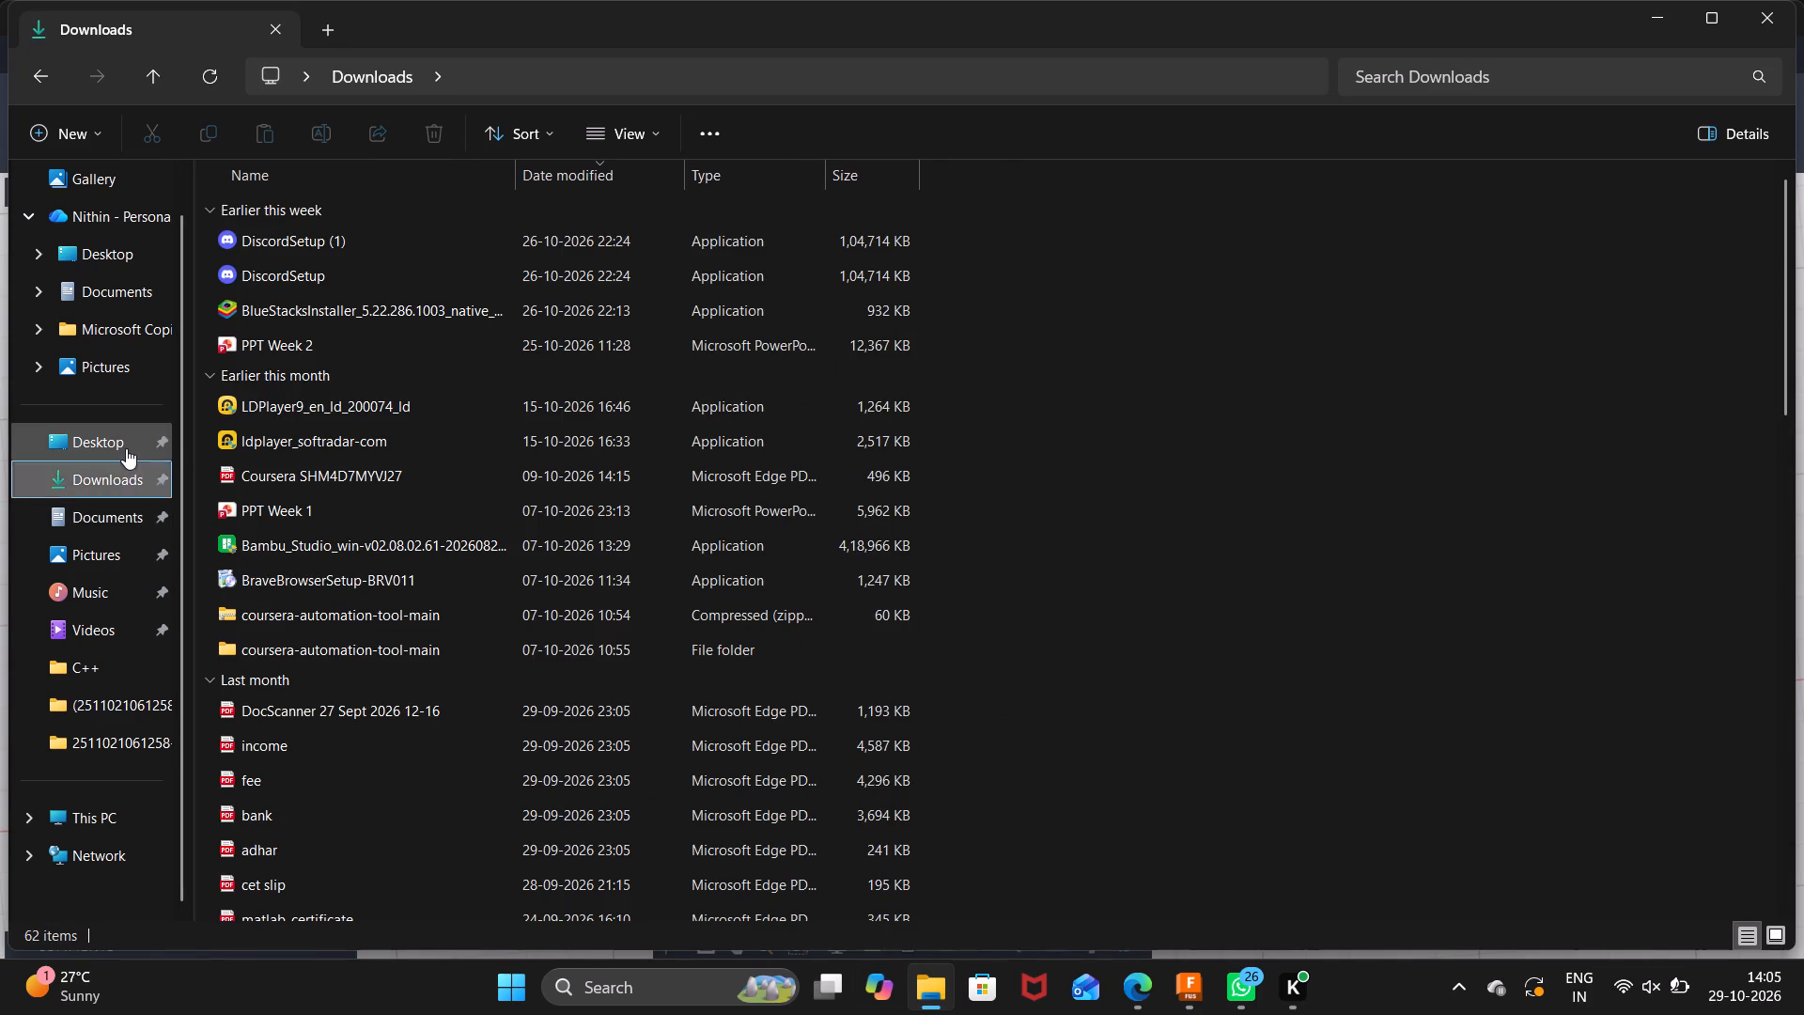
{"action": "left_click", "coordinate": [111, 528]}
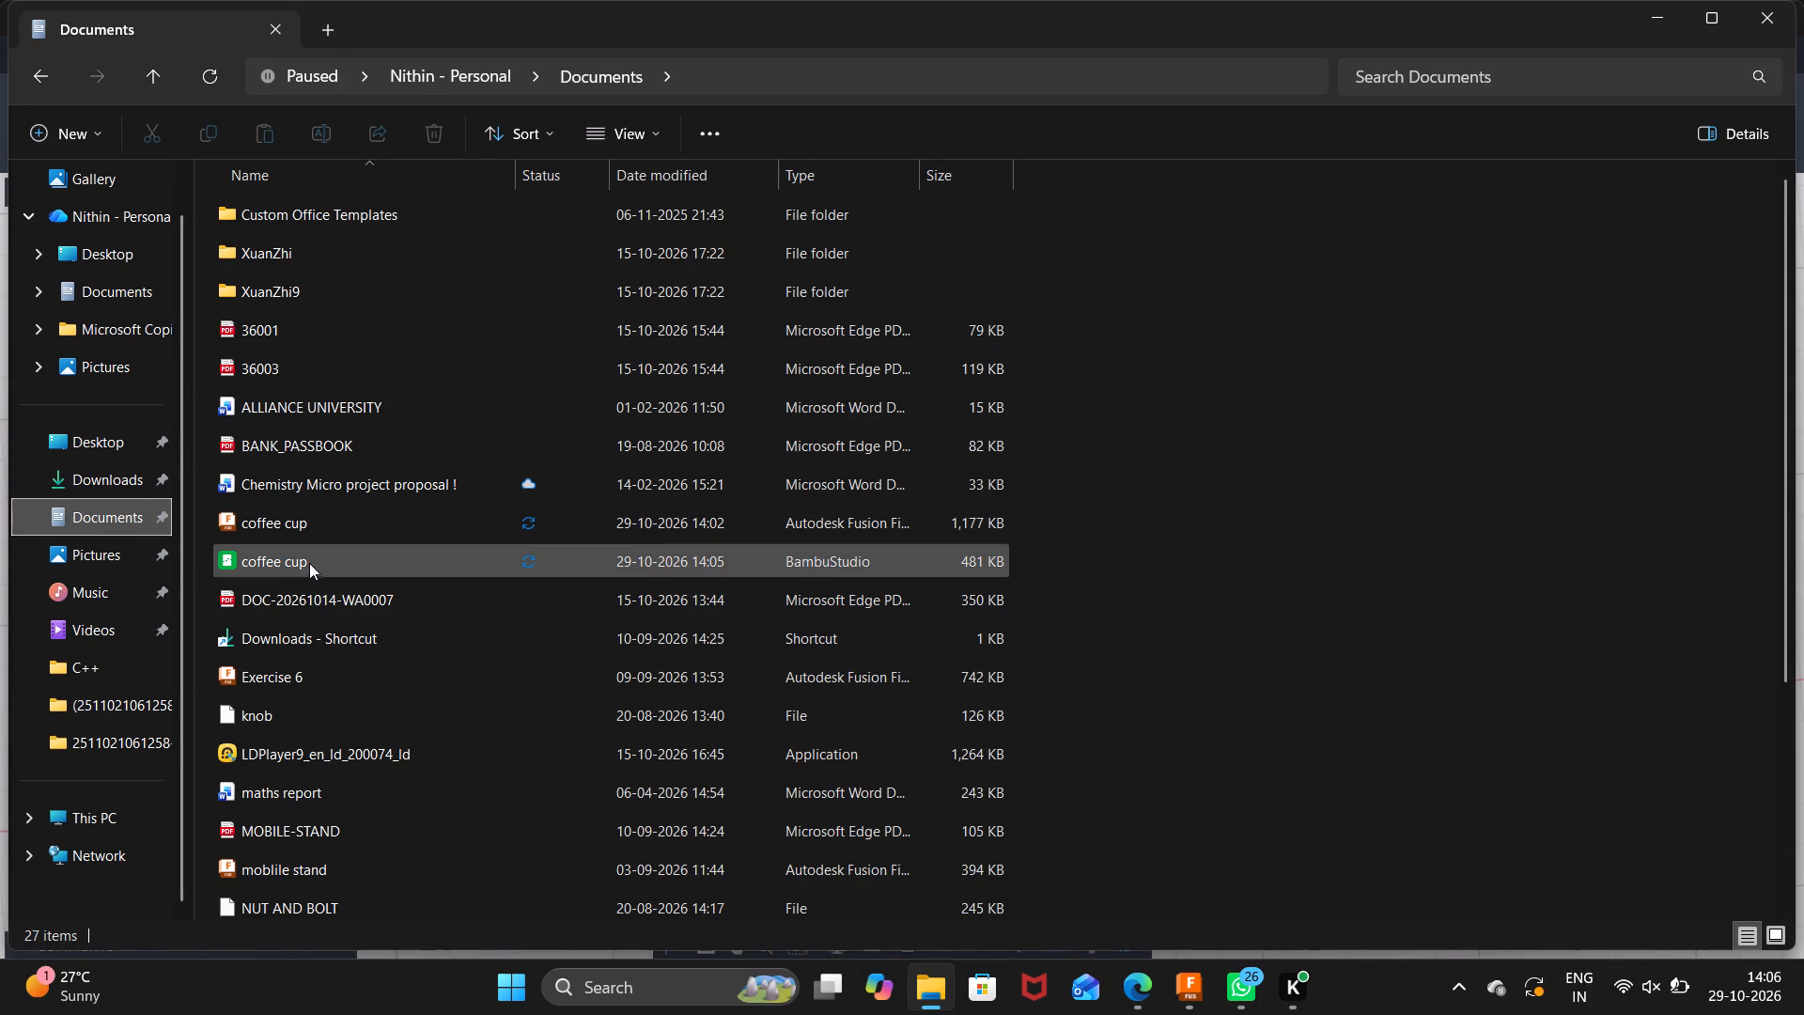
{"action": "left_click_drag", "start_coordinate": [308, 561], "coordinate": [321, 520]}
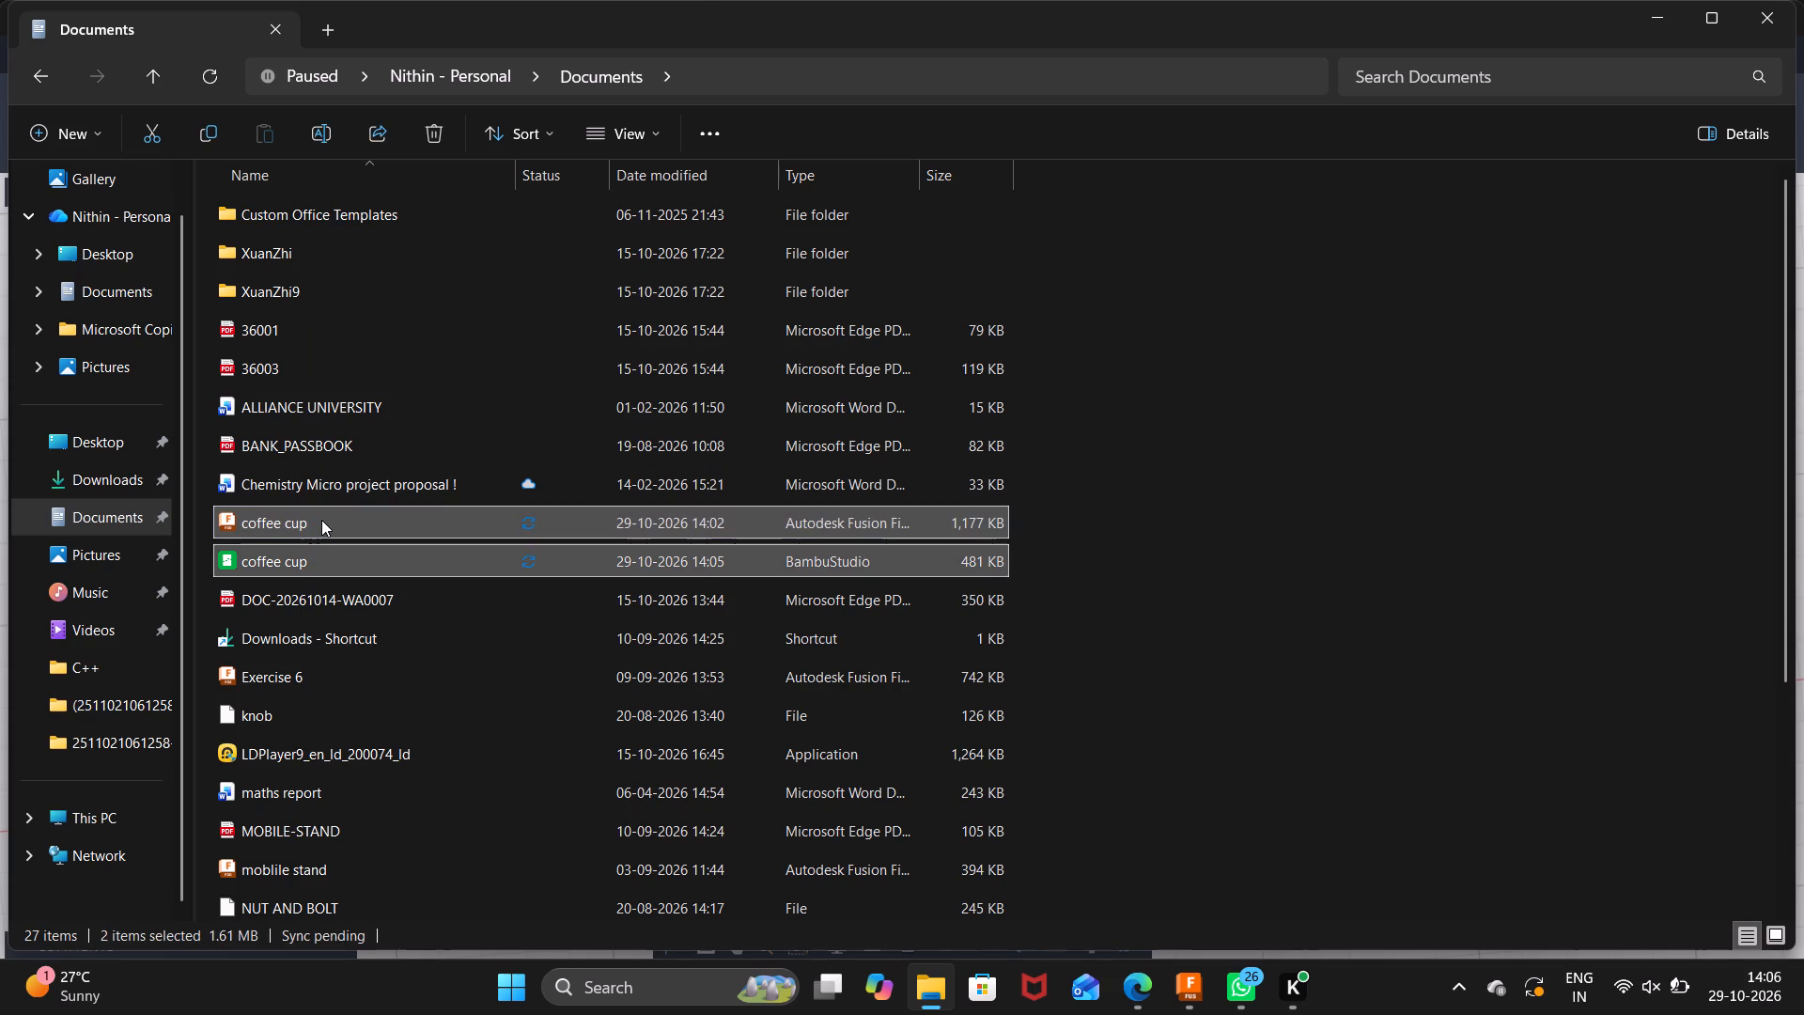
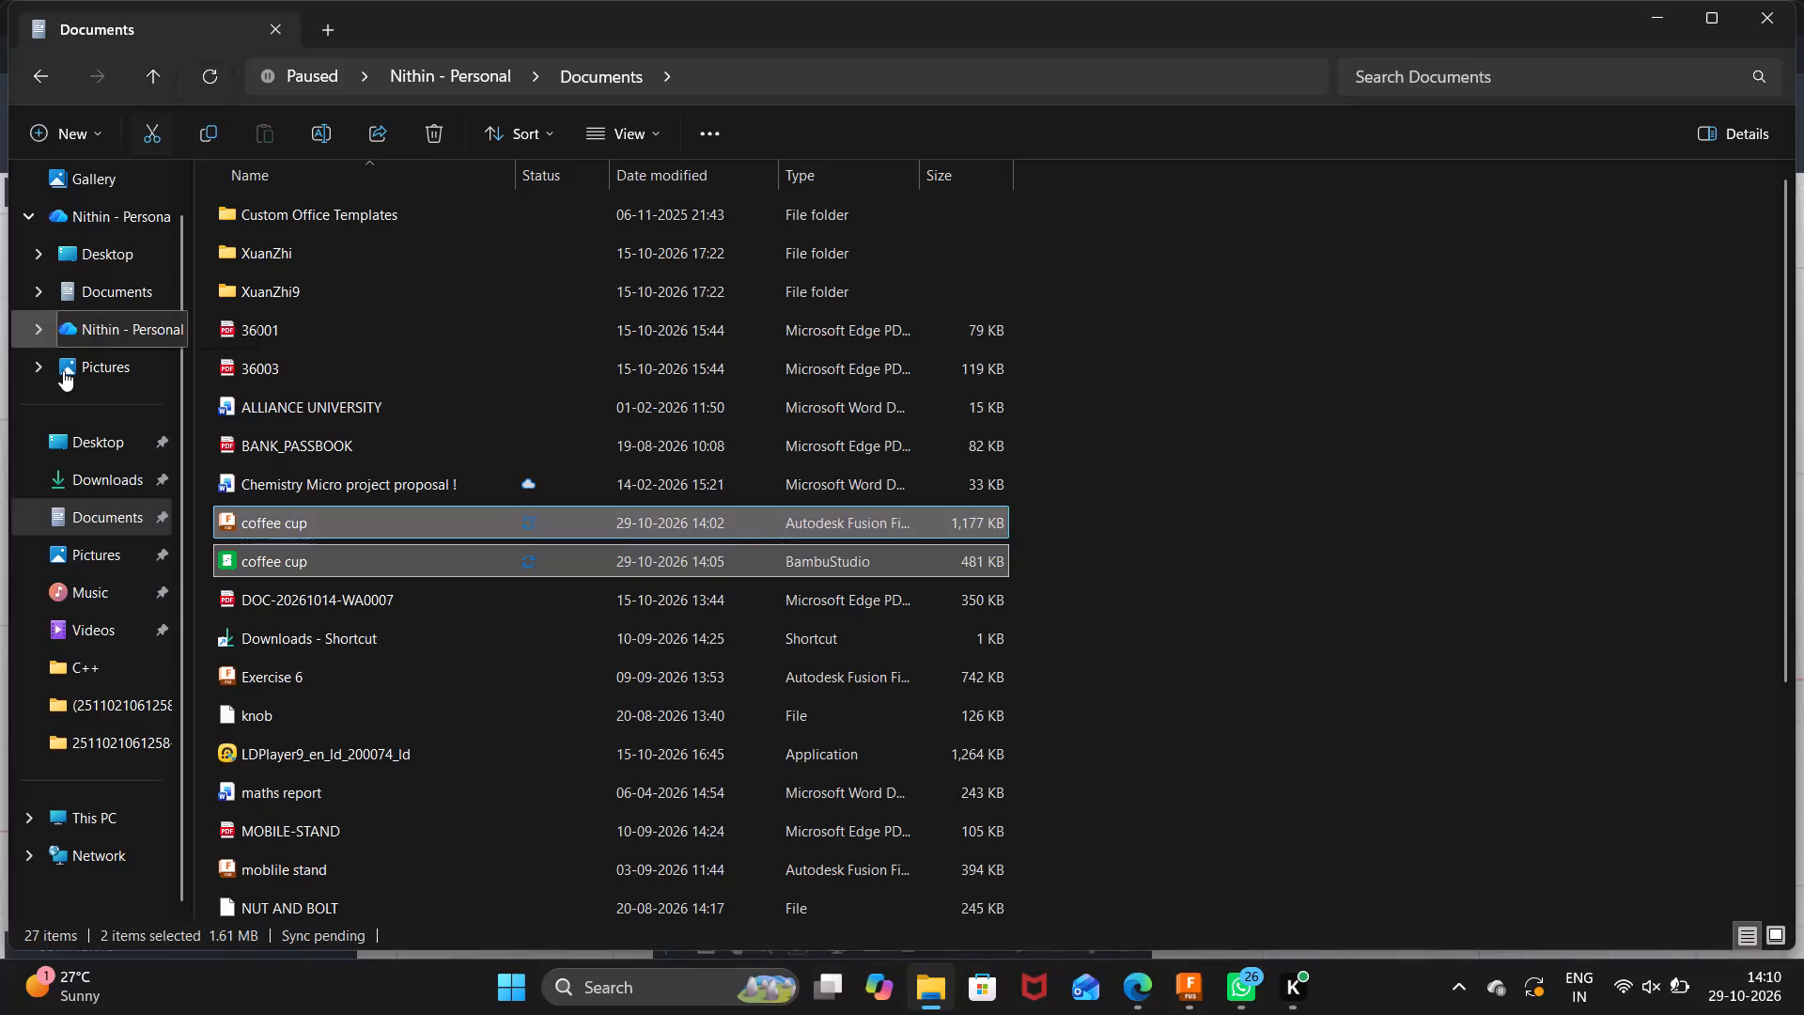
Create a new folder in the personal OneDrive root and name it "pdr" followed by the student ID number.
{"action": "left_click", "coordinate": [102, 718]}
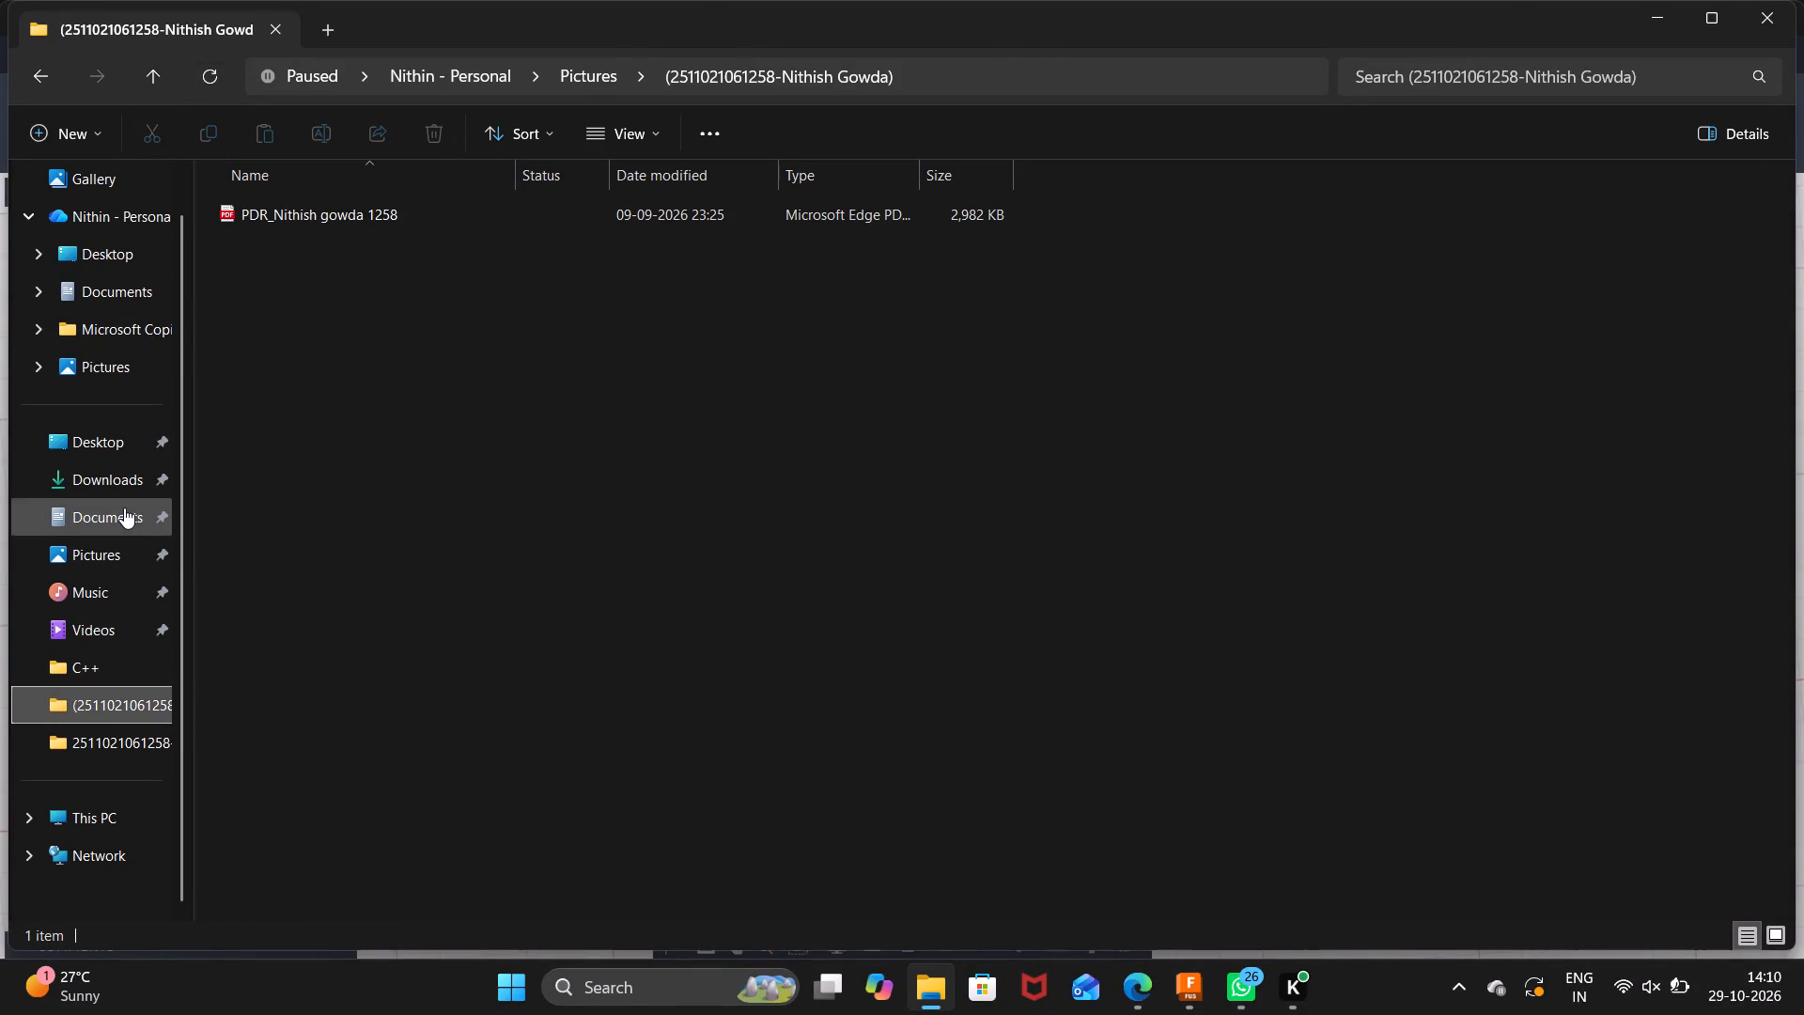
{"action": "left_click", "coordinate": [105, 236]}
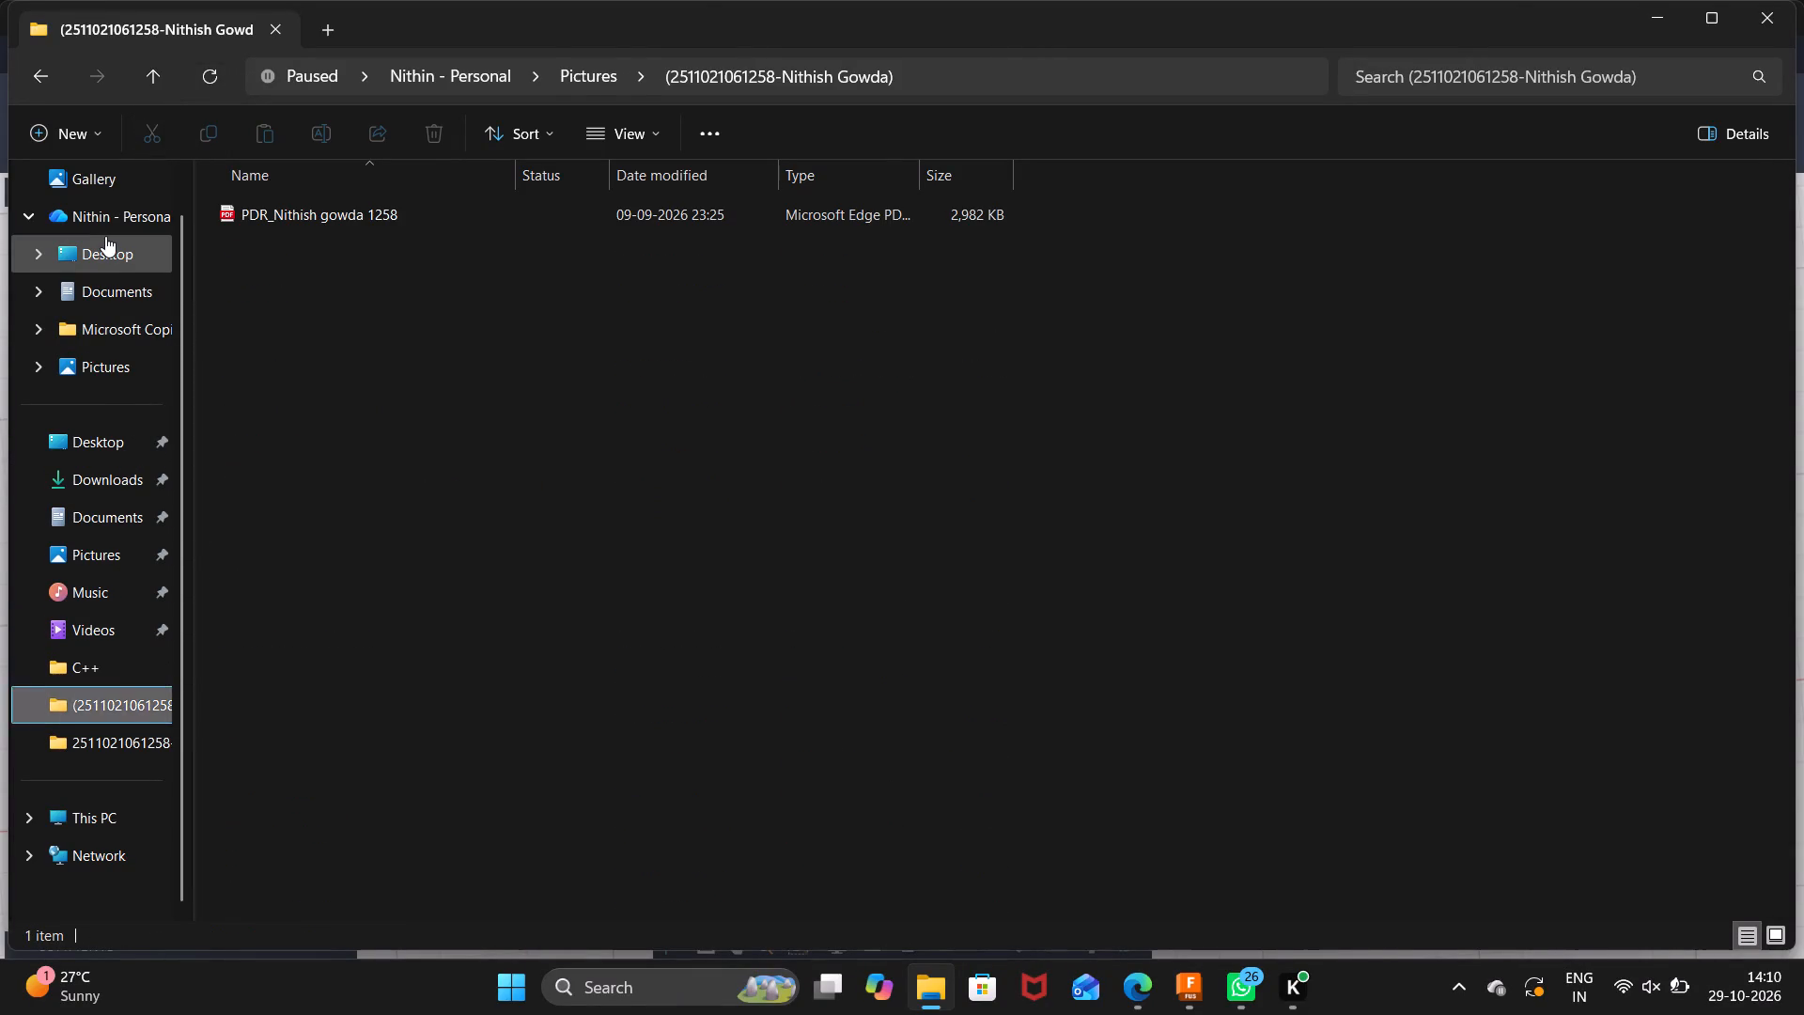
{"action": "left_click", "coordinate": [105, 226]}
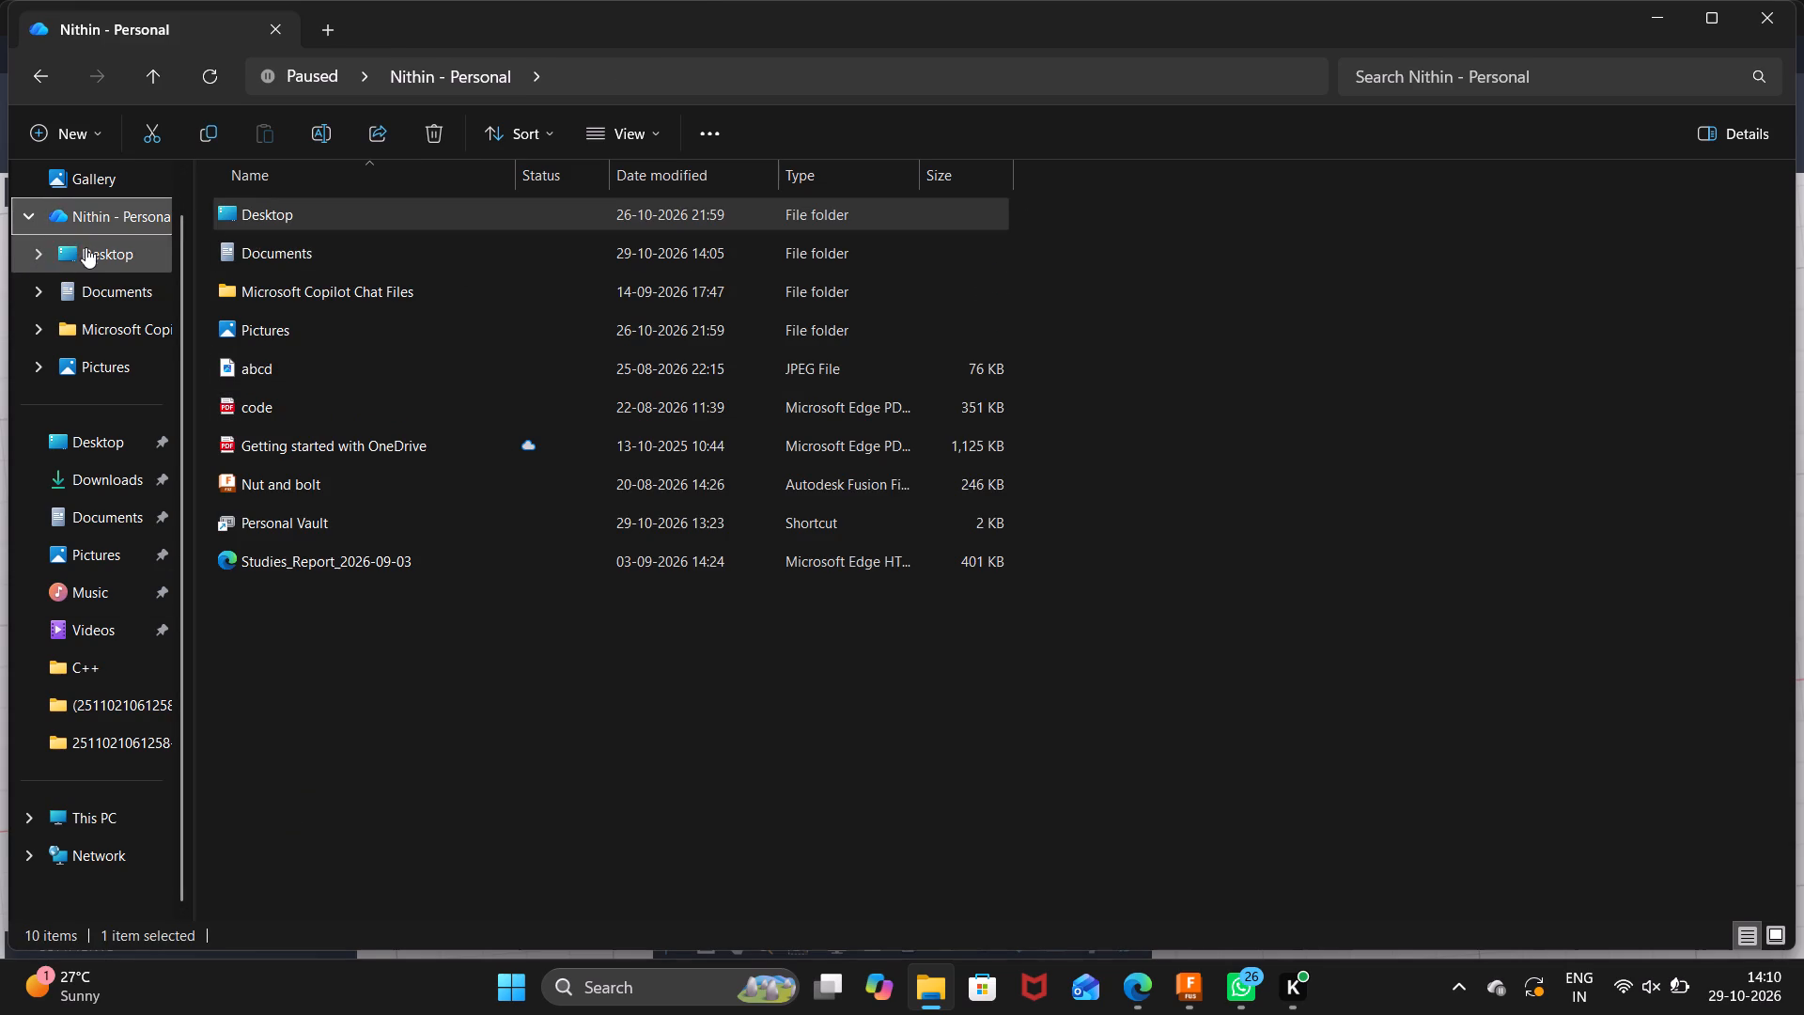
{"action": "left_click", "coordinate": [33, 130]}
{"action": "left_click", "coordinate": [90, 185]}
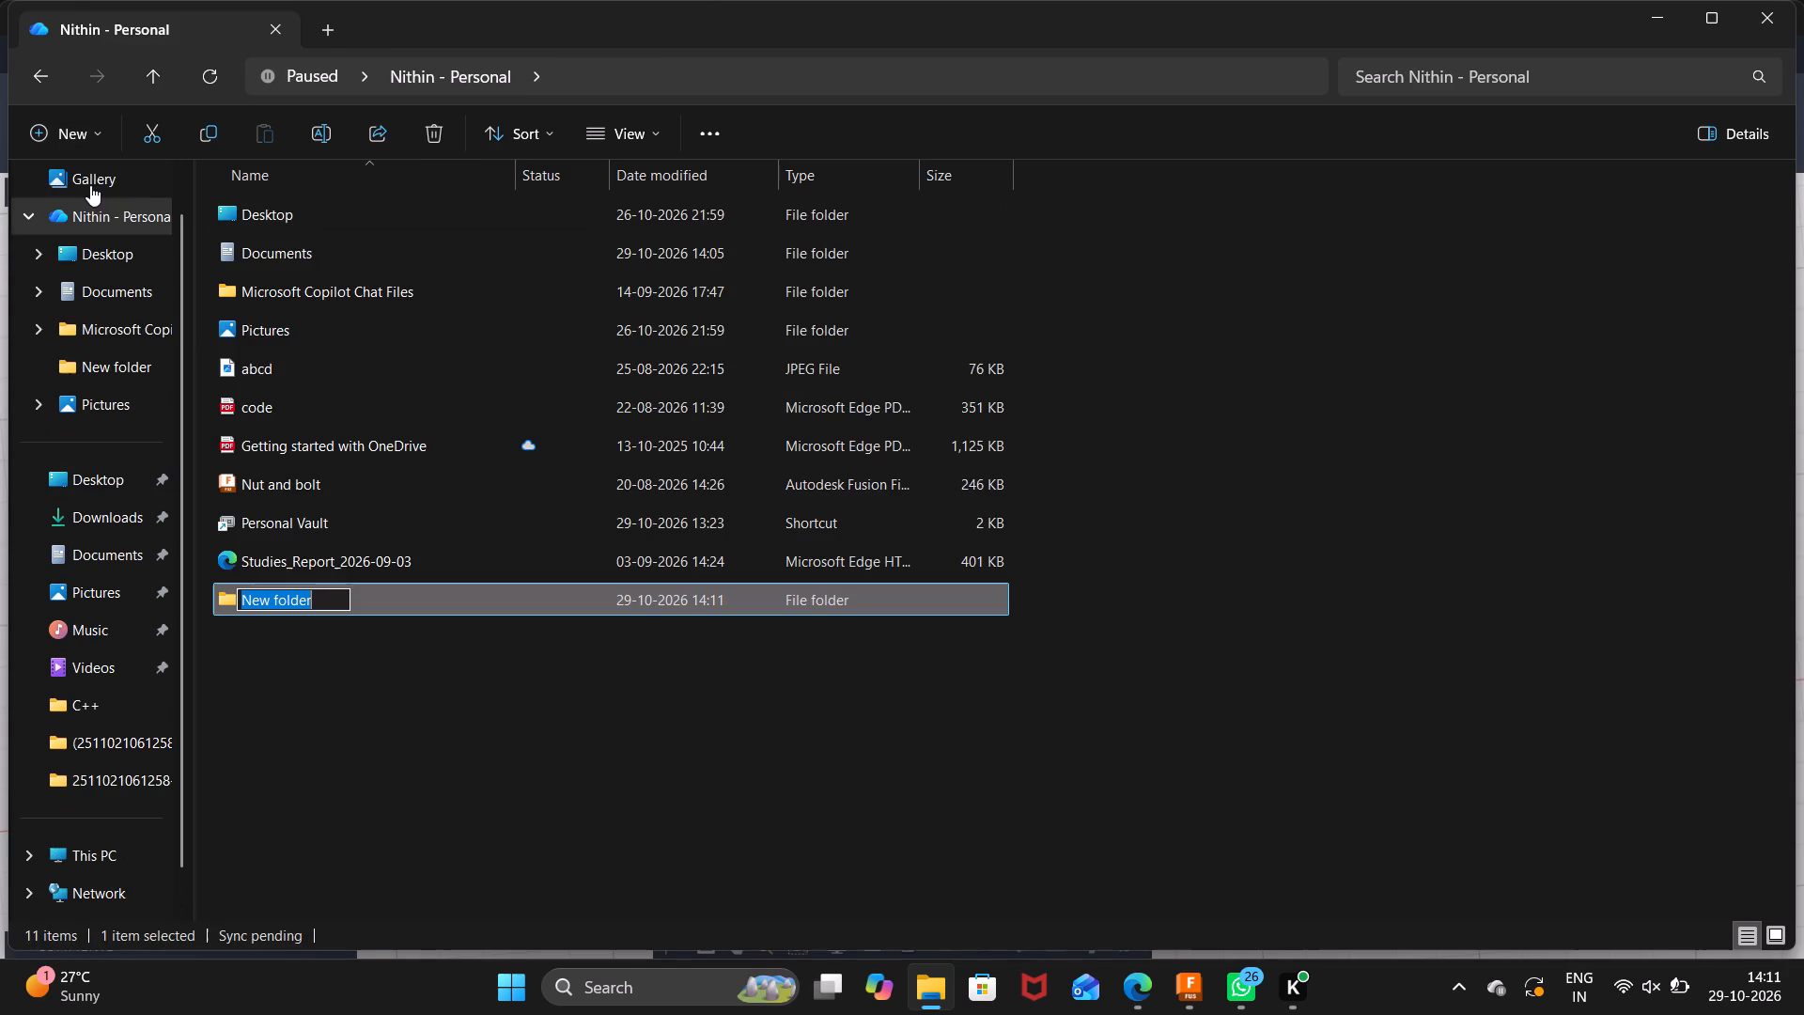
{"action": "key", "text": "BackSpace"}
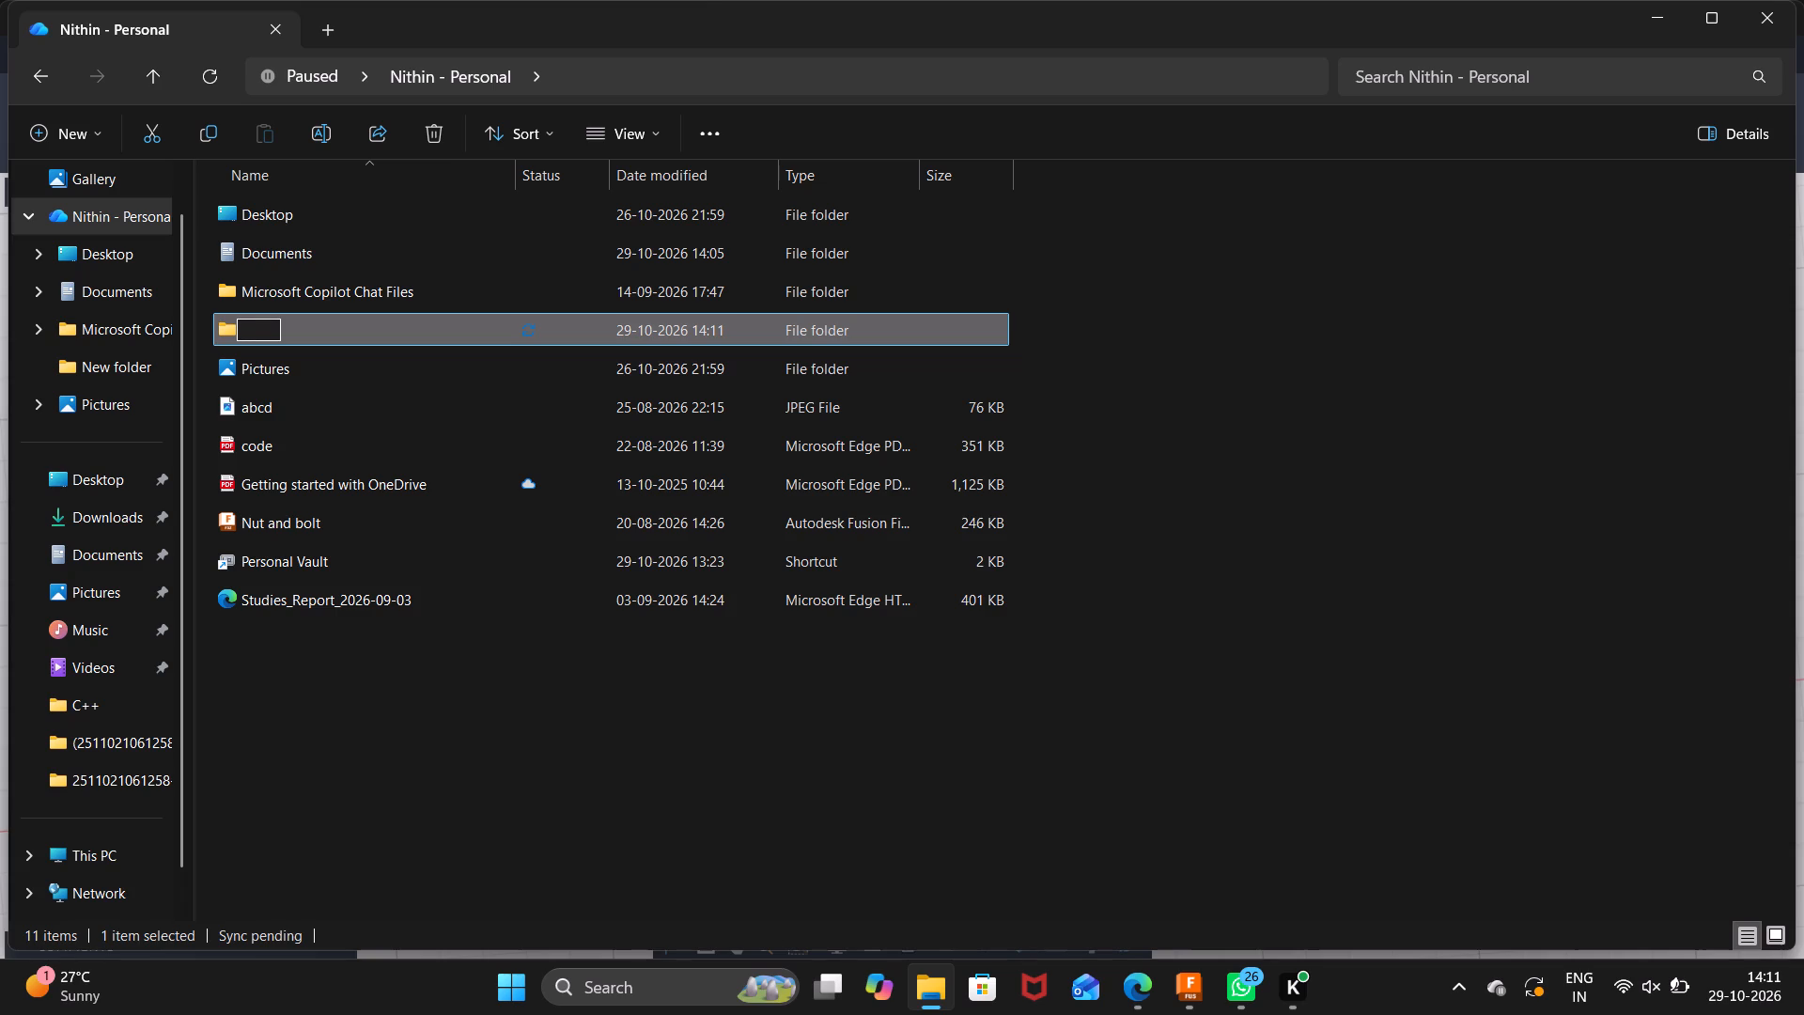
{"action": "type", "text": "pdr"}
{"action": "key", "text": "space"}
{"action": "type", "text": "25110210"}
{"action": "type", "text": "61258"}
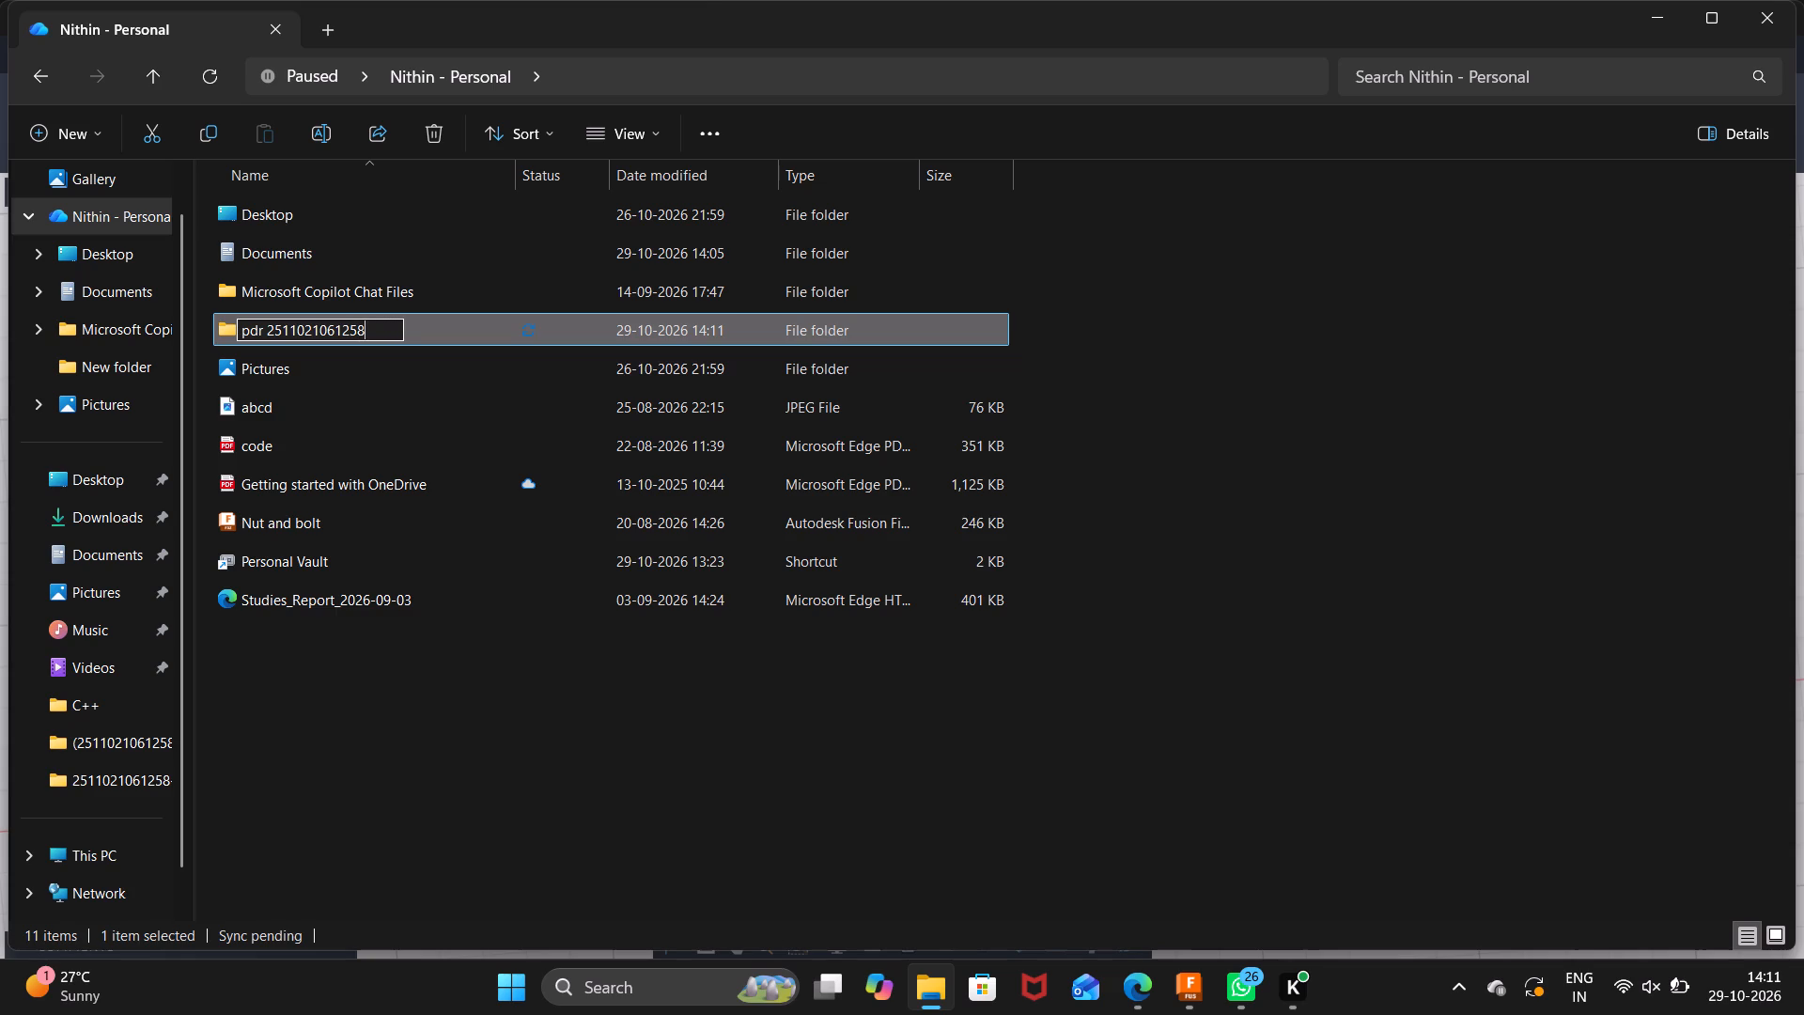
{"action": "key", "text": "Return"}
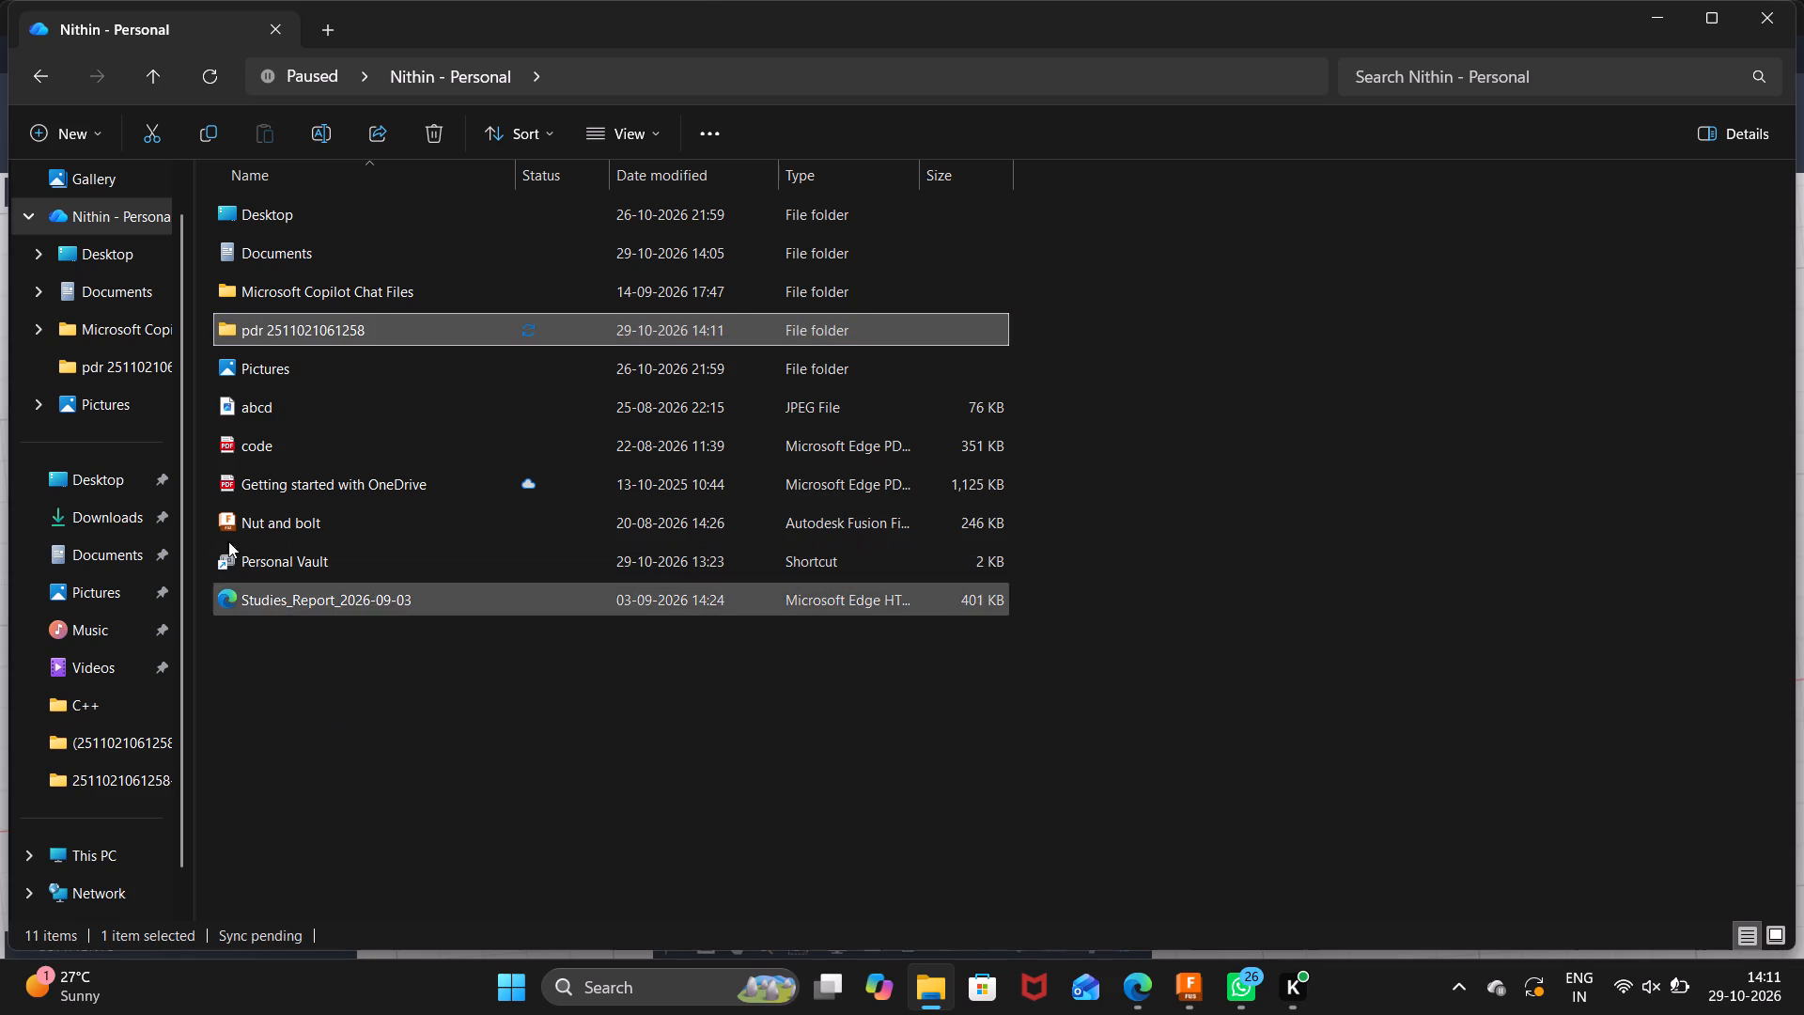
Copy the "coffee cup" STL file from the Documents folder.
{"action": "left_click", "coordinate": [94, 556]}
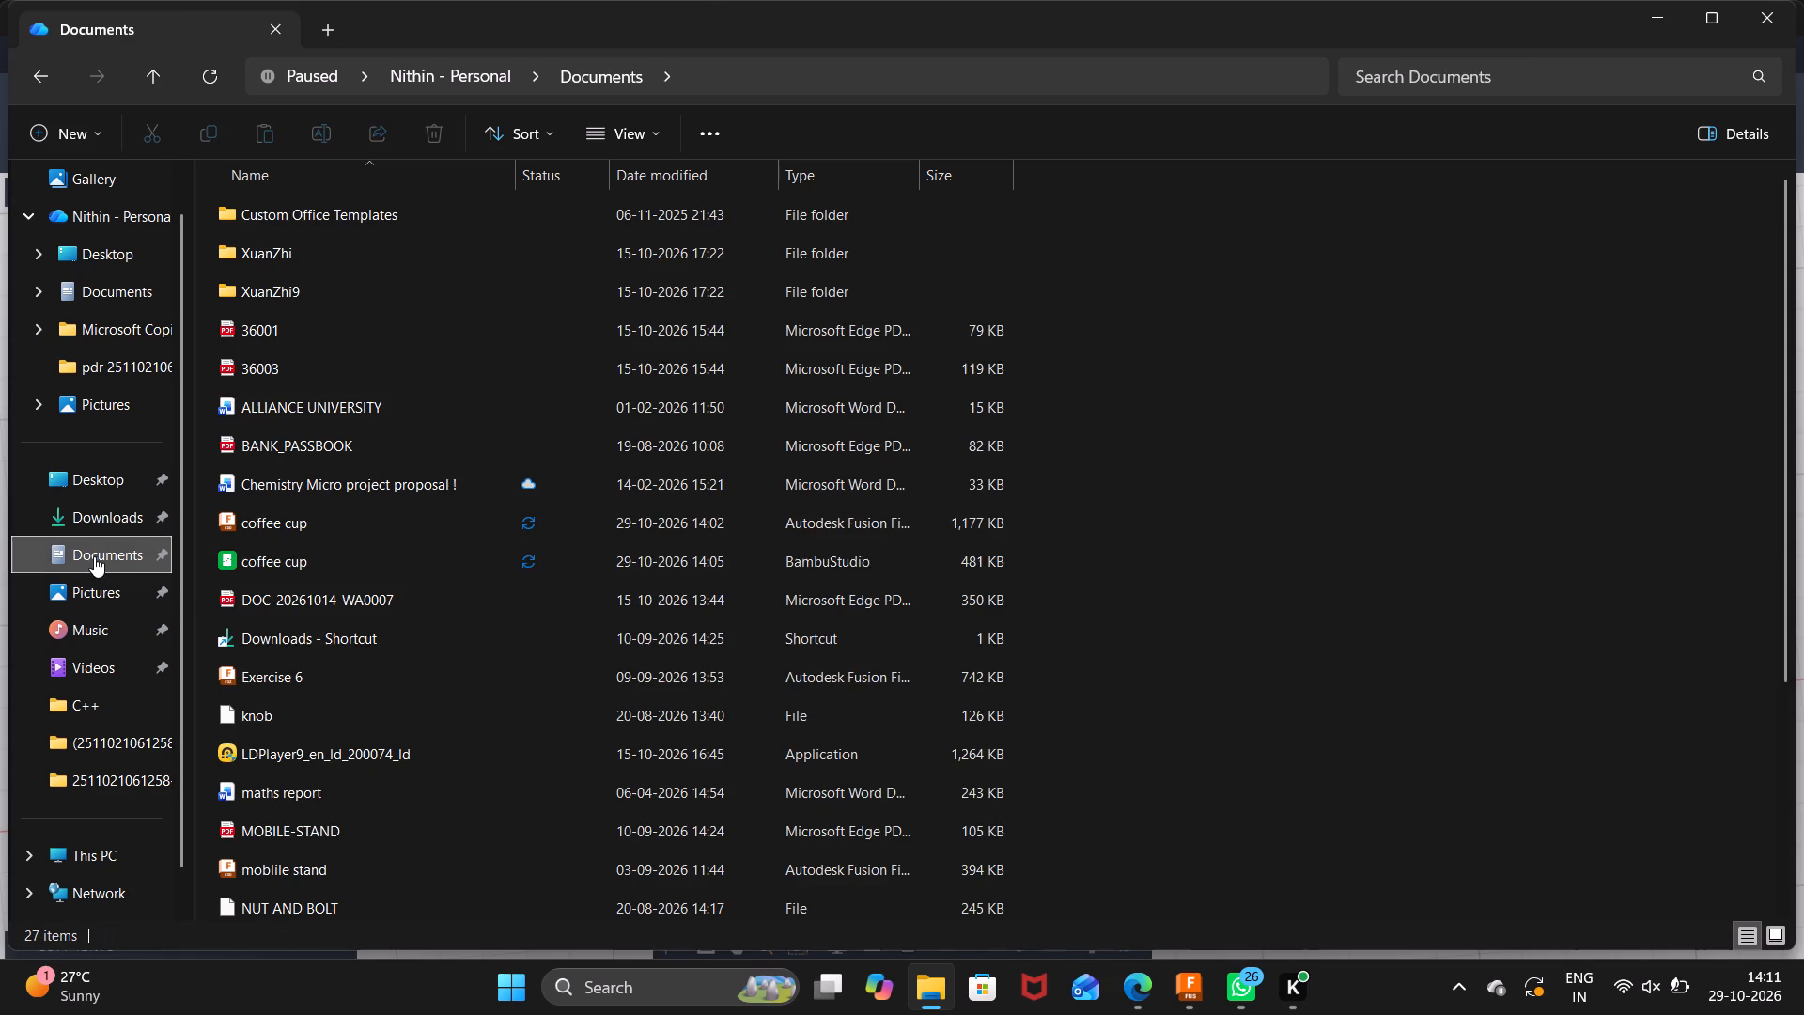
{"action": "scroll", "coordinate": [398, 649], "scroll_direction": "down", "scroll_amount": 1}
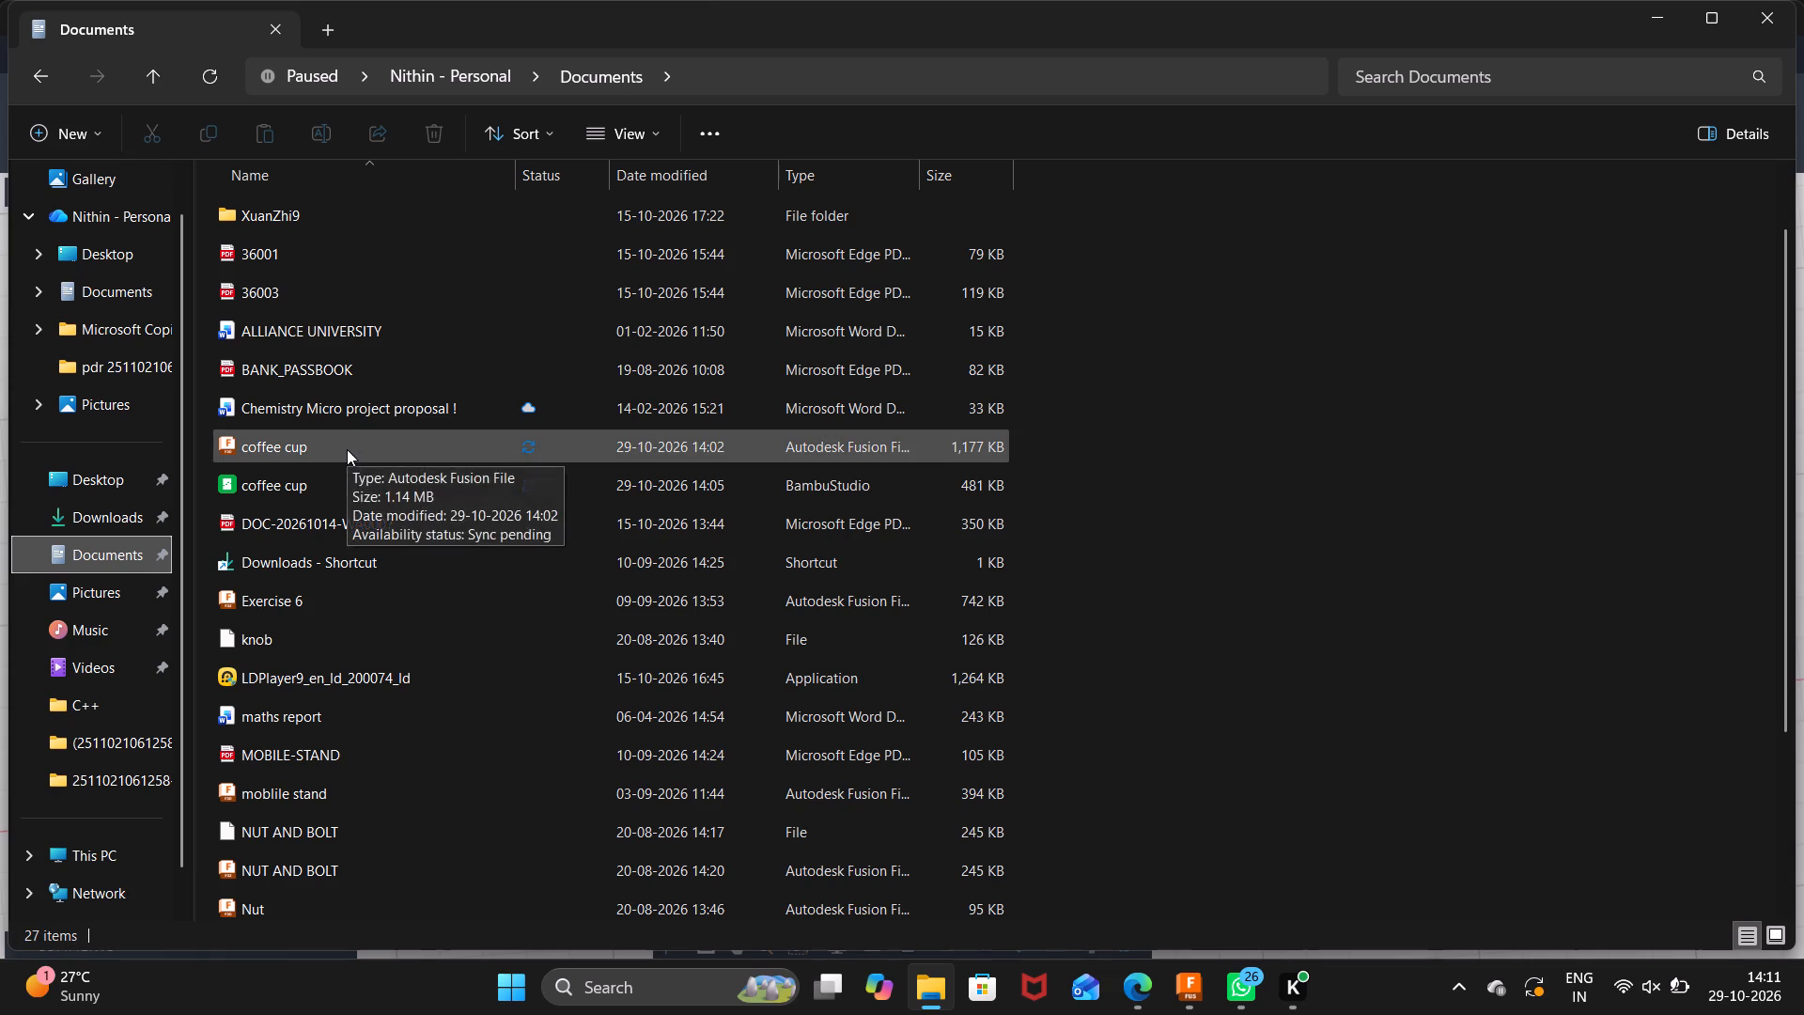
{"action": "left_click", "coordinate": [347, 449]}
{"action": "left_click", "coordinate": [344, 476]}
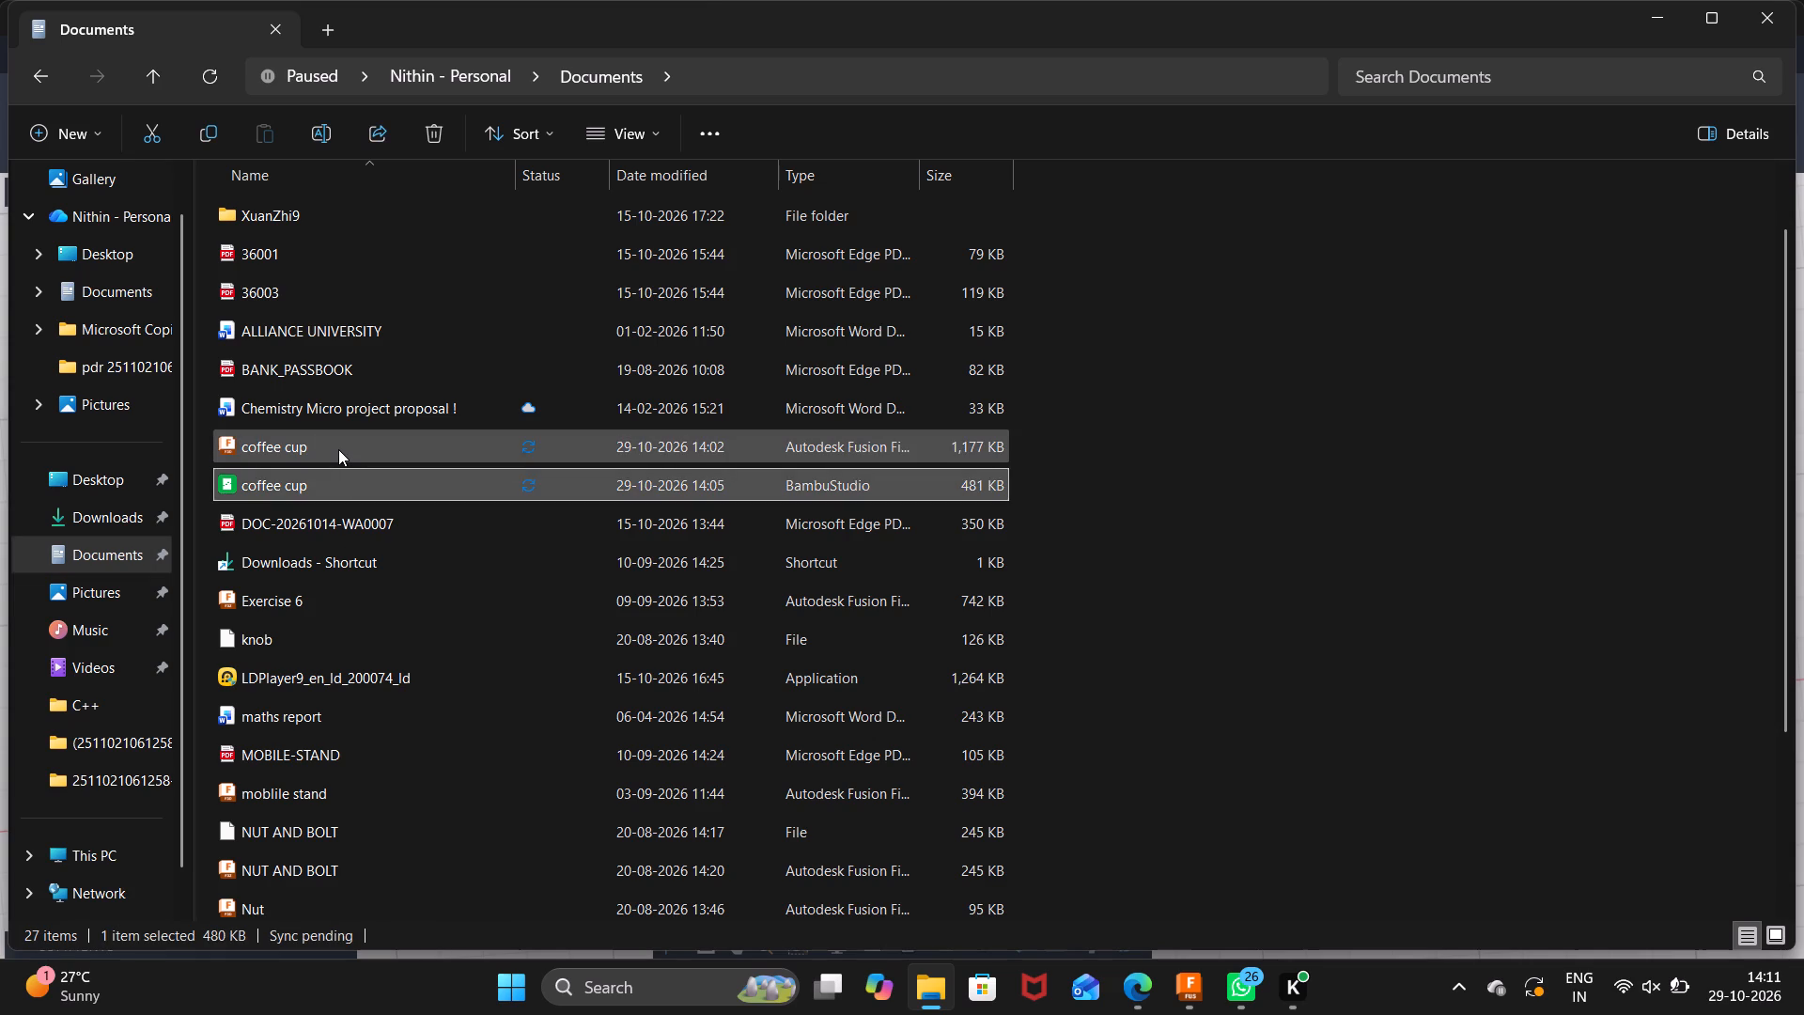
{"action": "left_click", "coordinate": [338, 449]}
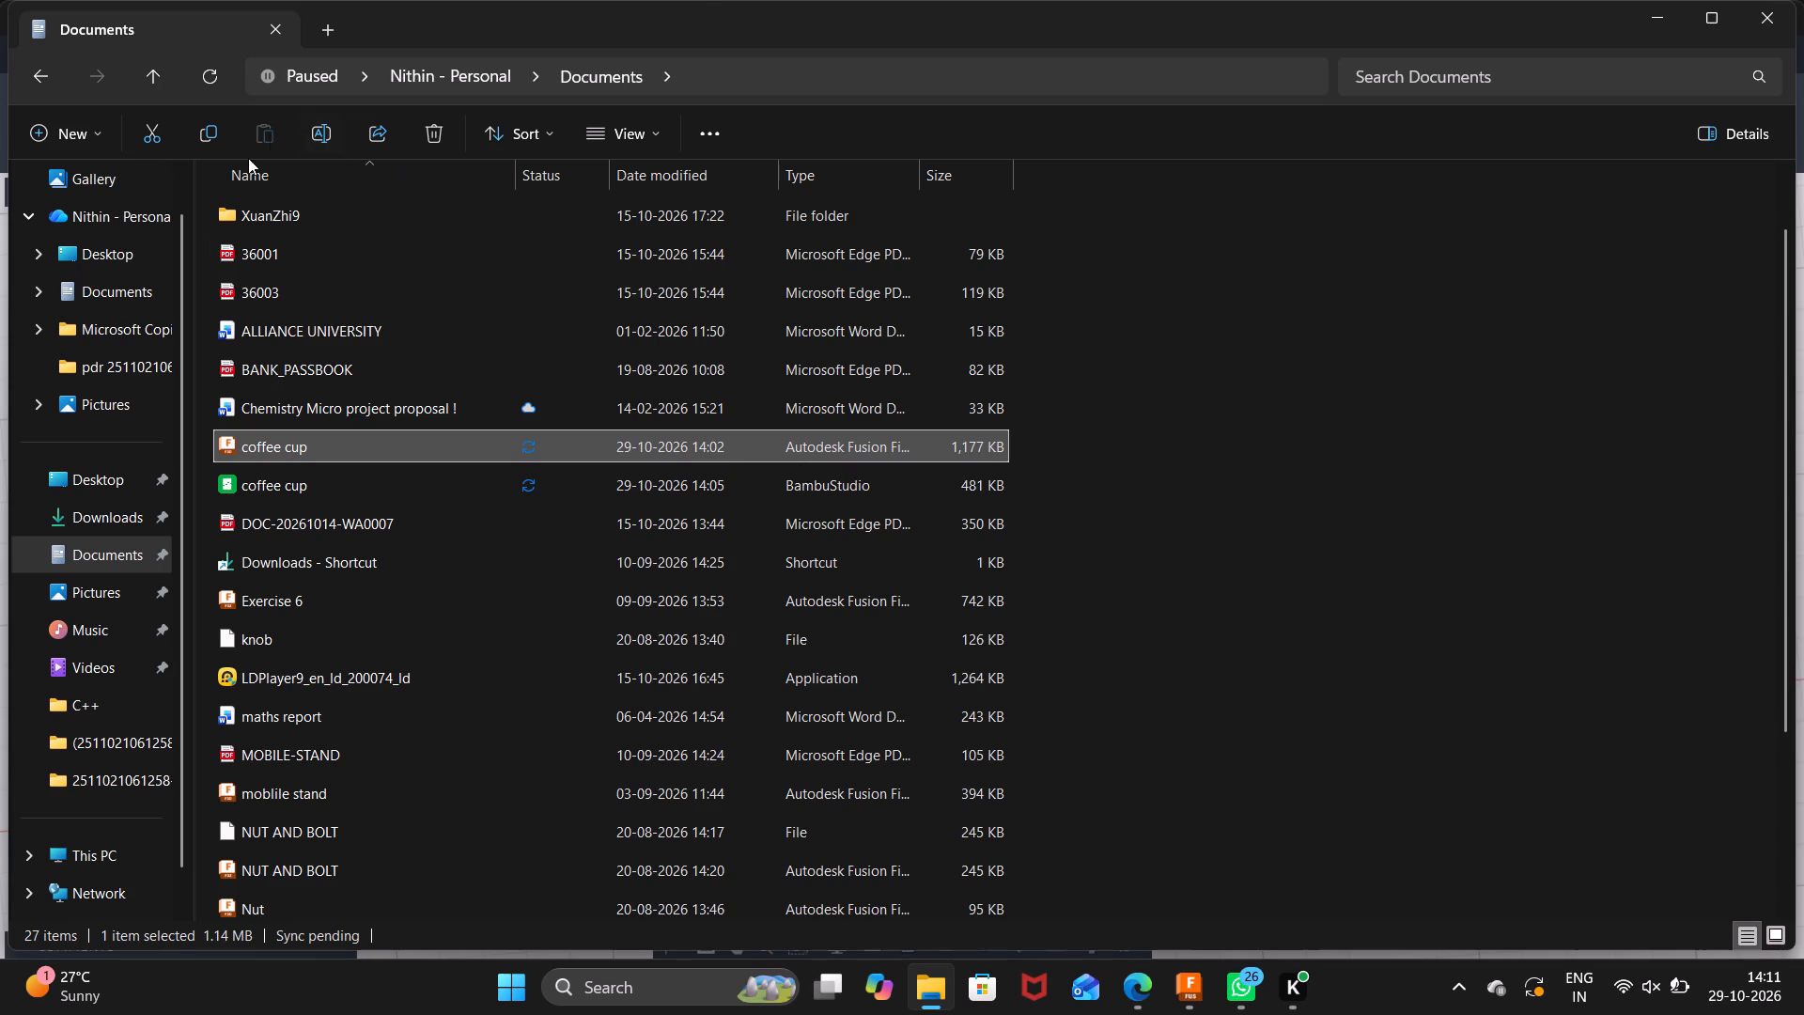
{"action": "right_click", "coordinate": [285, 472]}
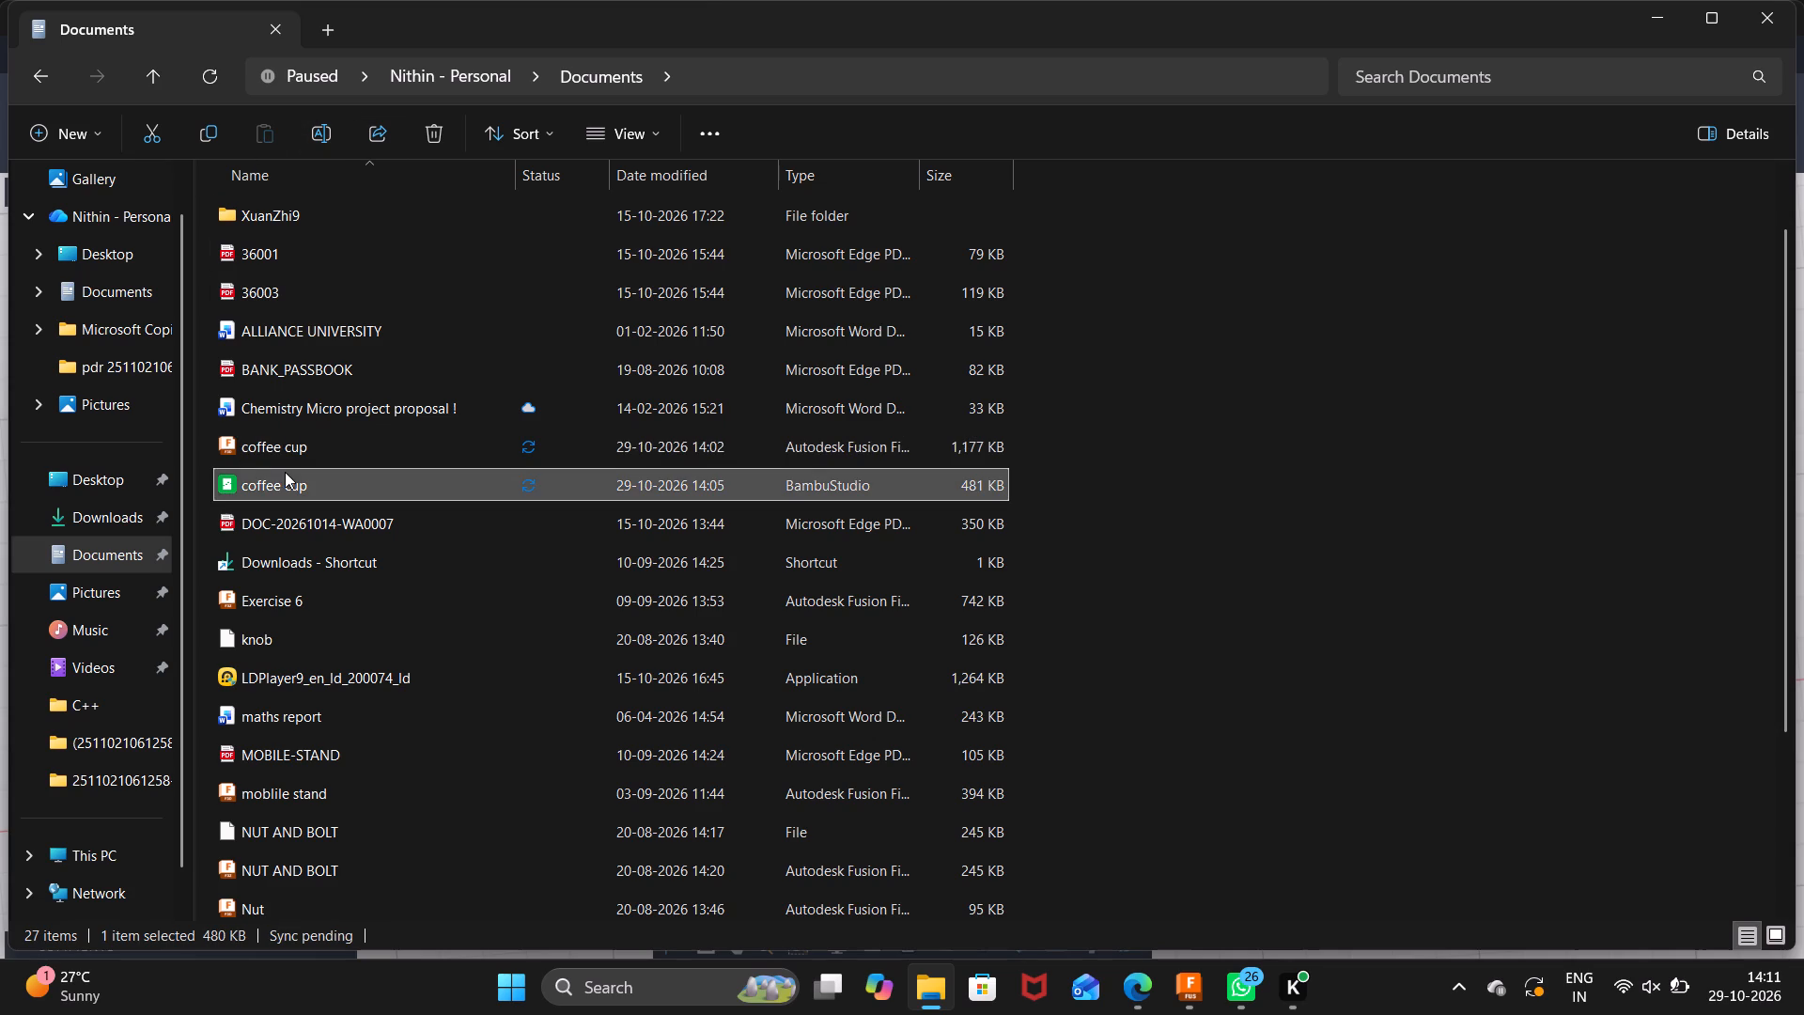
{"action": "right_click", "coordinate": [285, 472]}
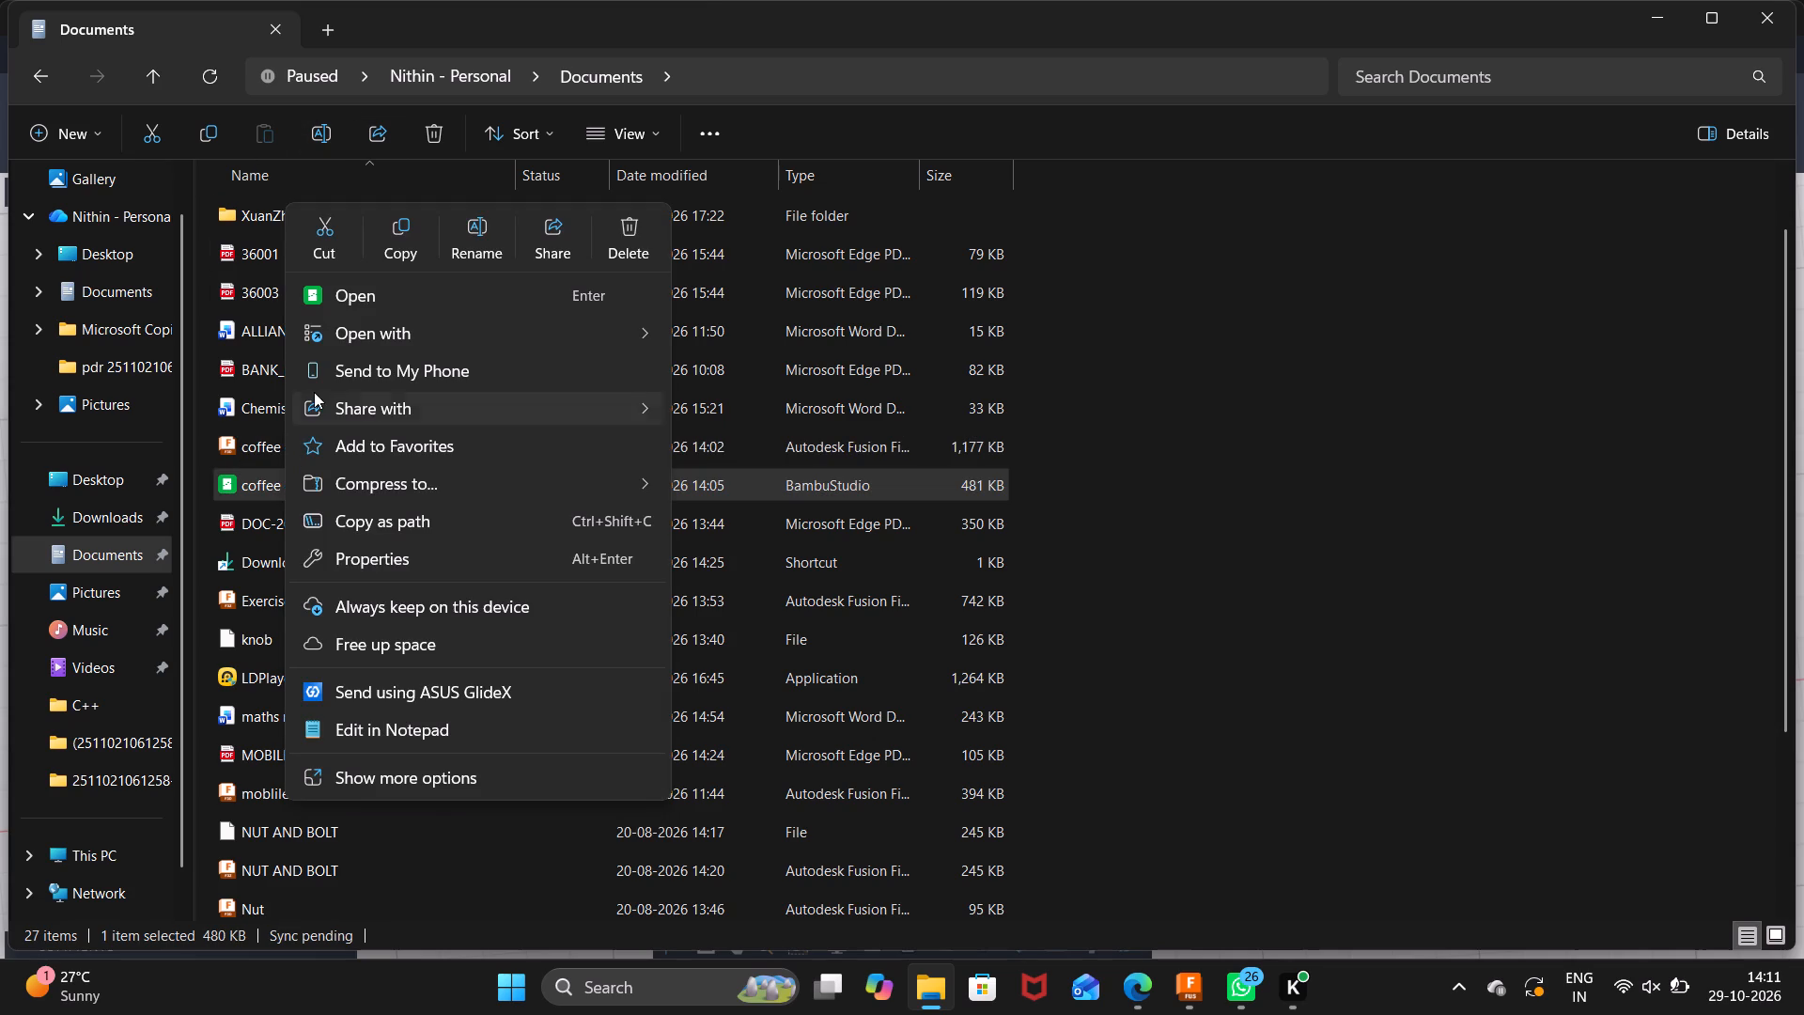
{"action": "left_click", "coordinate": [415, 241]}
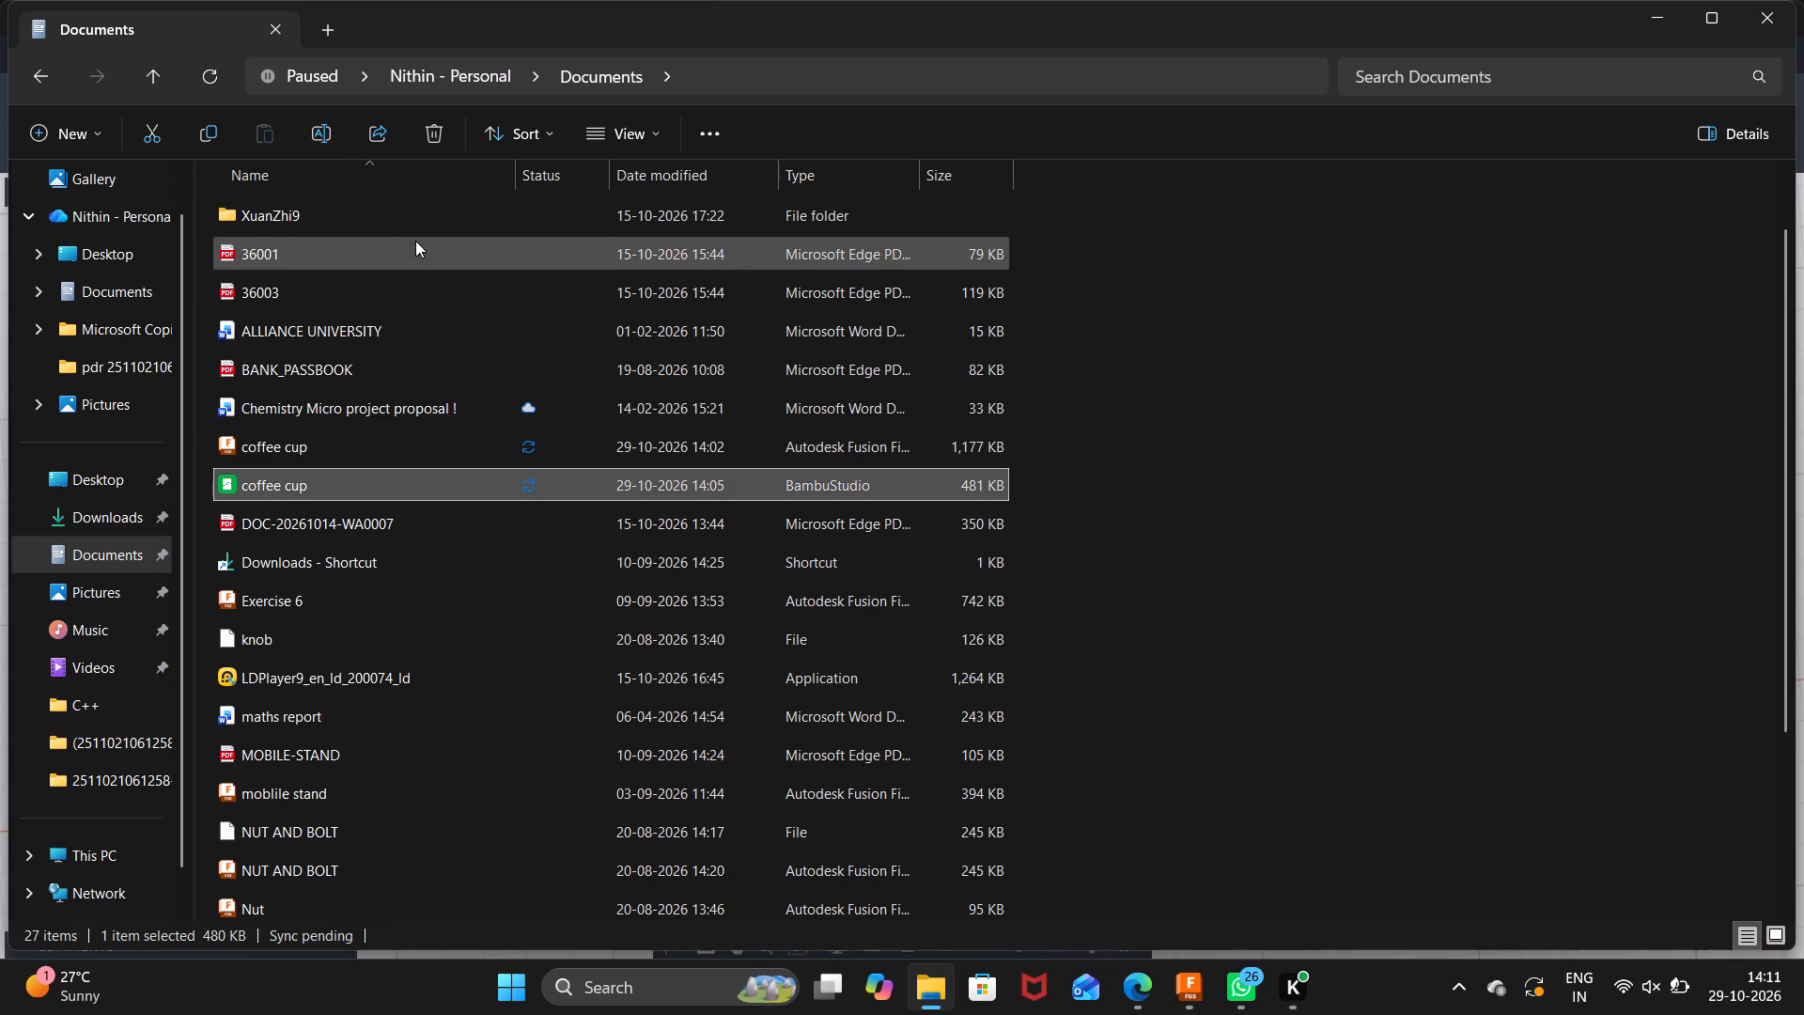
{"action": "left_click", "coordinate": [328, 439]}
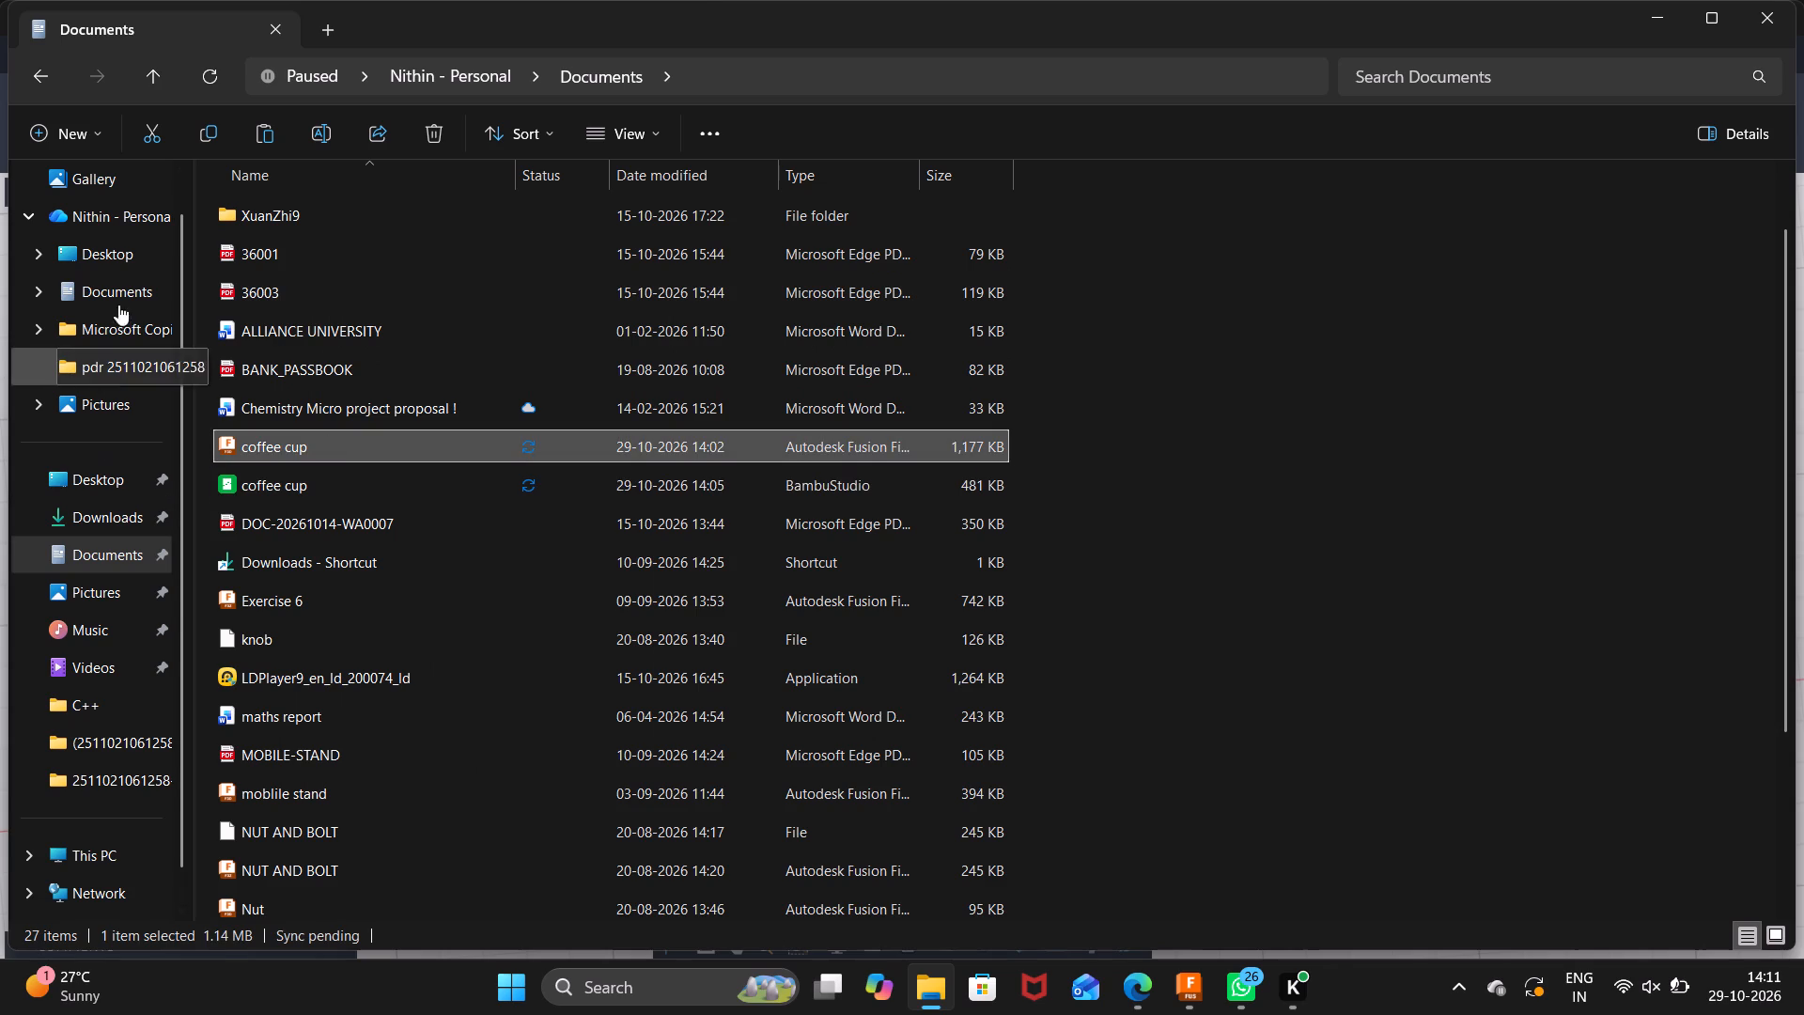
Open the new pdr folder in the personal OneDrive root and paste the coffee cup STL file into it.
{"action": "left_click", "coordinate": [119, 204]}
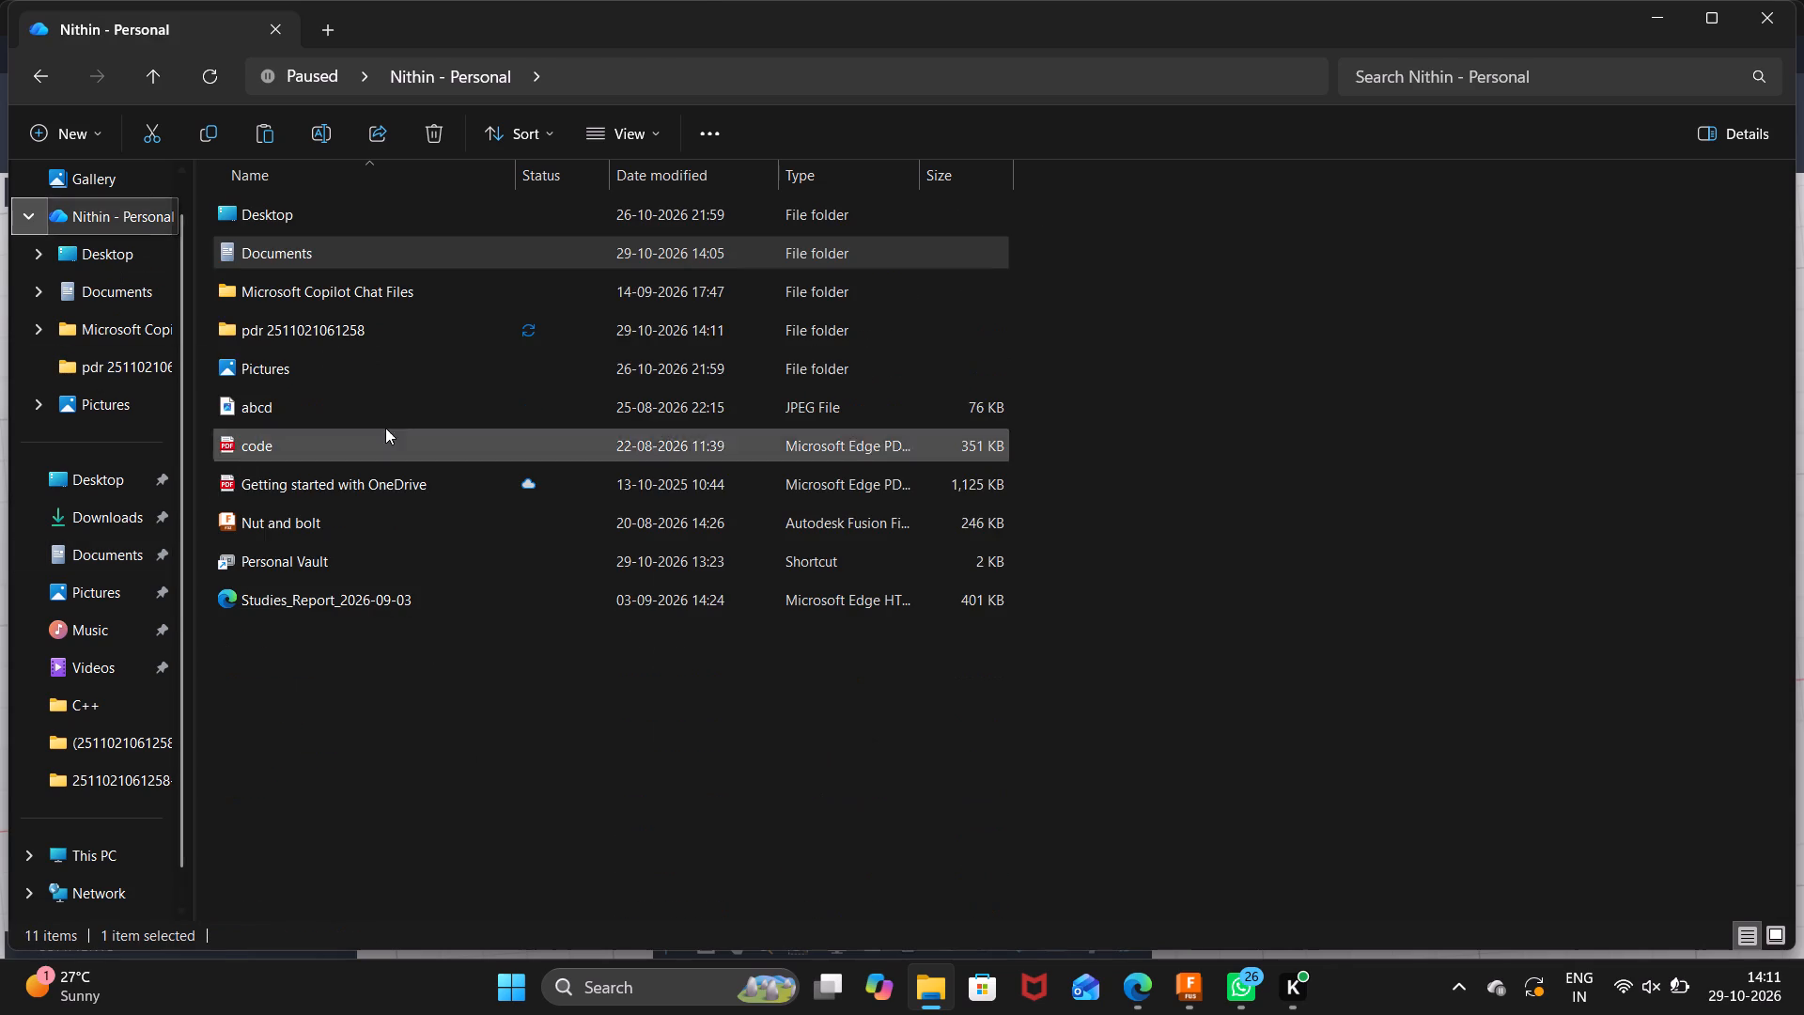
{"action": "left_click", "coordinate": [344, 324]}
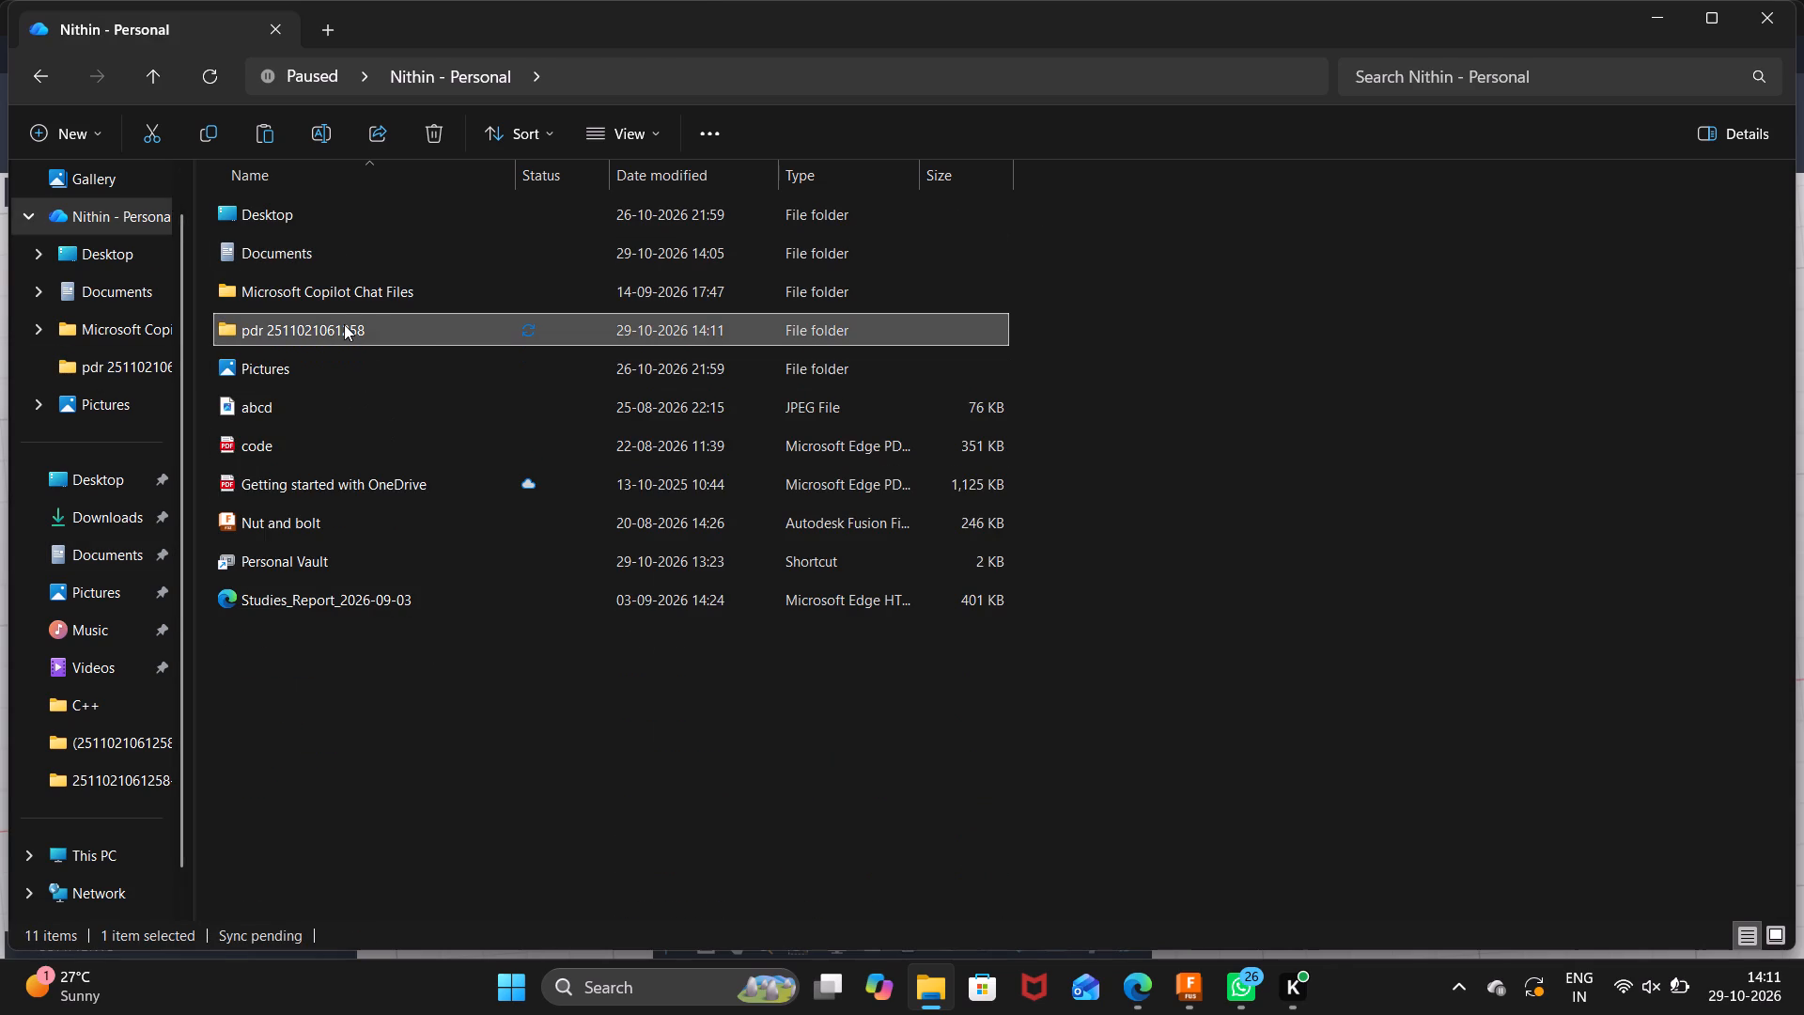
{"action": "left_click", "coordinate": [409, 327]}
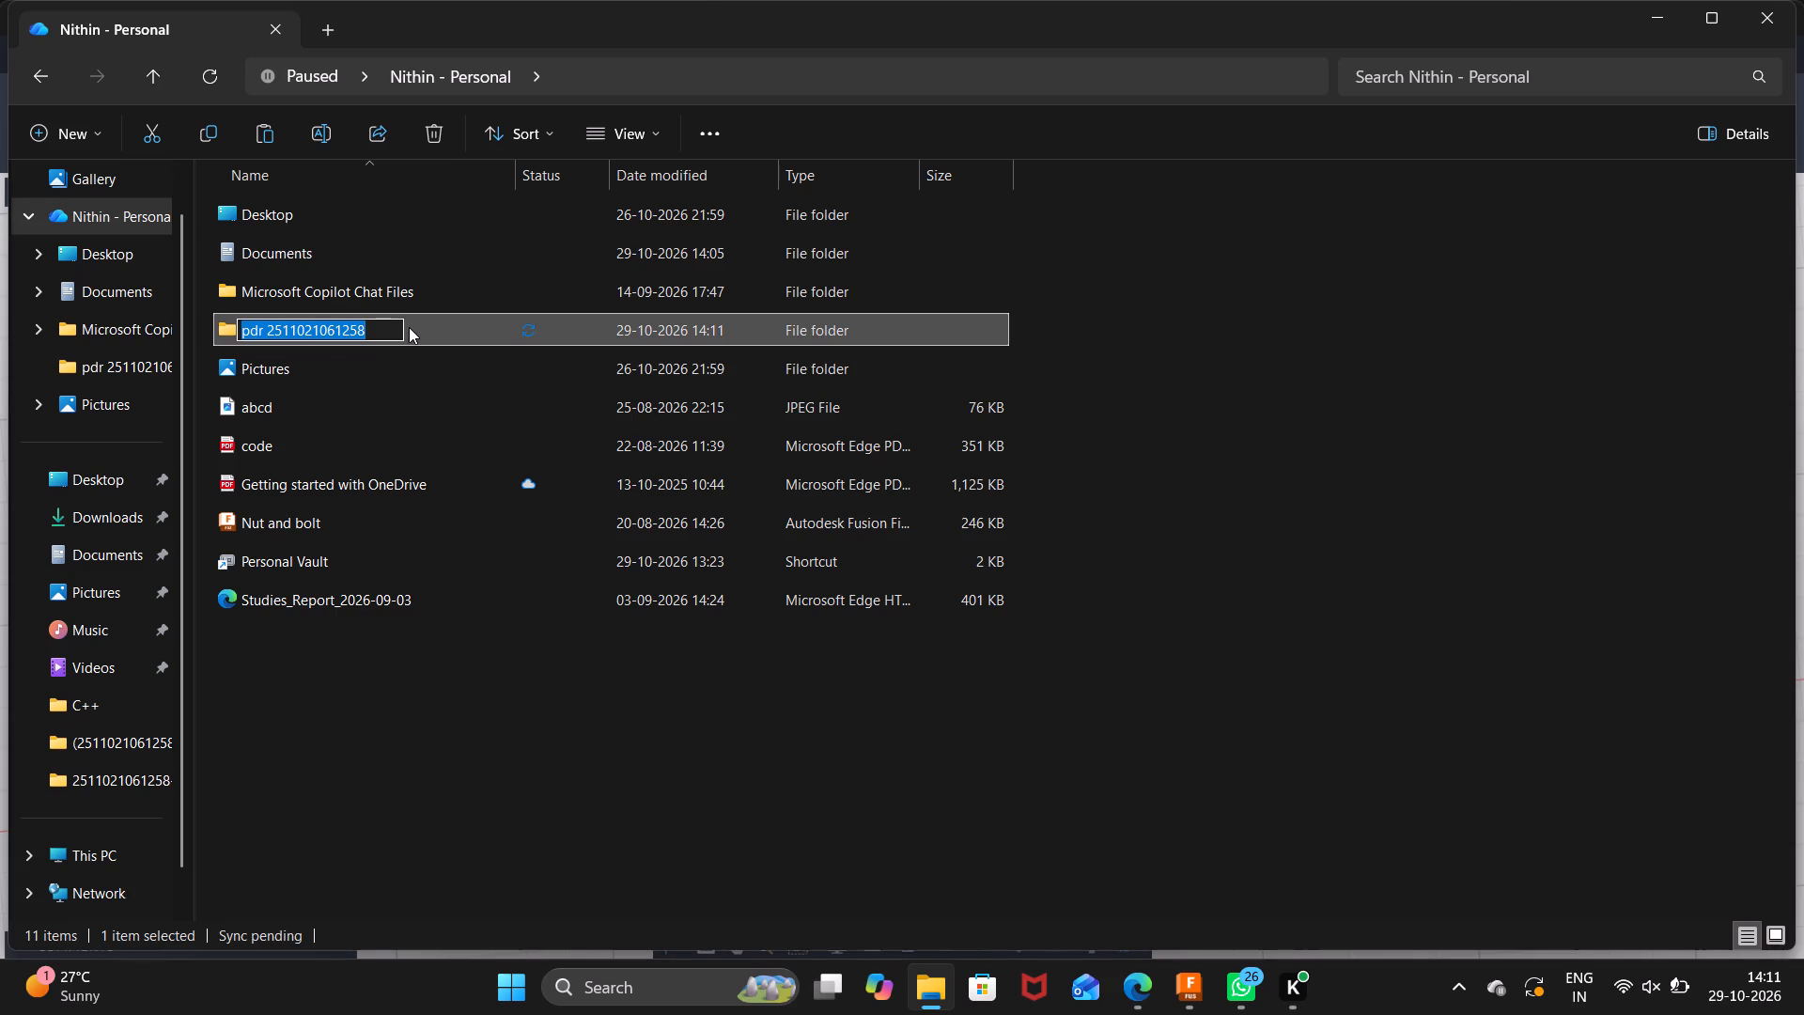
{"action": "left_click", "coordinate": [441, 331]}
{"action": "double_click", "coordinate": [441, 331]}
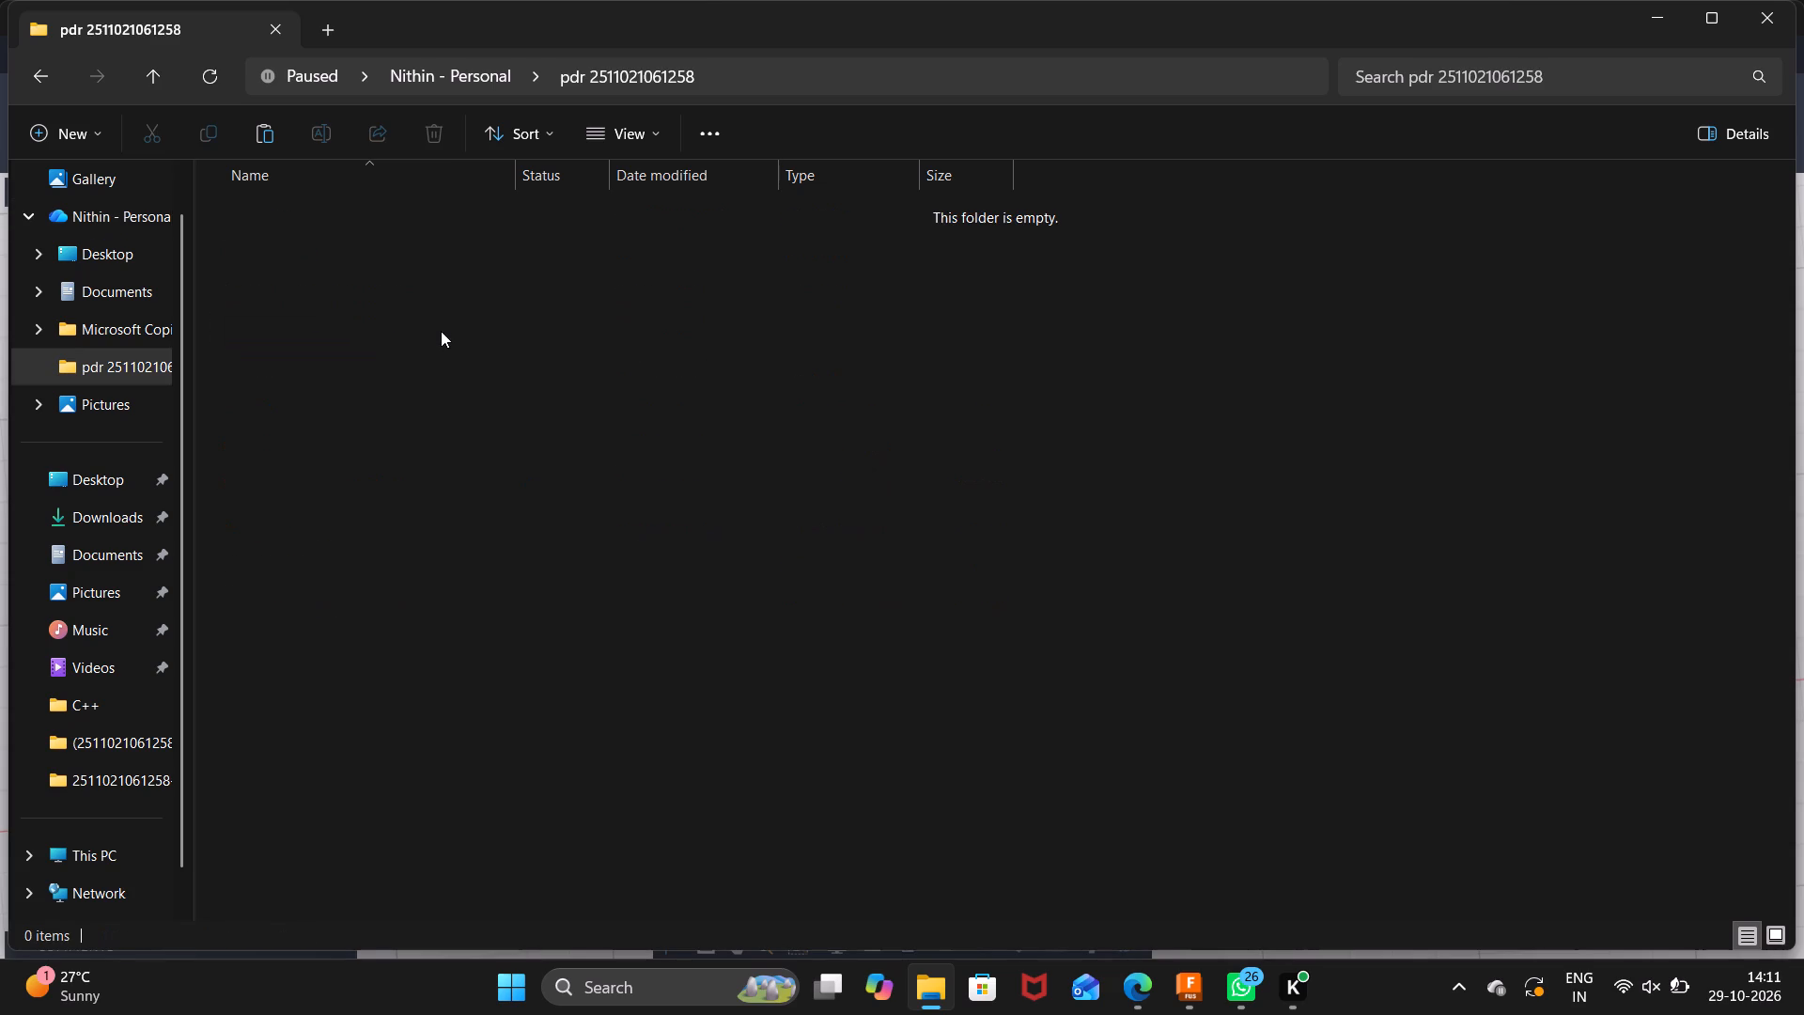
{"action": "left_click", "coordinate": [445, 167]}
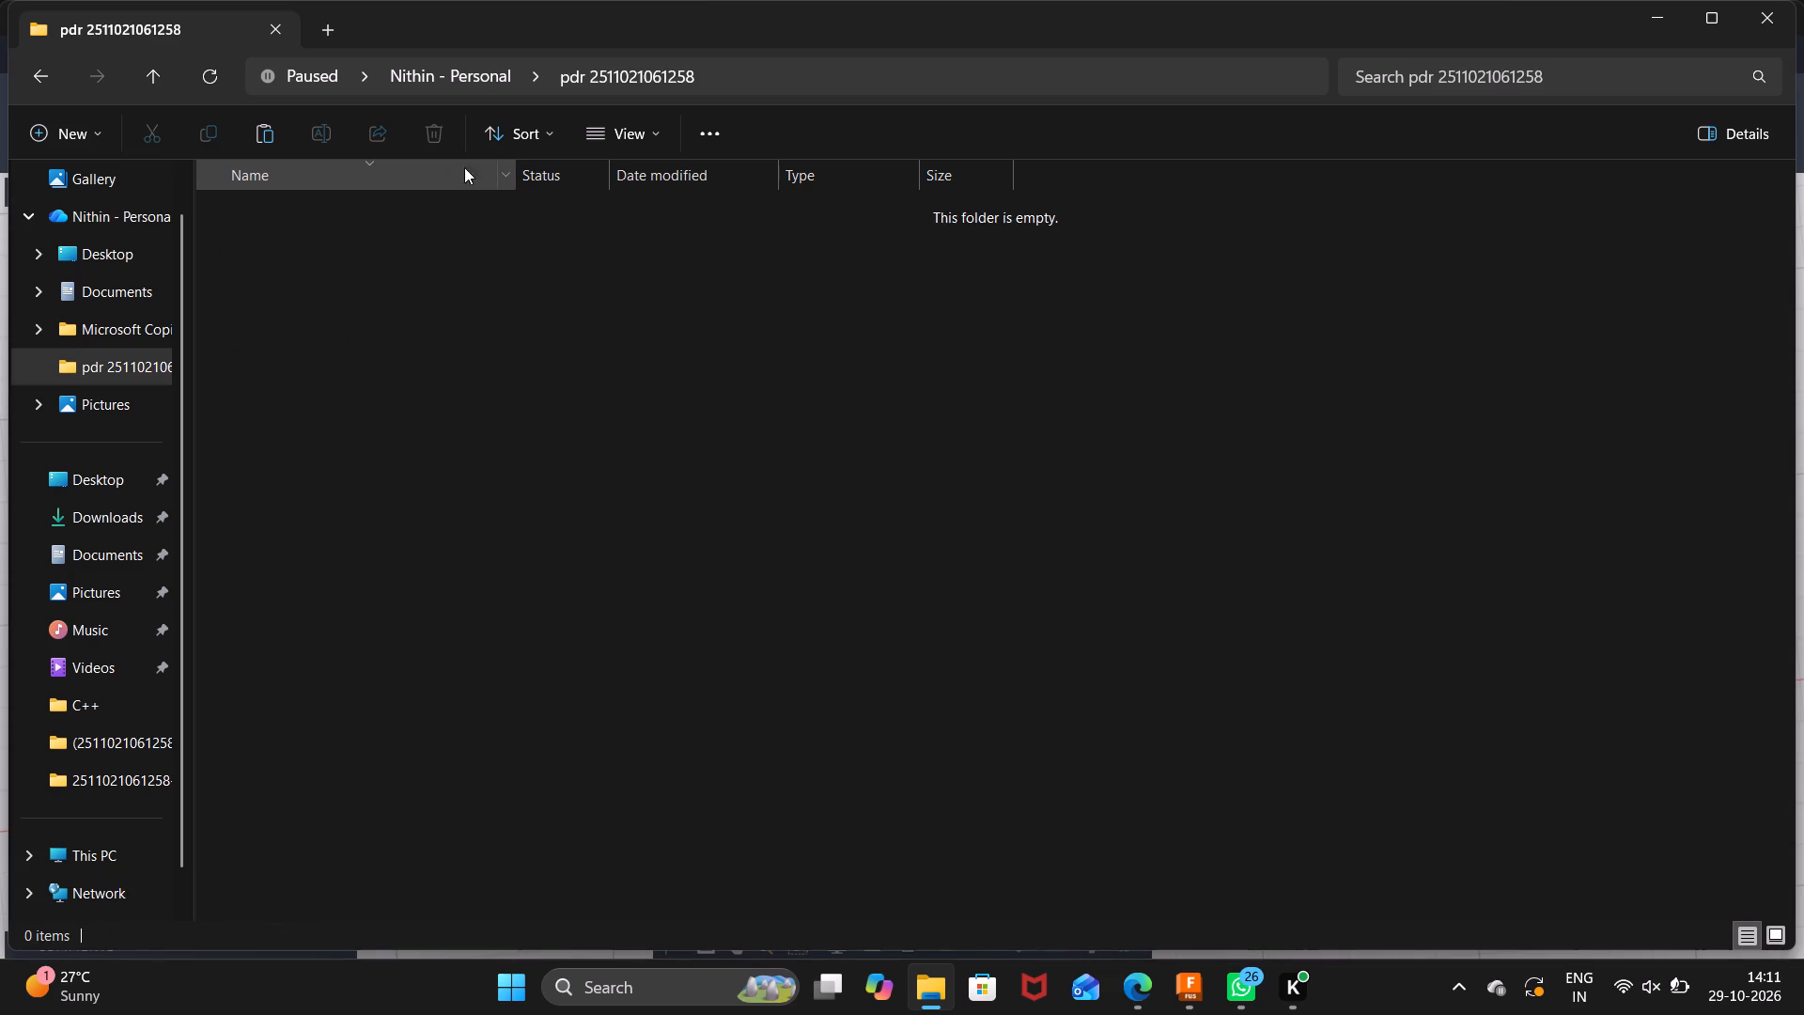
{"action": "left_click", "coordinate": [506, 173]}
{"action": "left_click", "coordinate": [506, 173]}
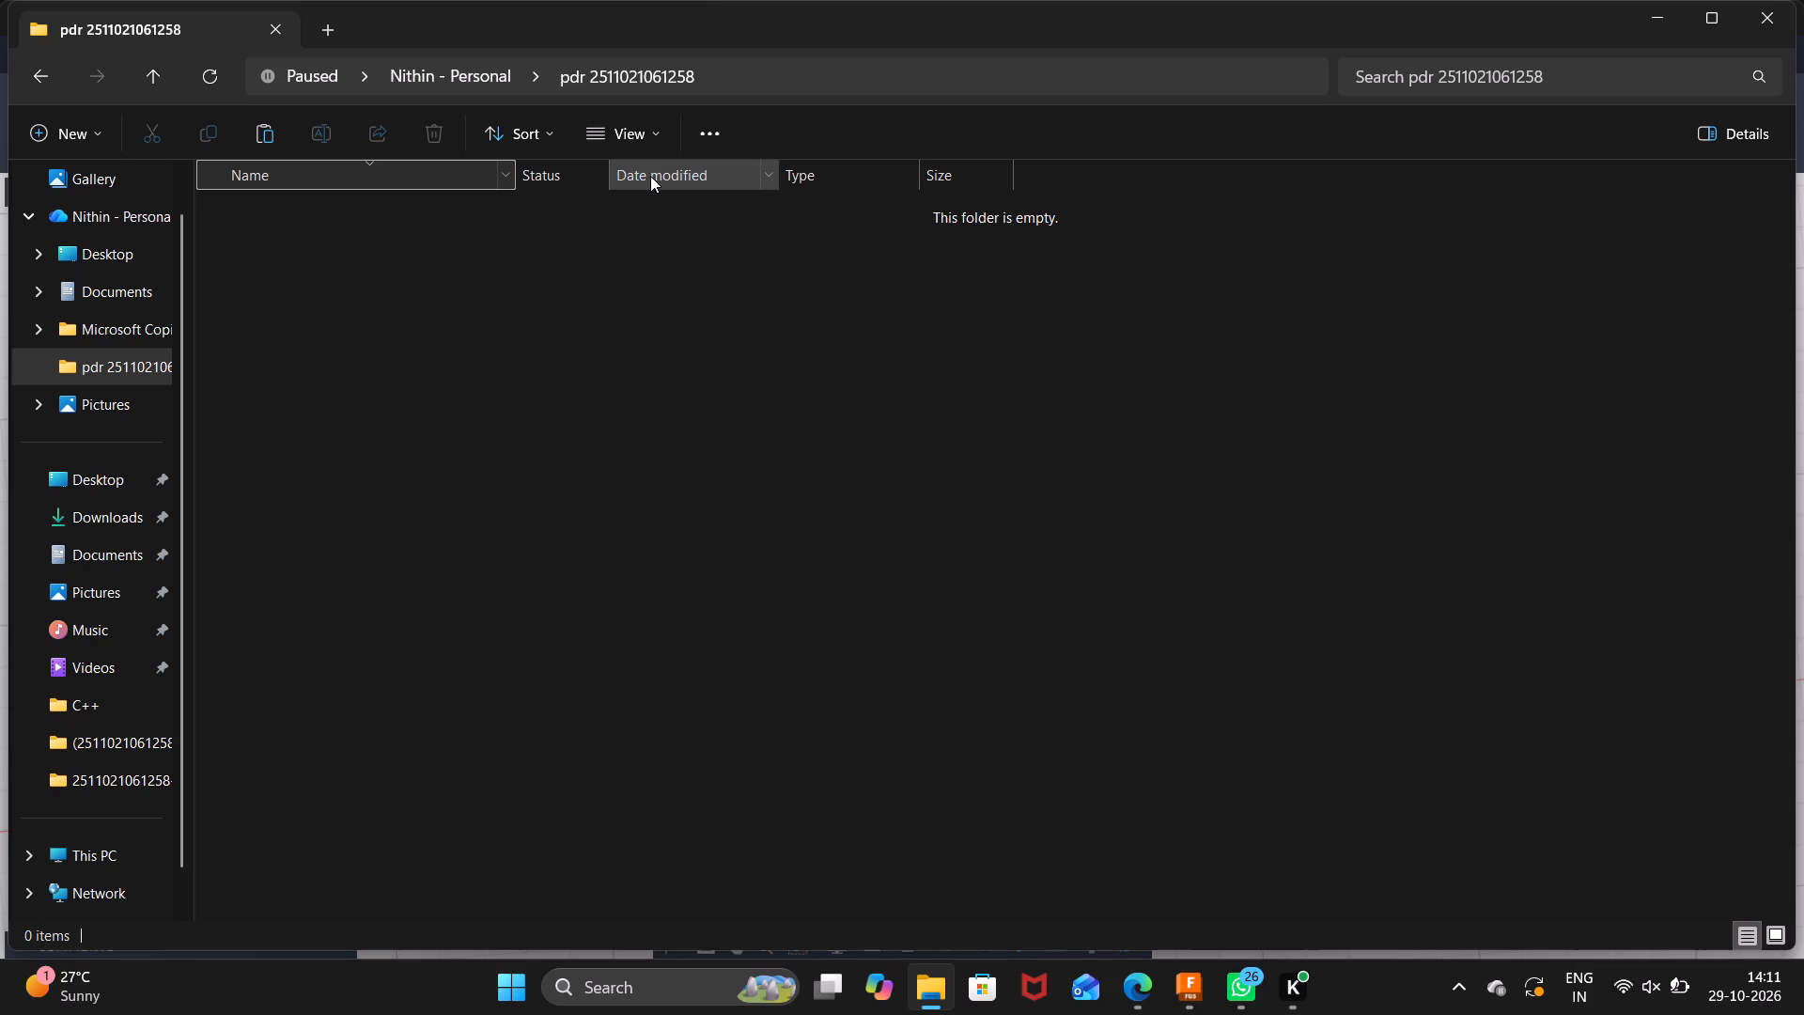
{"action": "left_click", "coordinate": [650, 176]}
{"action": "left_click_drag", "start_coordinate": [562, 177], "coordinate": [514, 217]}
{"action": "right_click", "coordinate": [514, 217]}
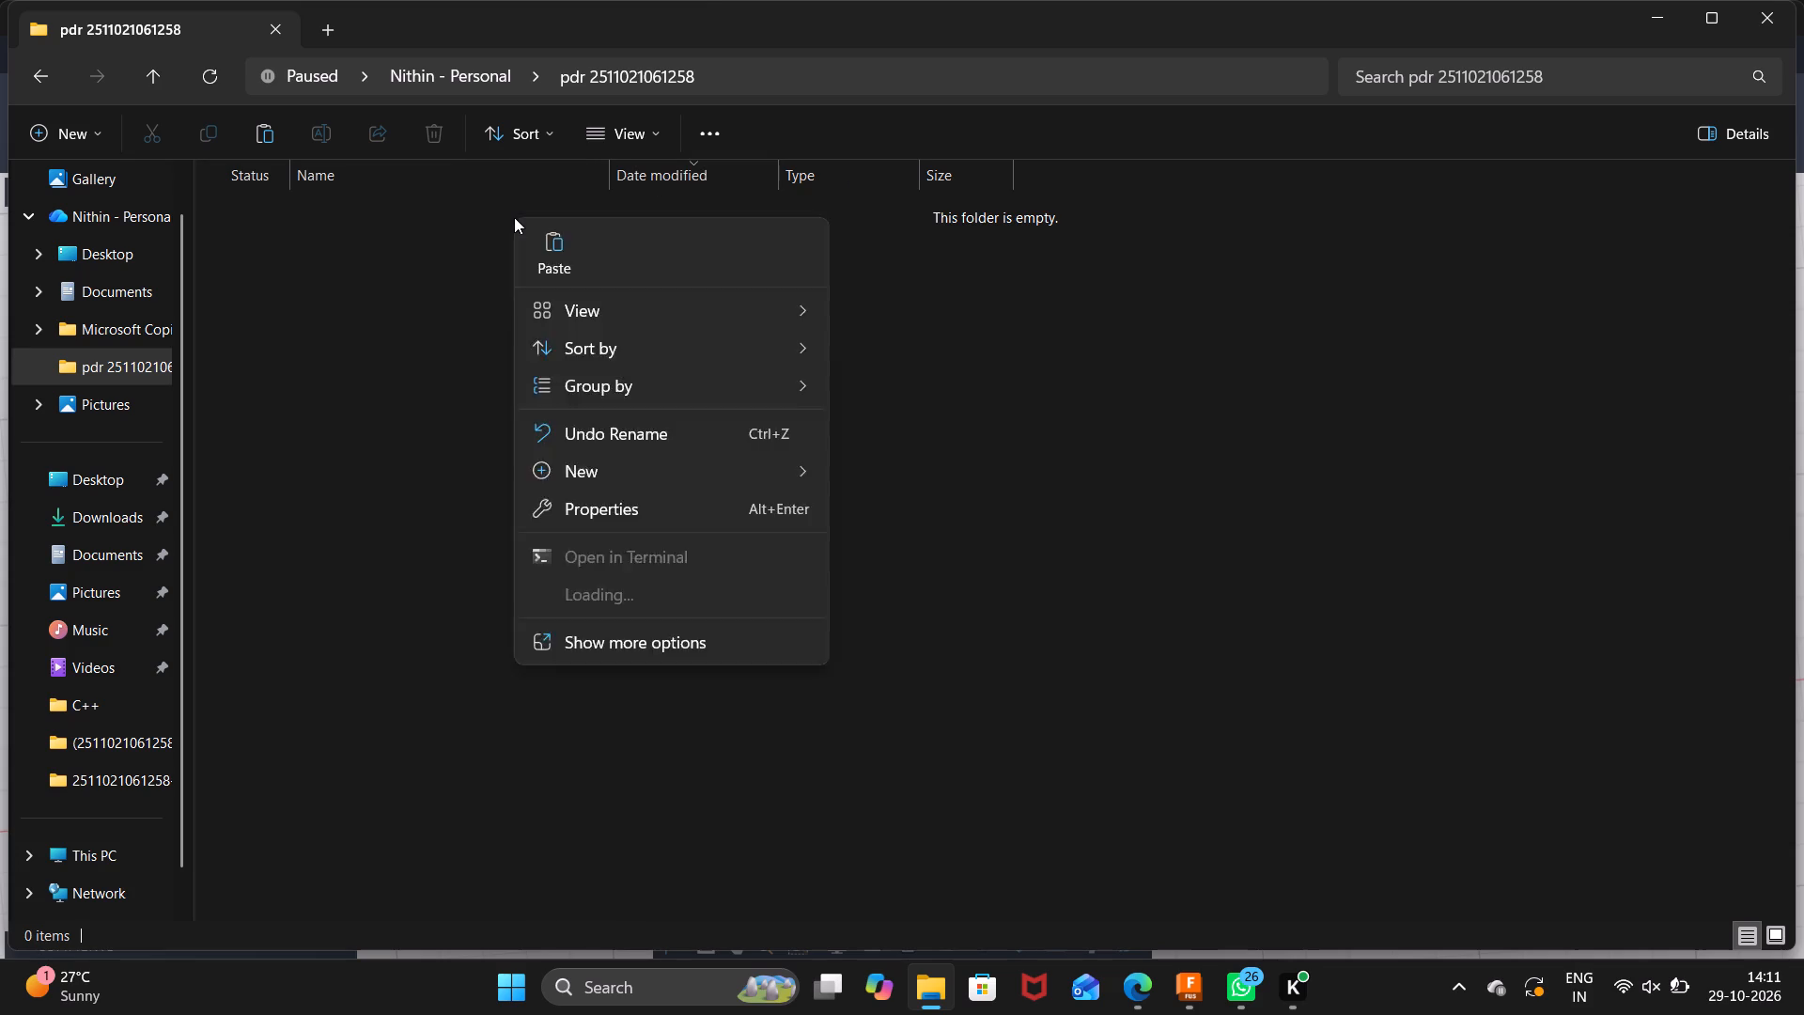
{"action": "right_click", "coordinate": [514, 217]}
{"action": "right_click", "coordinate": [514, 217]}
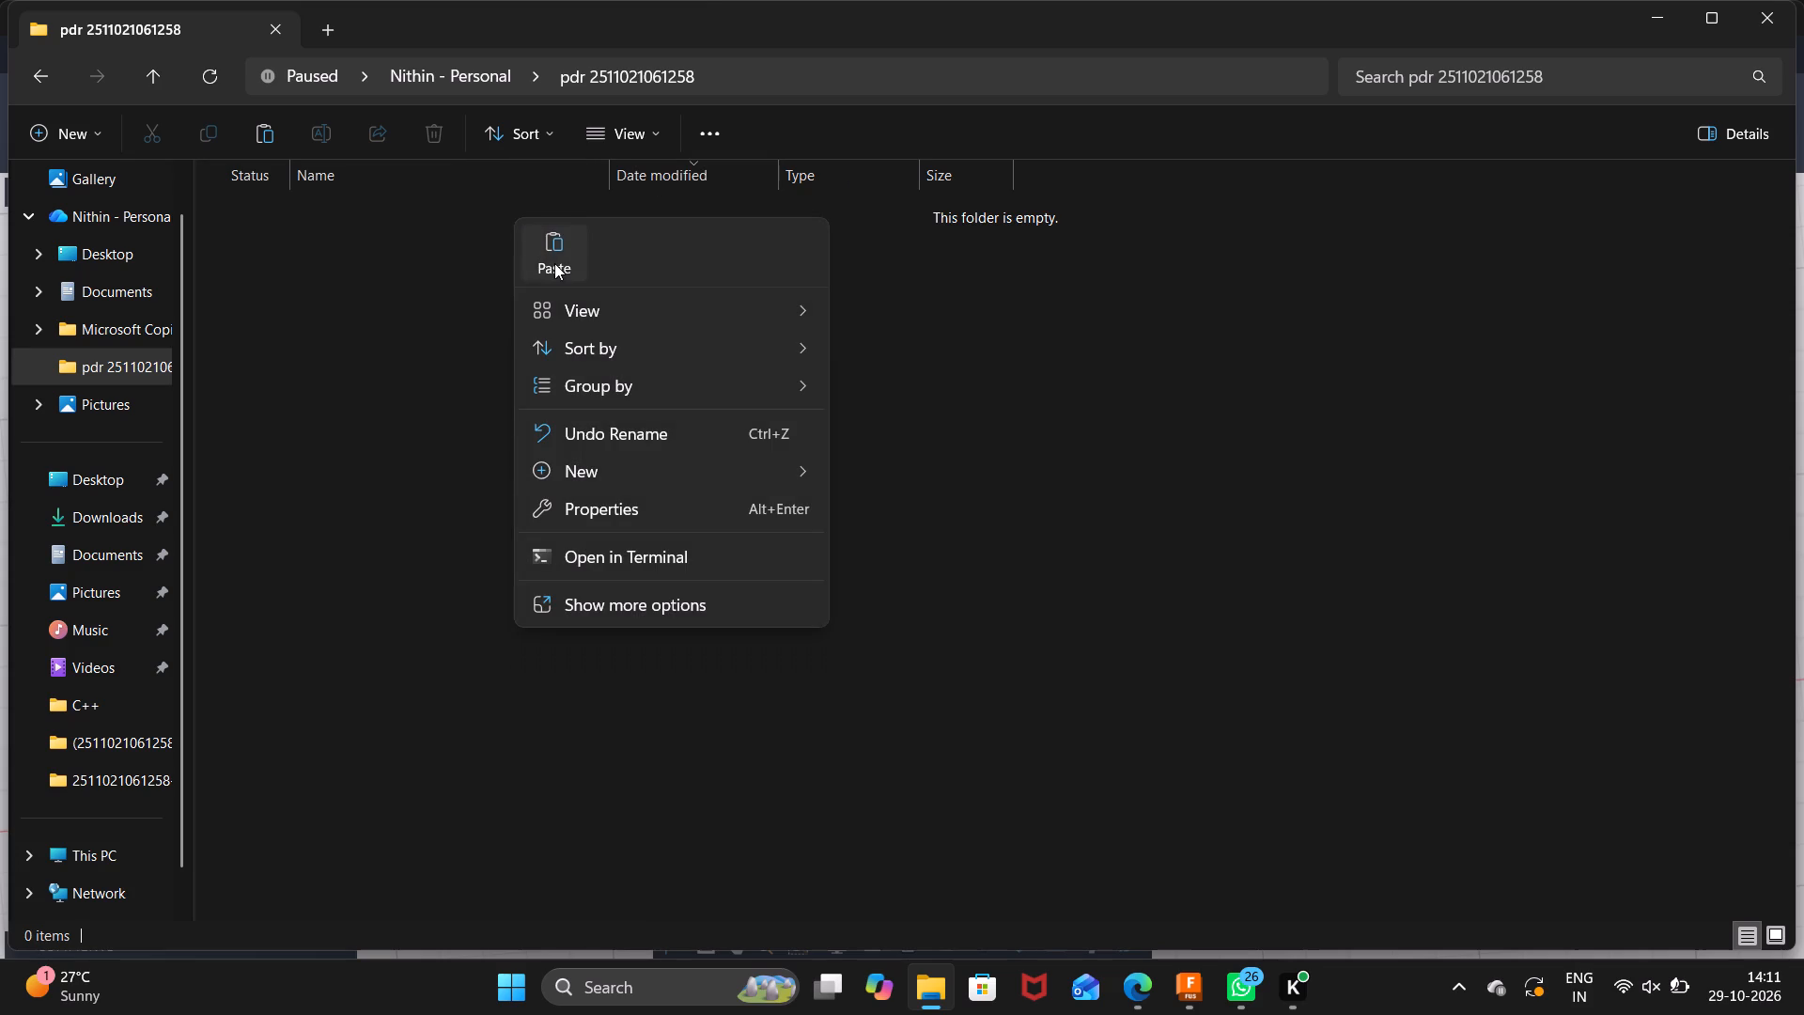
{"action": "left_click", "coordinate": [554, 263]}
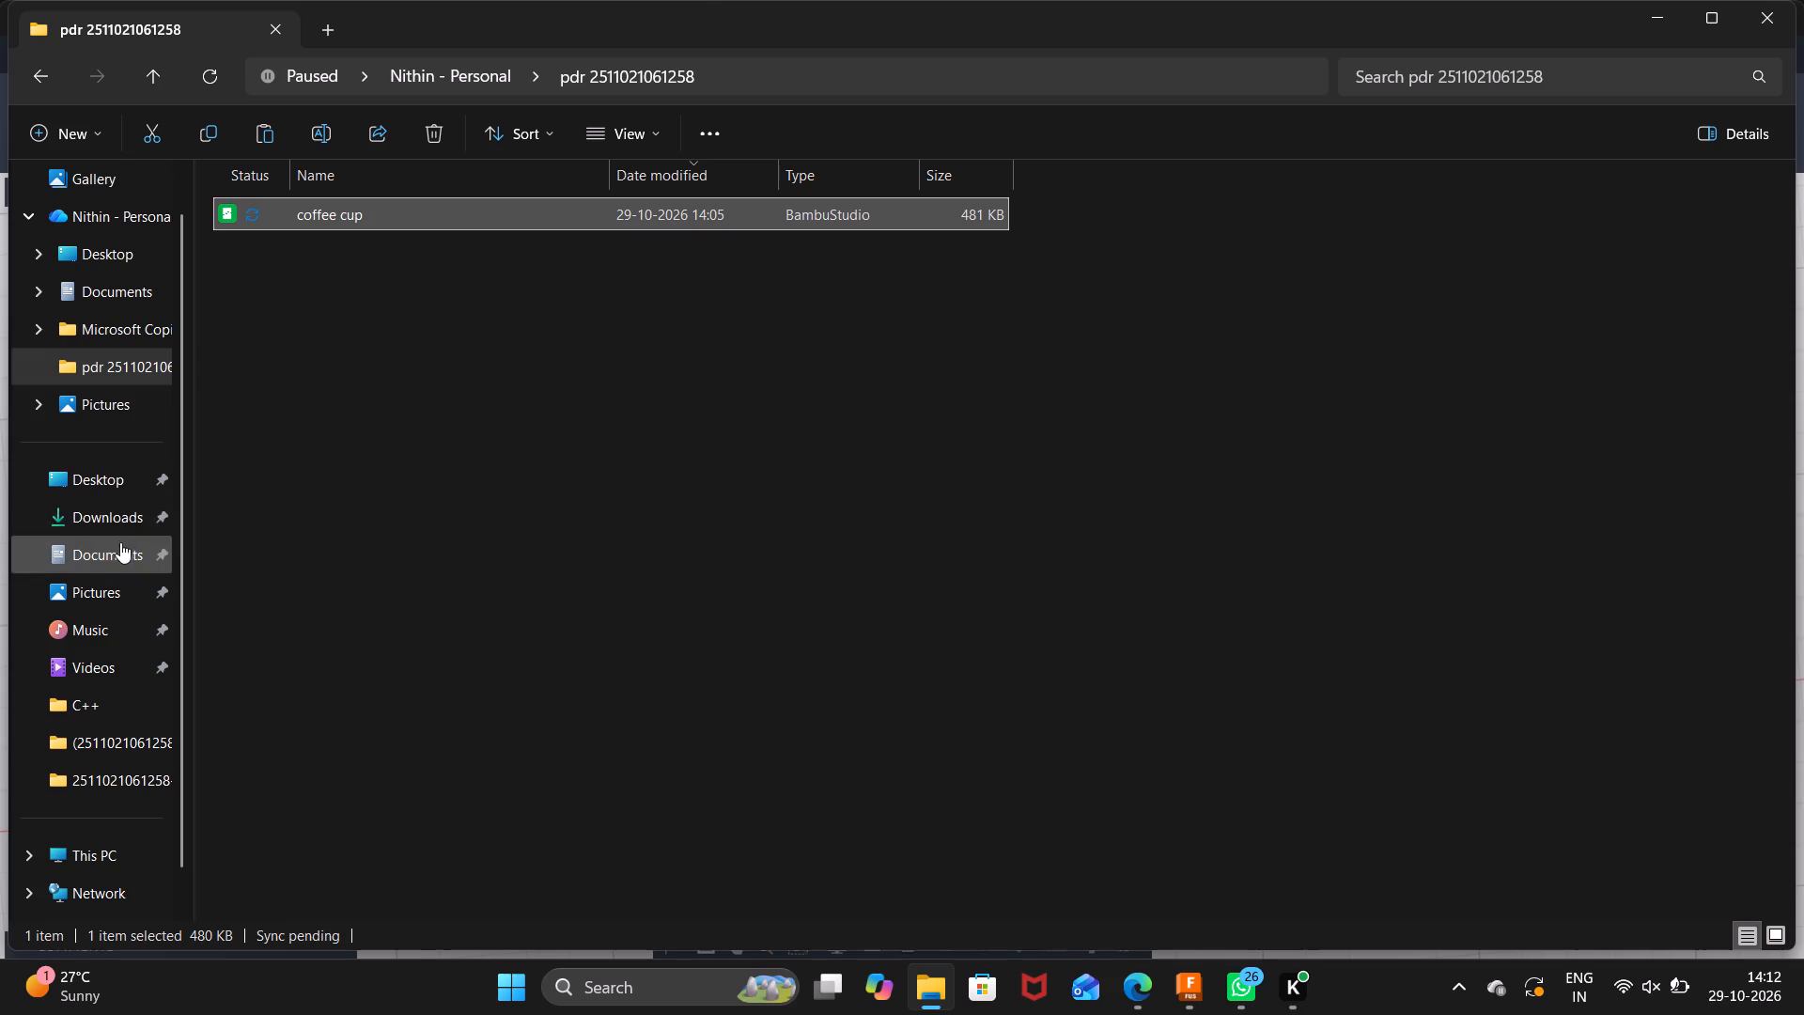
Return to the Documents folder and copy the "coffee cup" Autodesk Fusion file.
{"action": "left_click", "coordinate": [101, 479]}
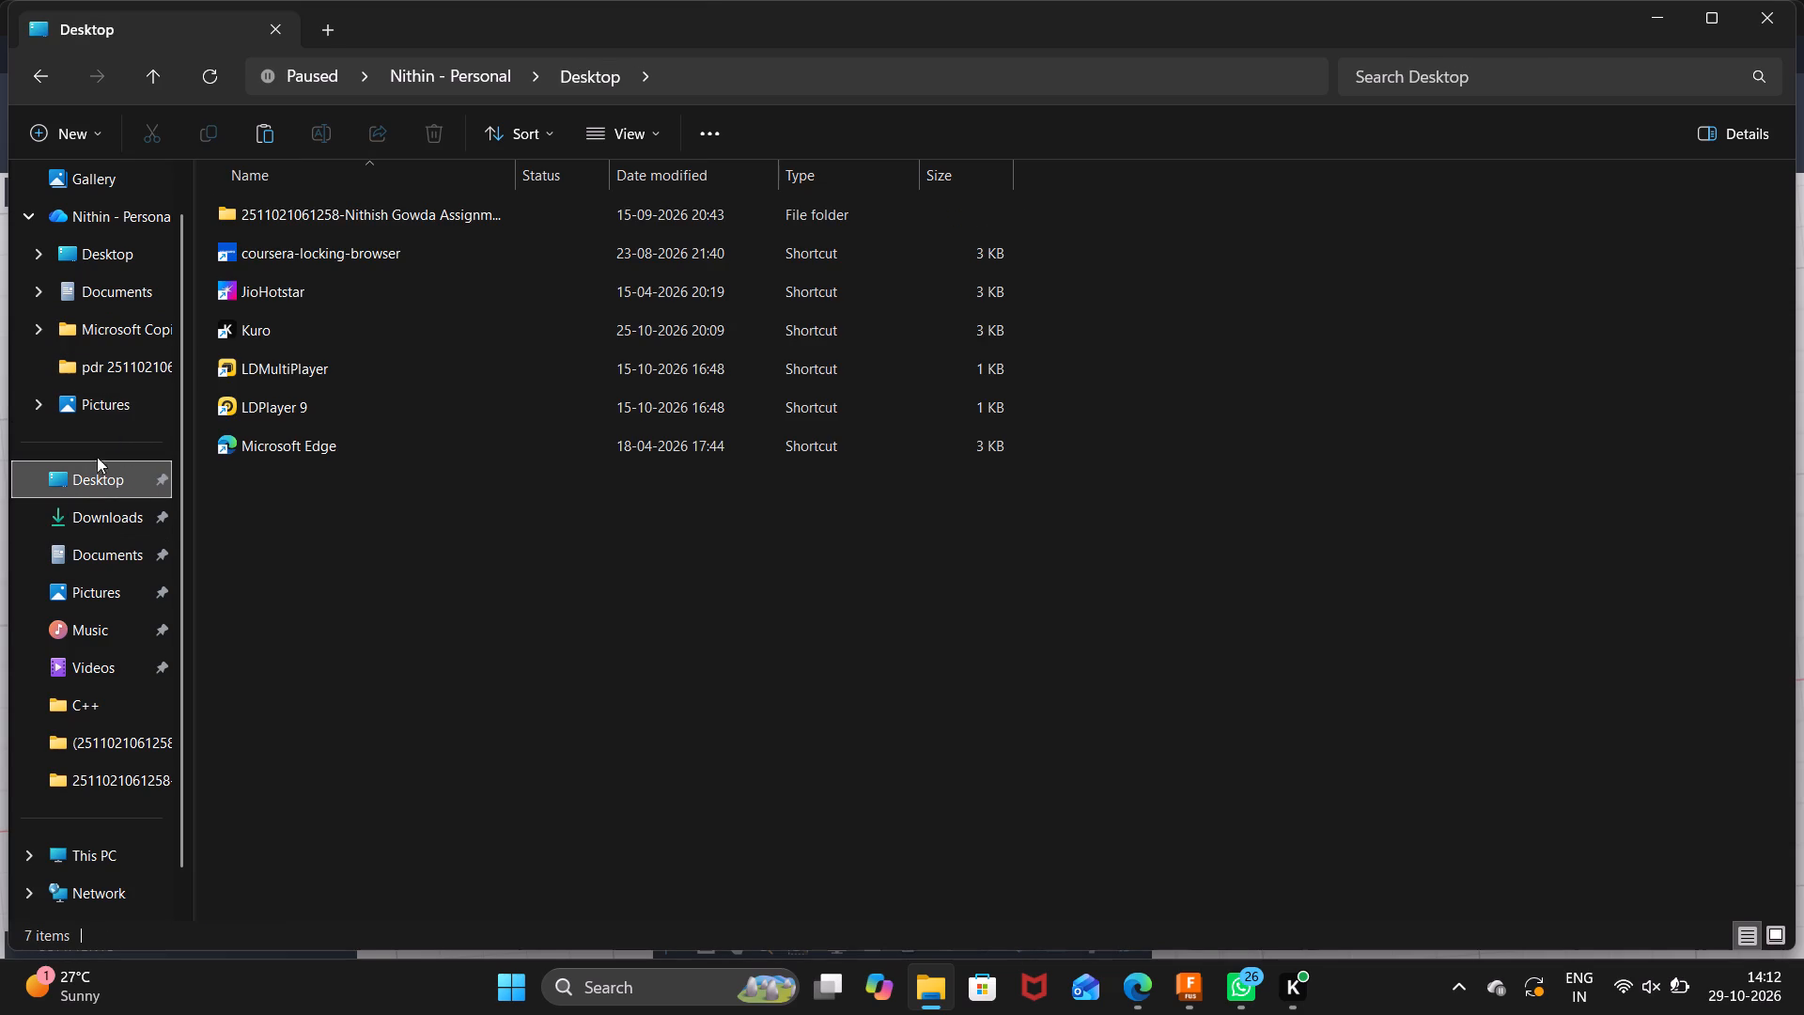
{"action": "left_click", "coordinate": [103, 526]}
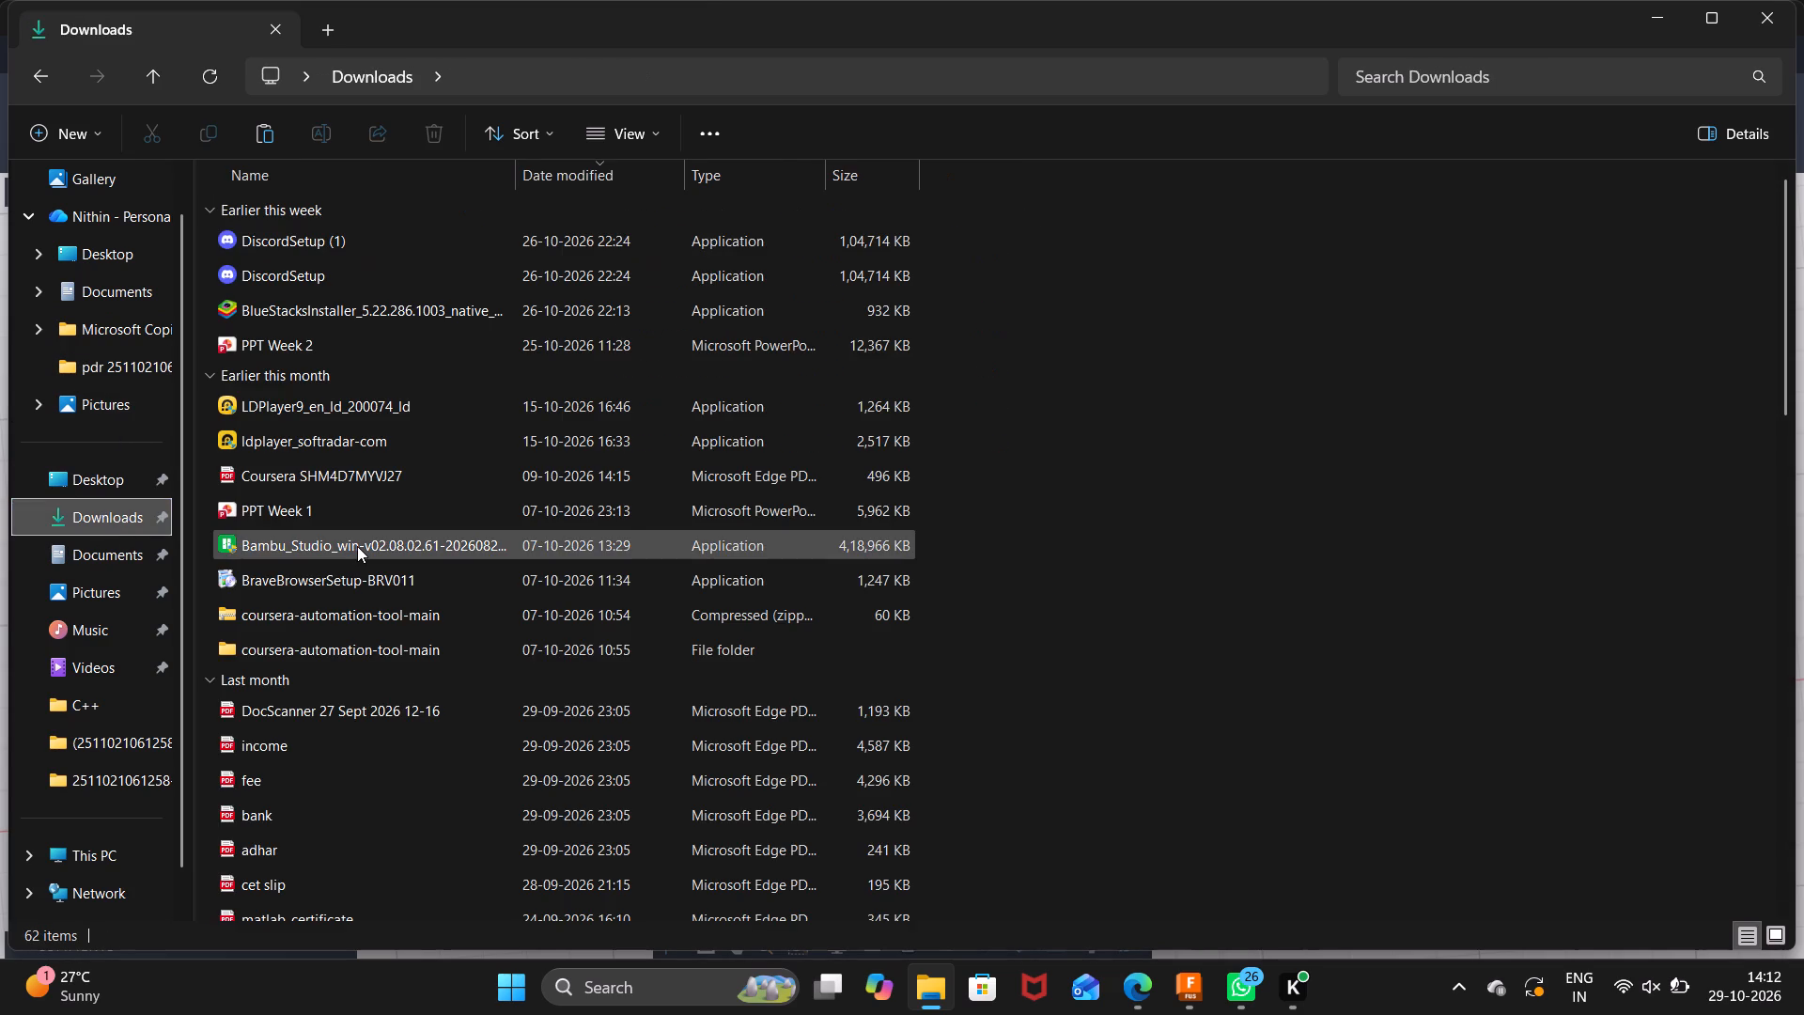
{"action": "scroll", "coordinate": [346, 557], "scroll_direction": "up", "scroll_amount": 1}
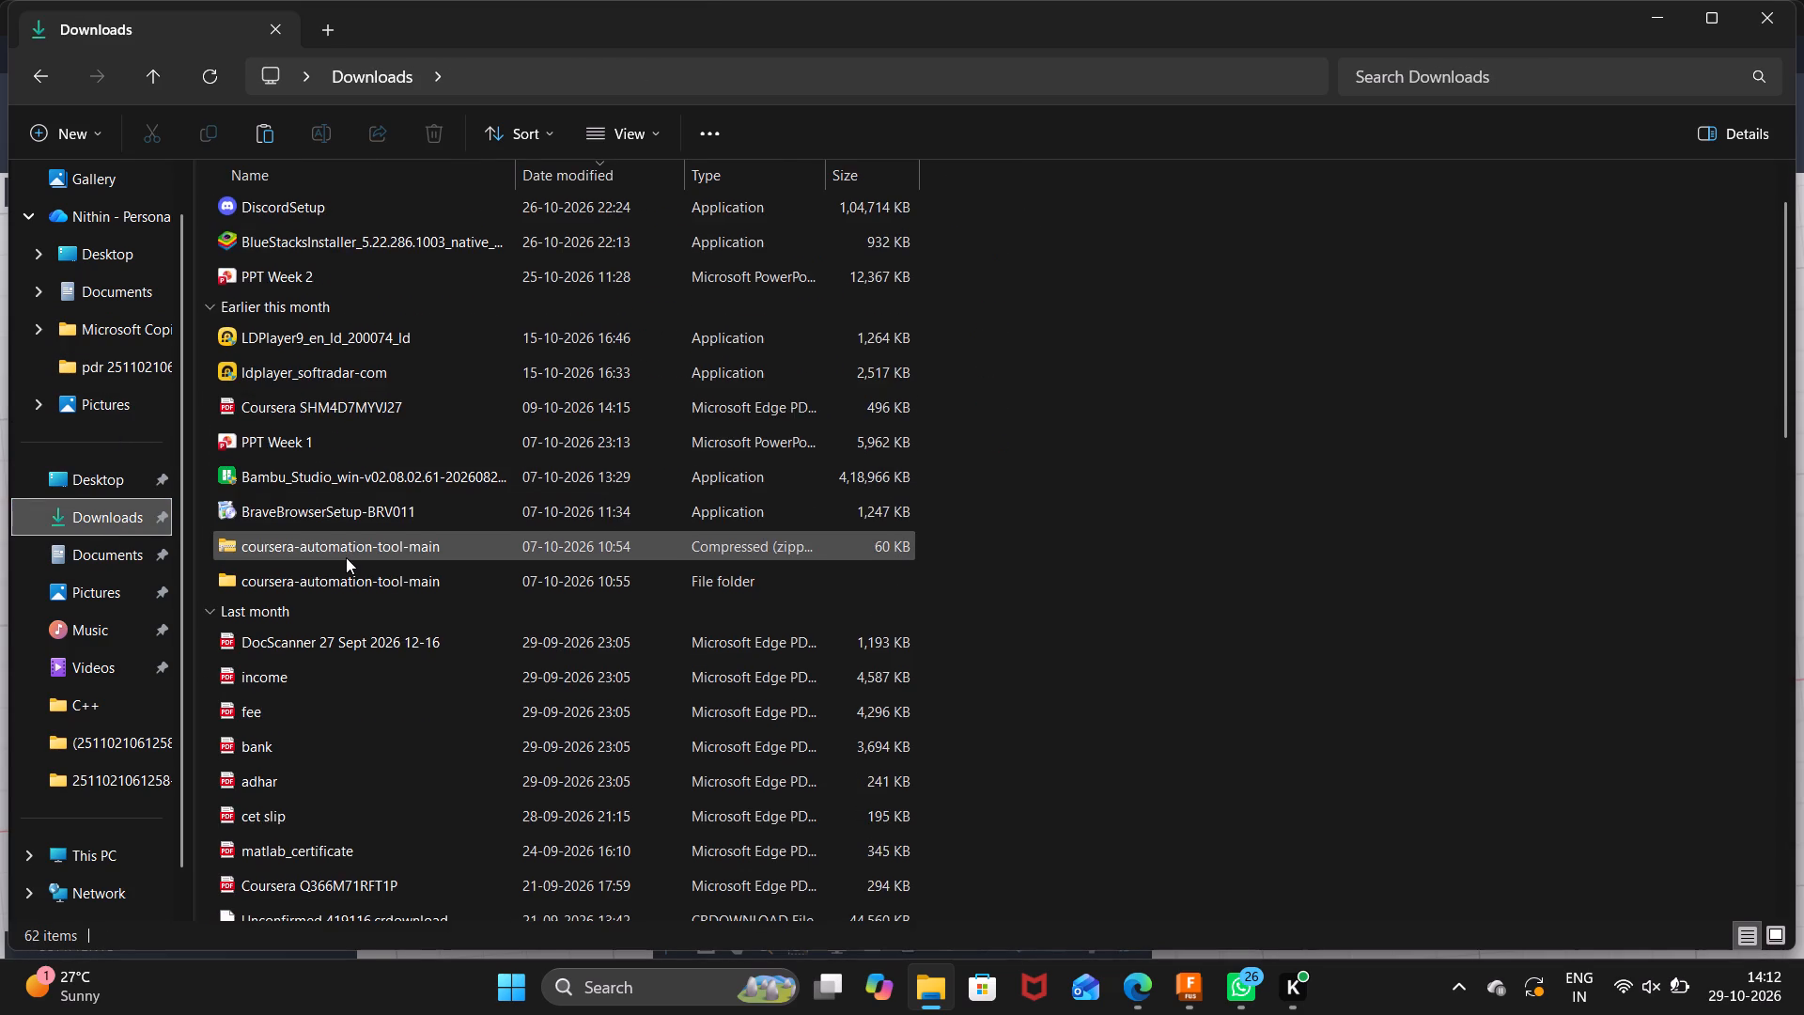
{"action": "scroll", "coordinate": [346, 557], "scroll_direction": "up", "scroll_amount": 1}
{"action": "left_click", "coordinate": [107, 555]}
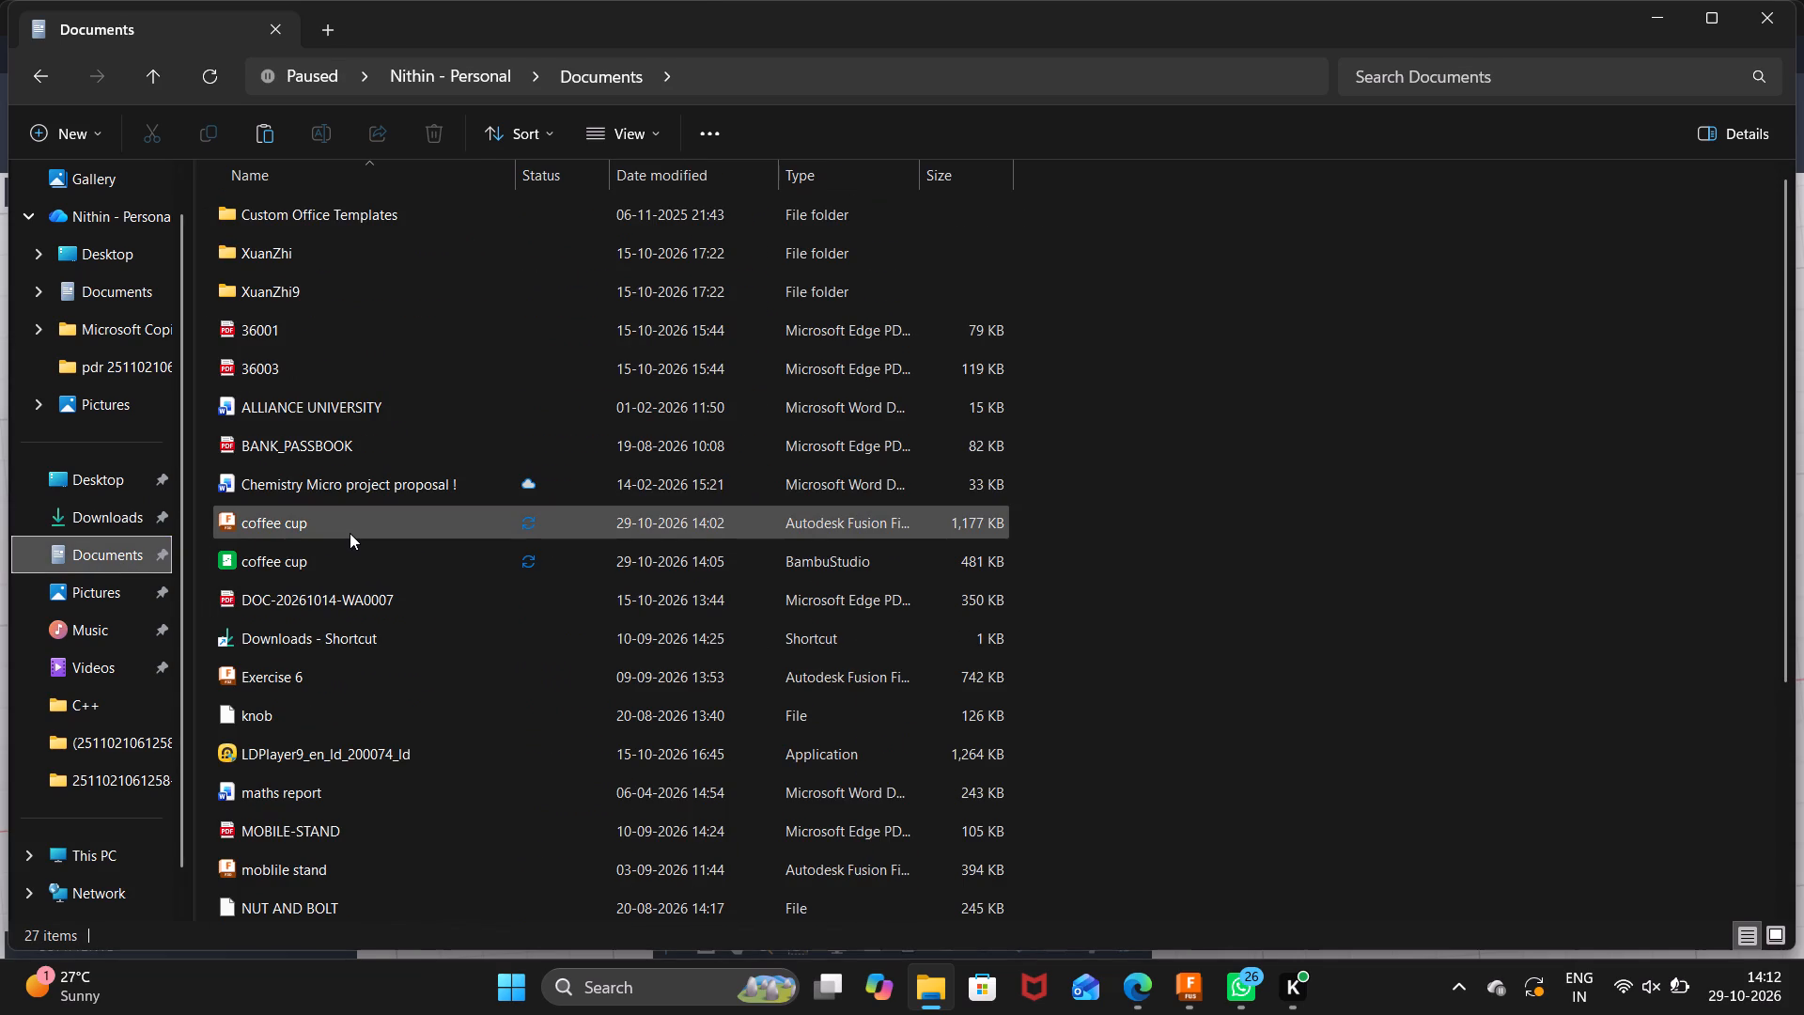
{"action": "left_click", "coordinate": [350, 533]}
{"action": "right_click", "coordinate": [350, 533]}
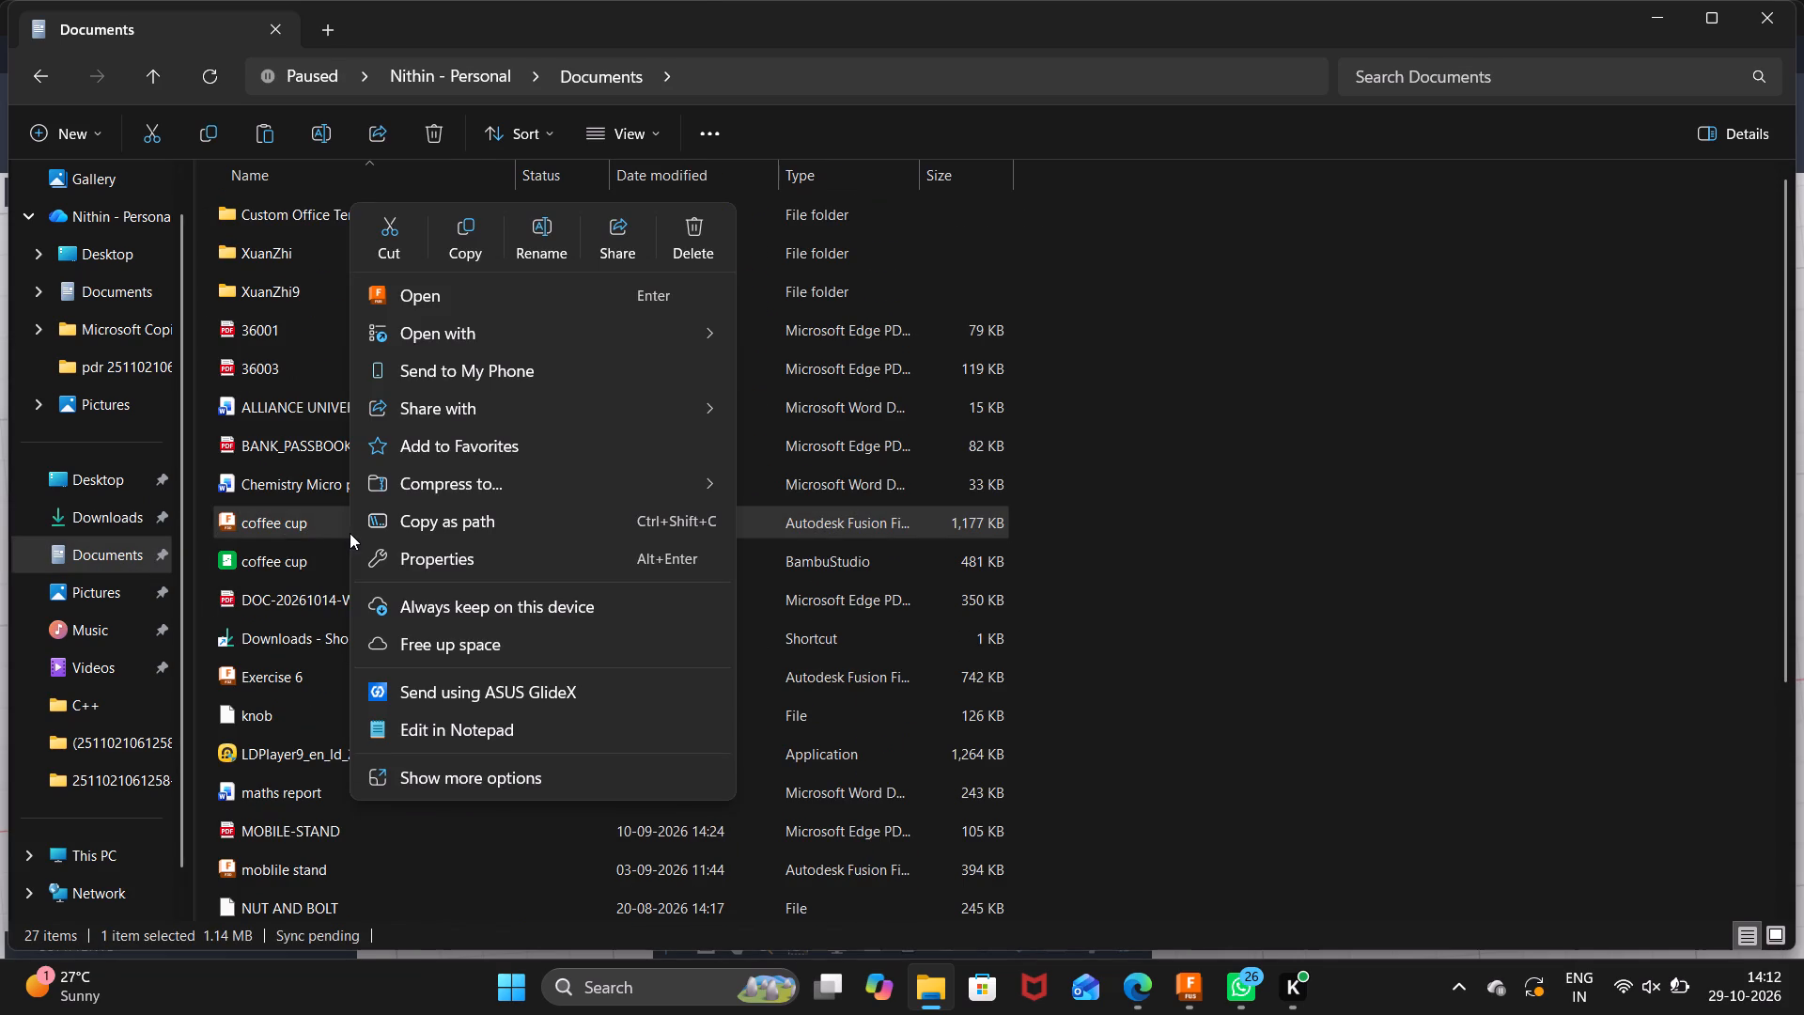
{"action": "left_click", "coordinate": [422, 289]}
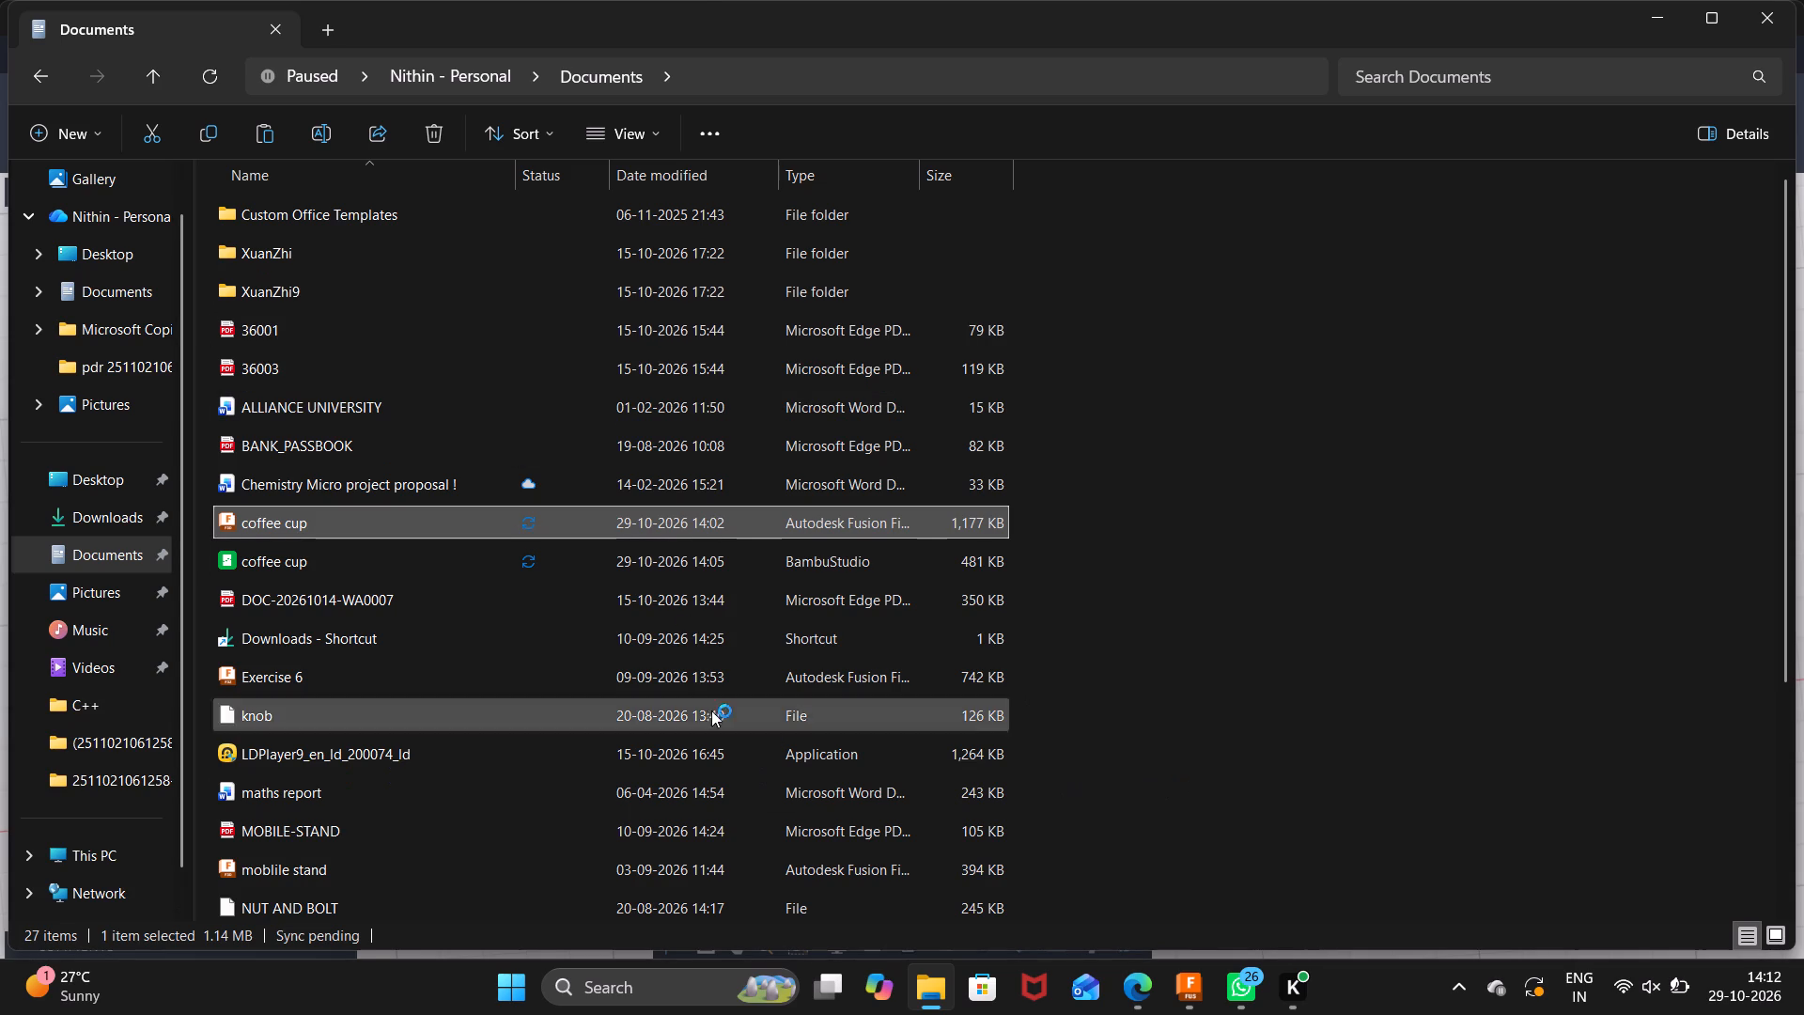
{"action": "right_click", "coordinate": [395, 511]}
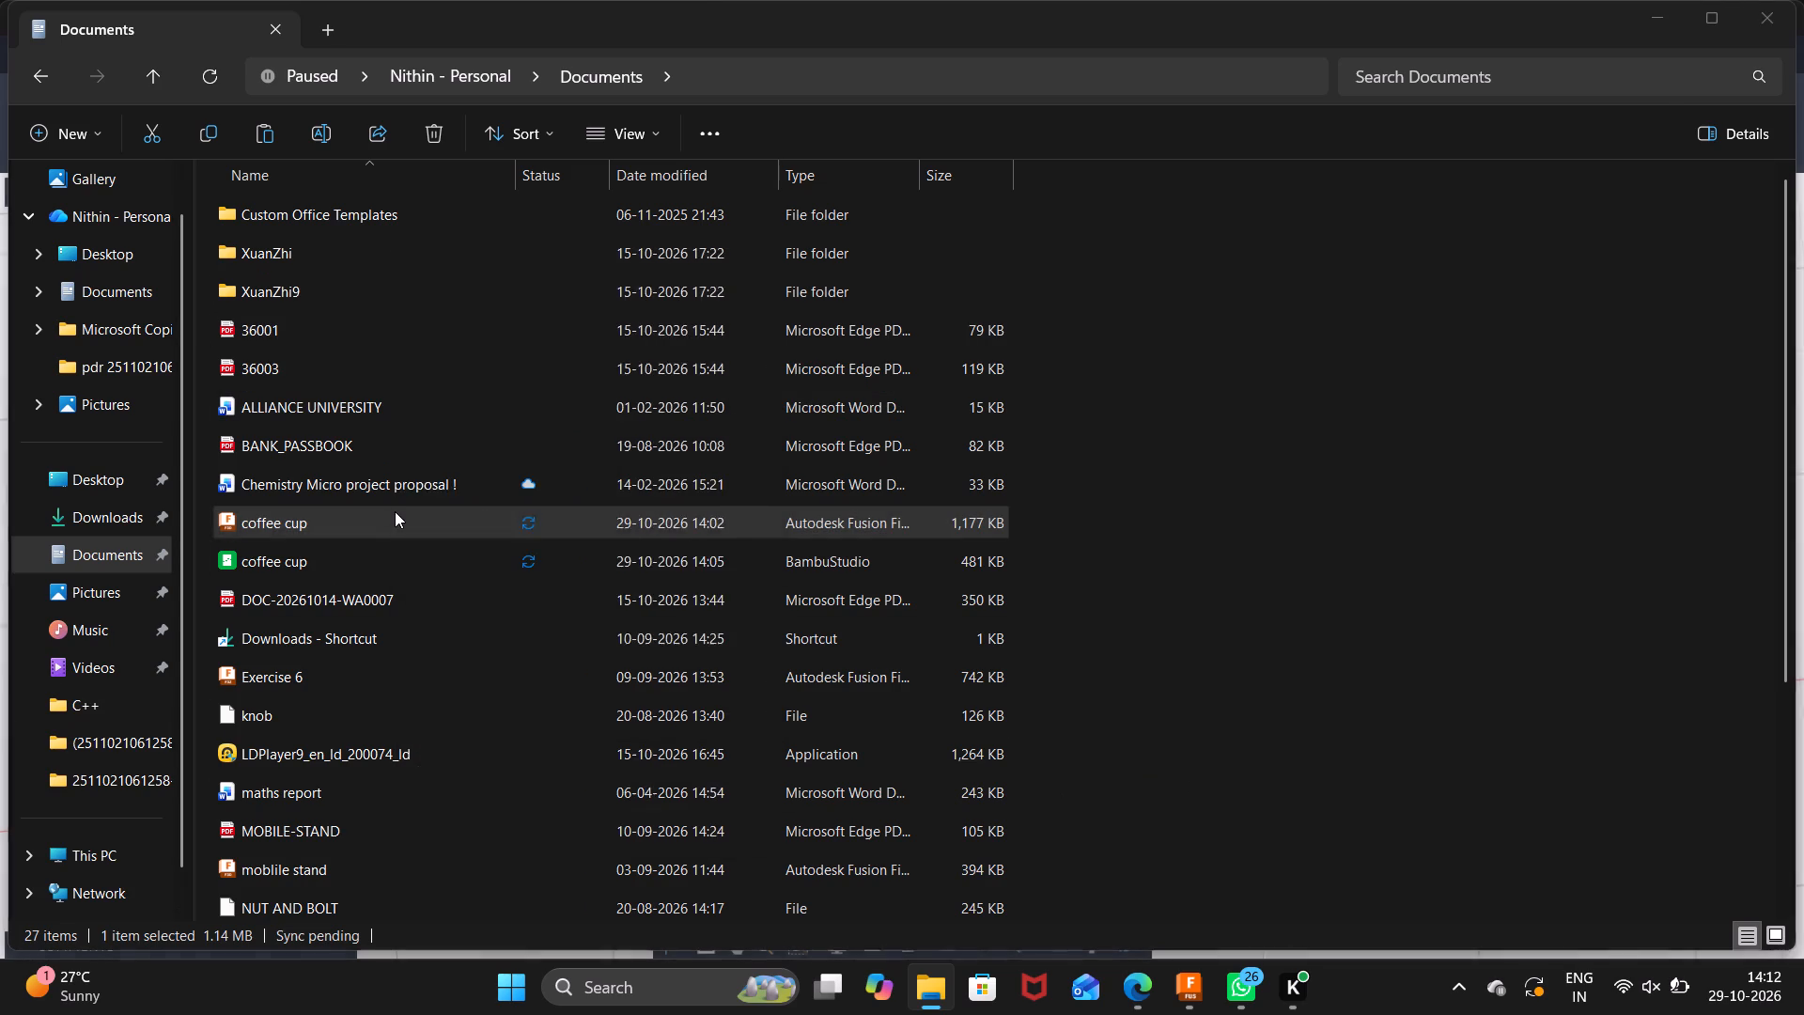
{"action": "right_click", "coordinate": [468, 518]}
{"action": "left_click", "coordinate": [579, 278]}
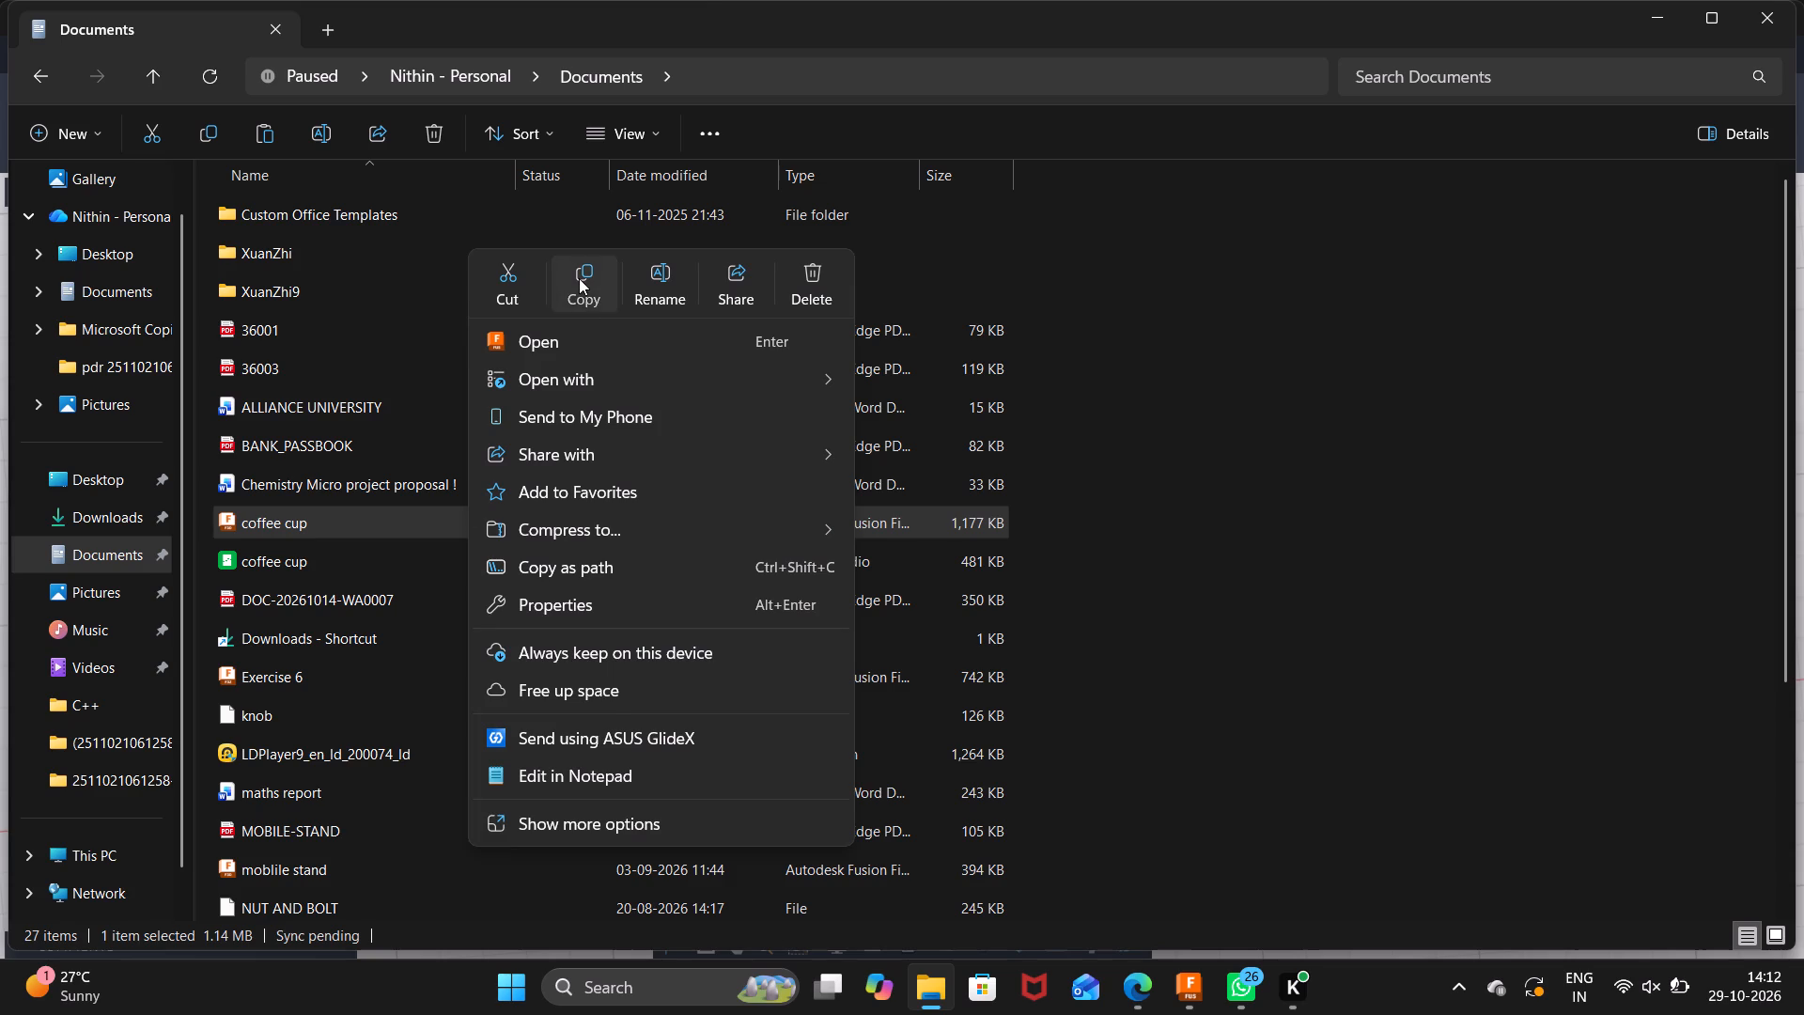
Open the pdr folder in the personal OneDrive root and paste the coffee cup Autodesk Fusion file into it.
{"action": "left_click", "coordinate": [141, 368]}
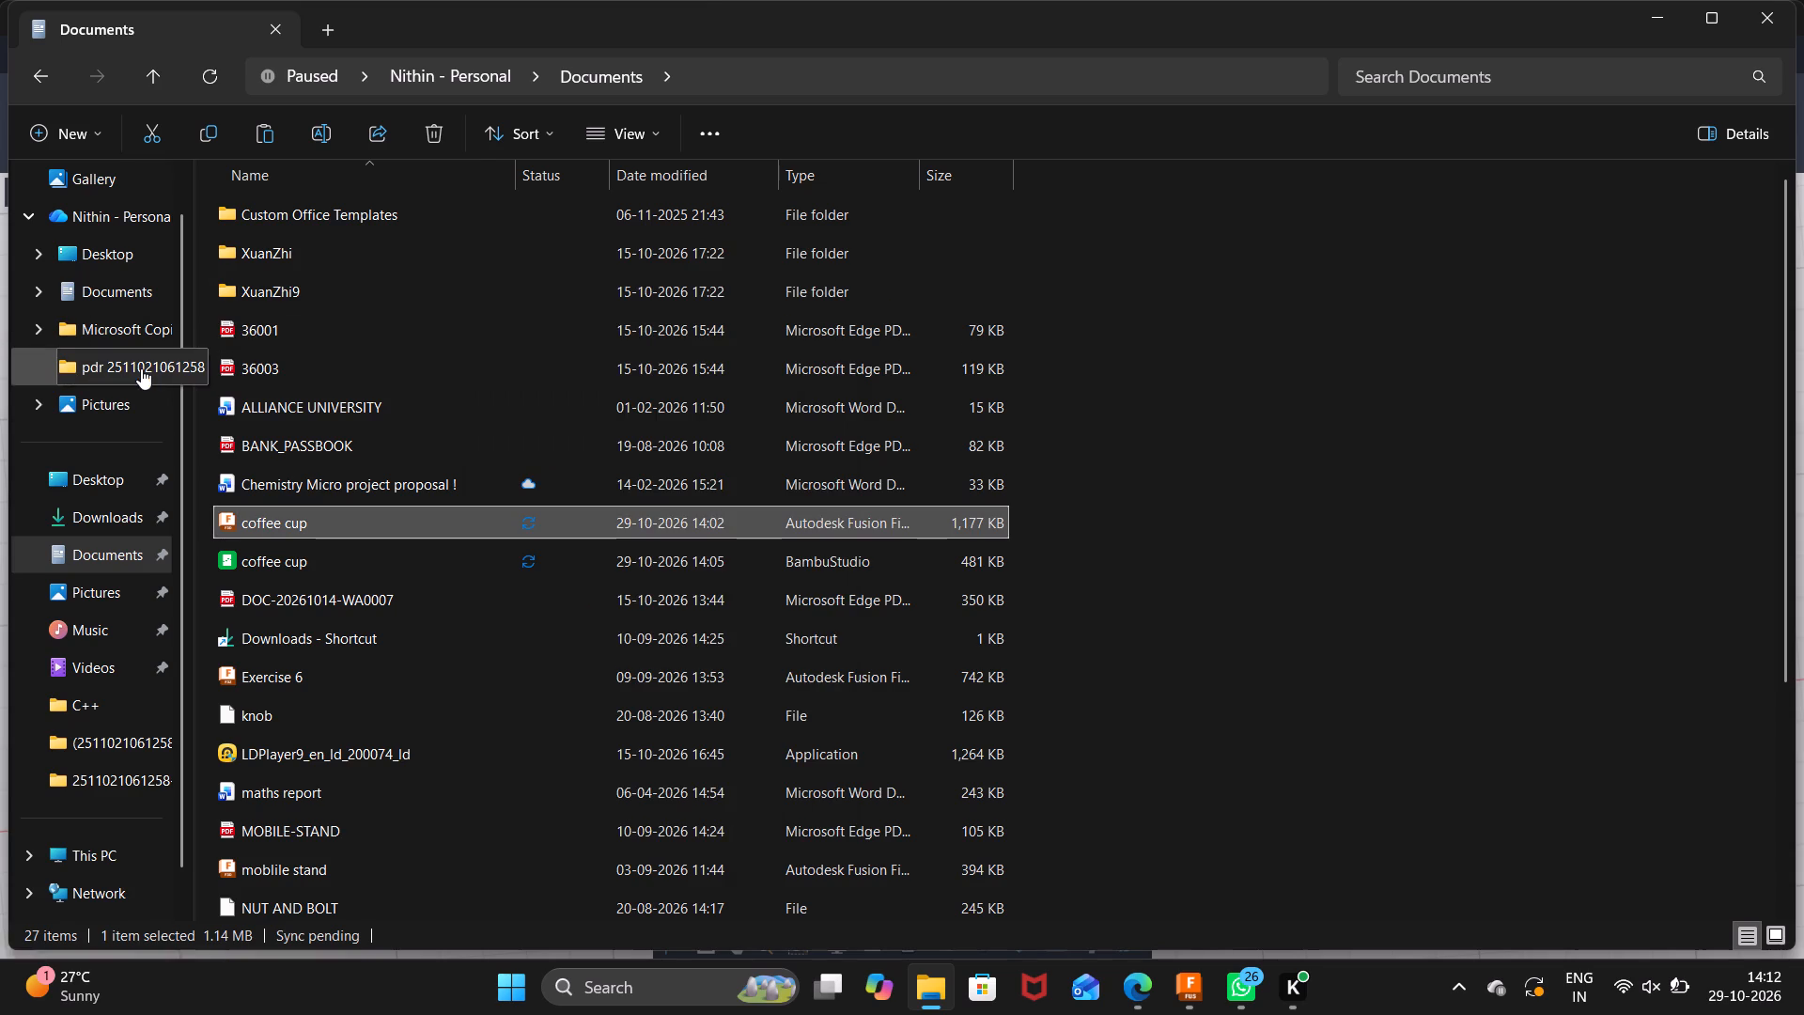
{"action": "left_click", "coordinate": [378, 240]}
{"action": "right_click", "coordinate": [378, 240]}
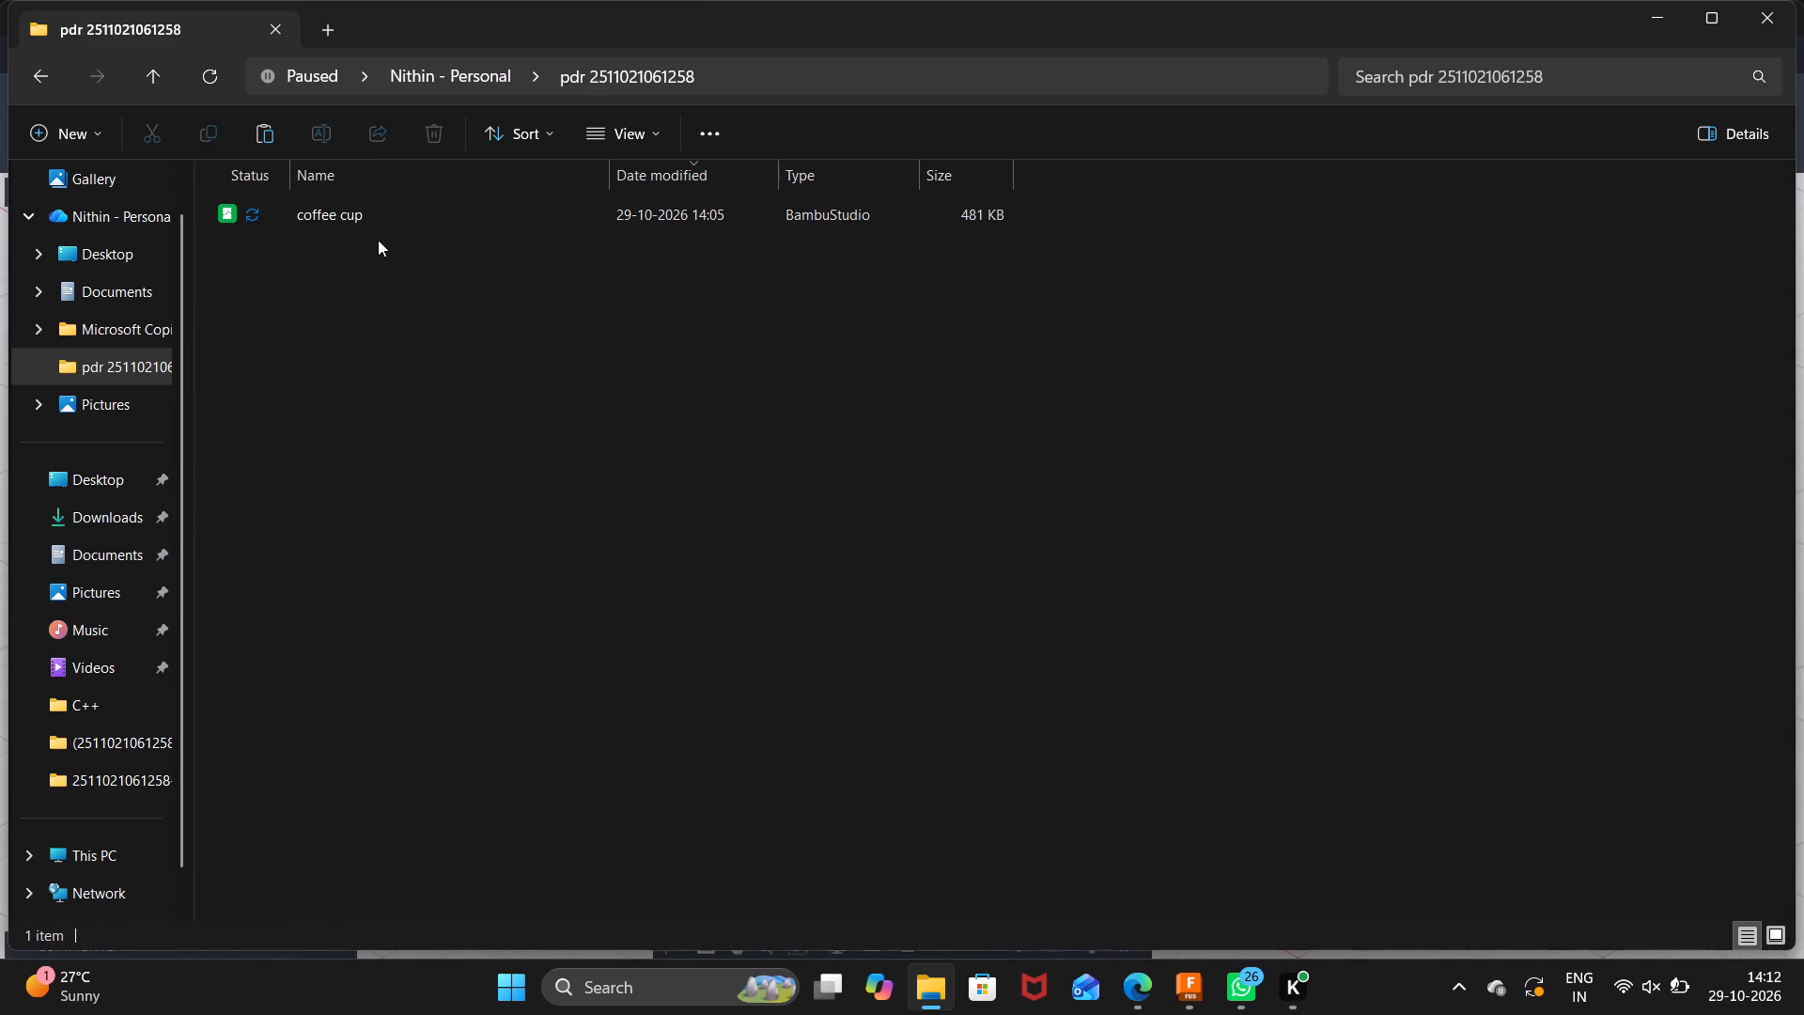
{"action": "left_click", "coordinate": [412, 273]}
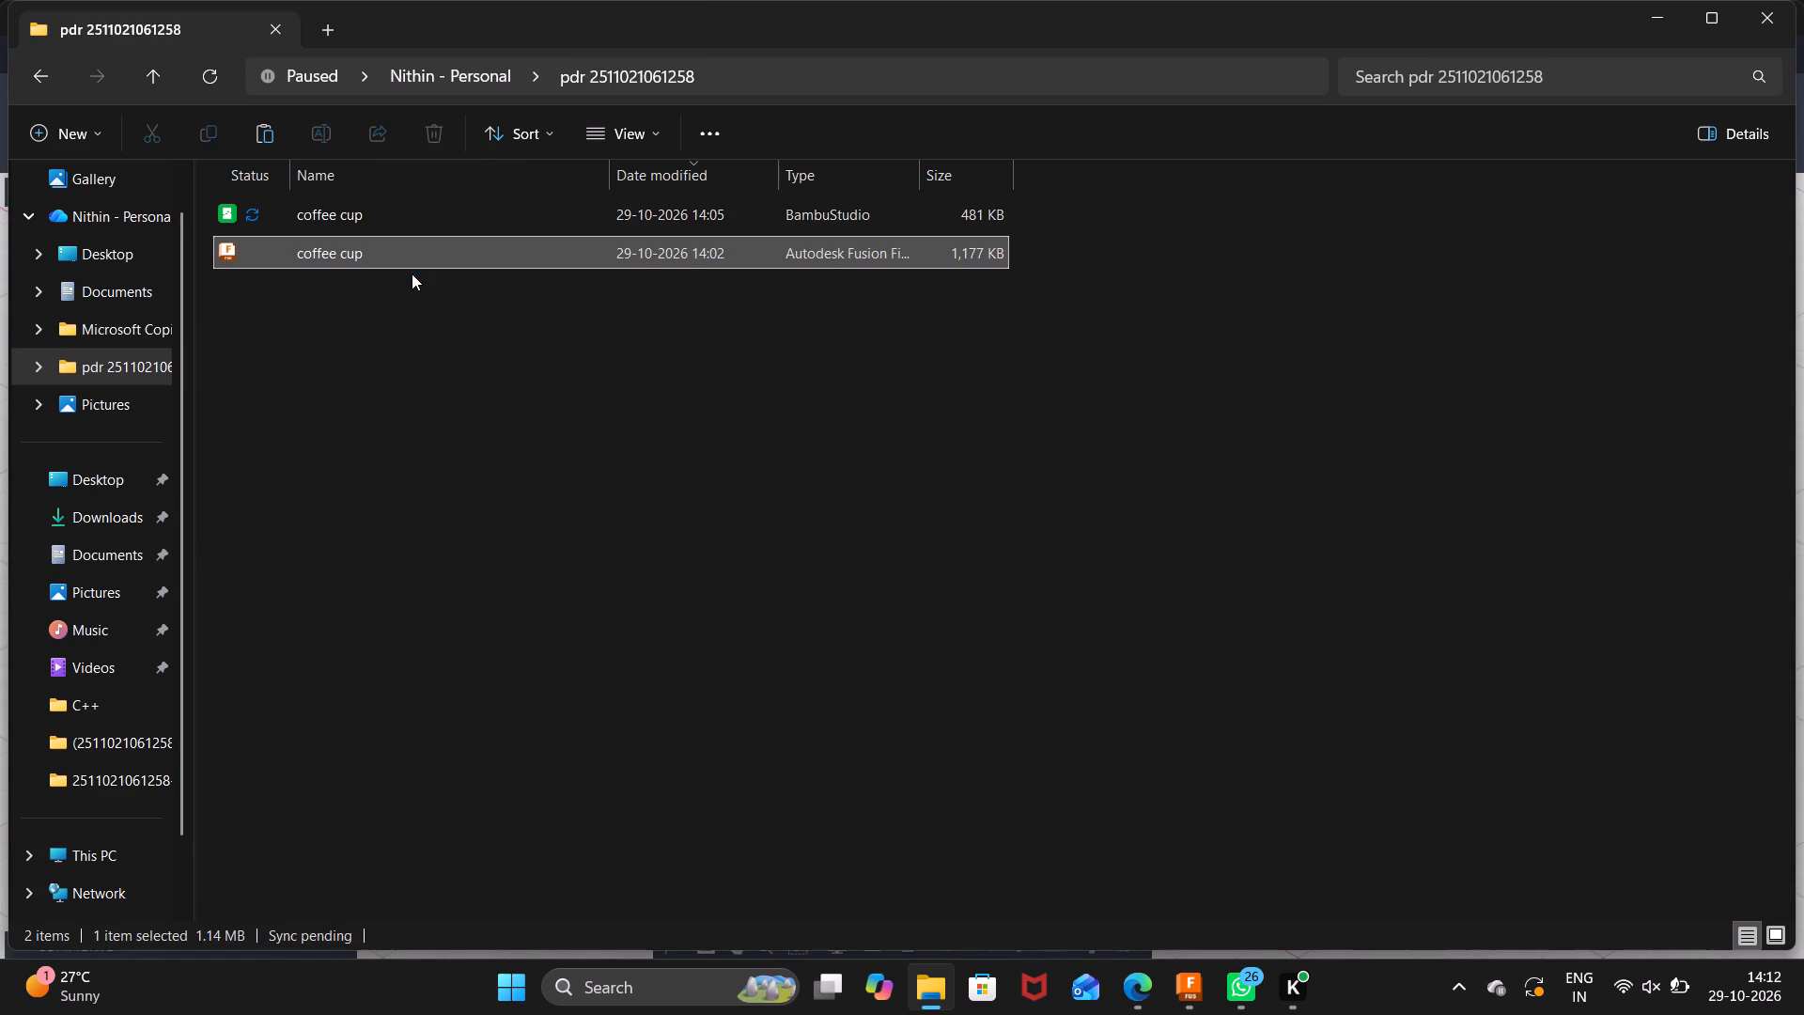
{"action": "left_click", "coordinate": [891, 334]}
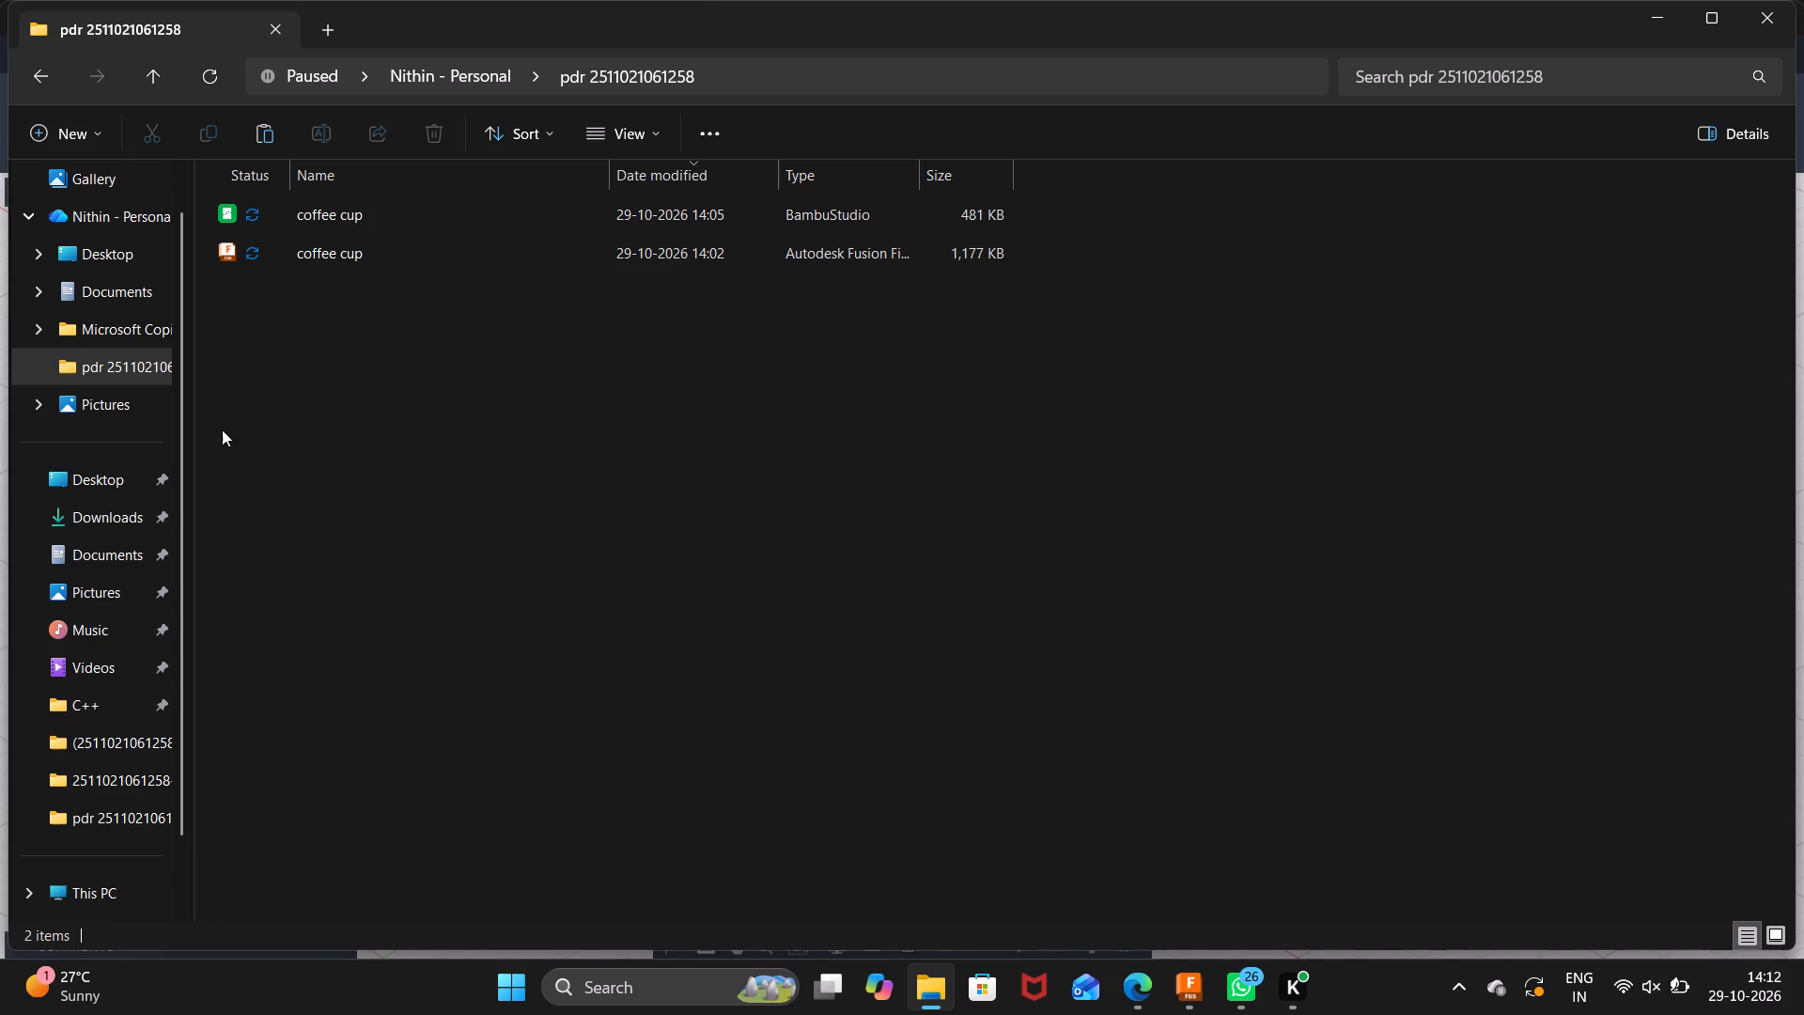
{"action": "left_click", "coordinate": [98, 414]}
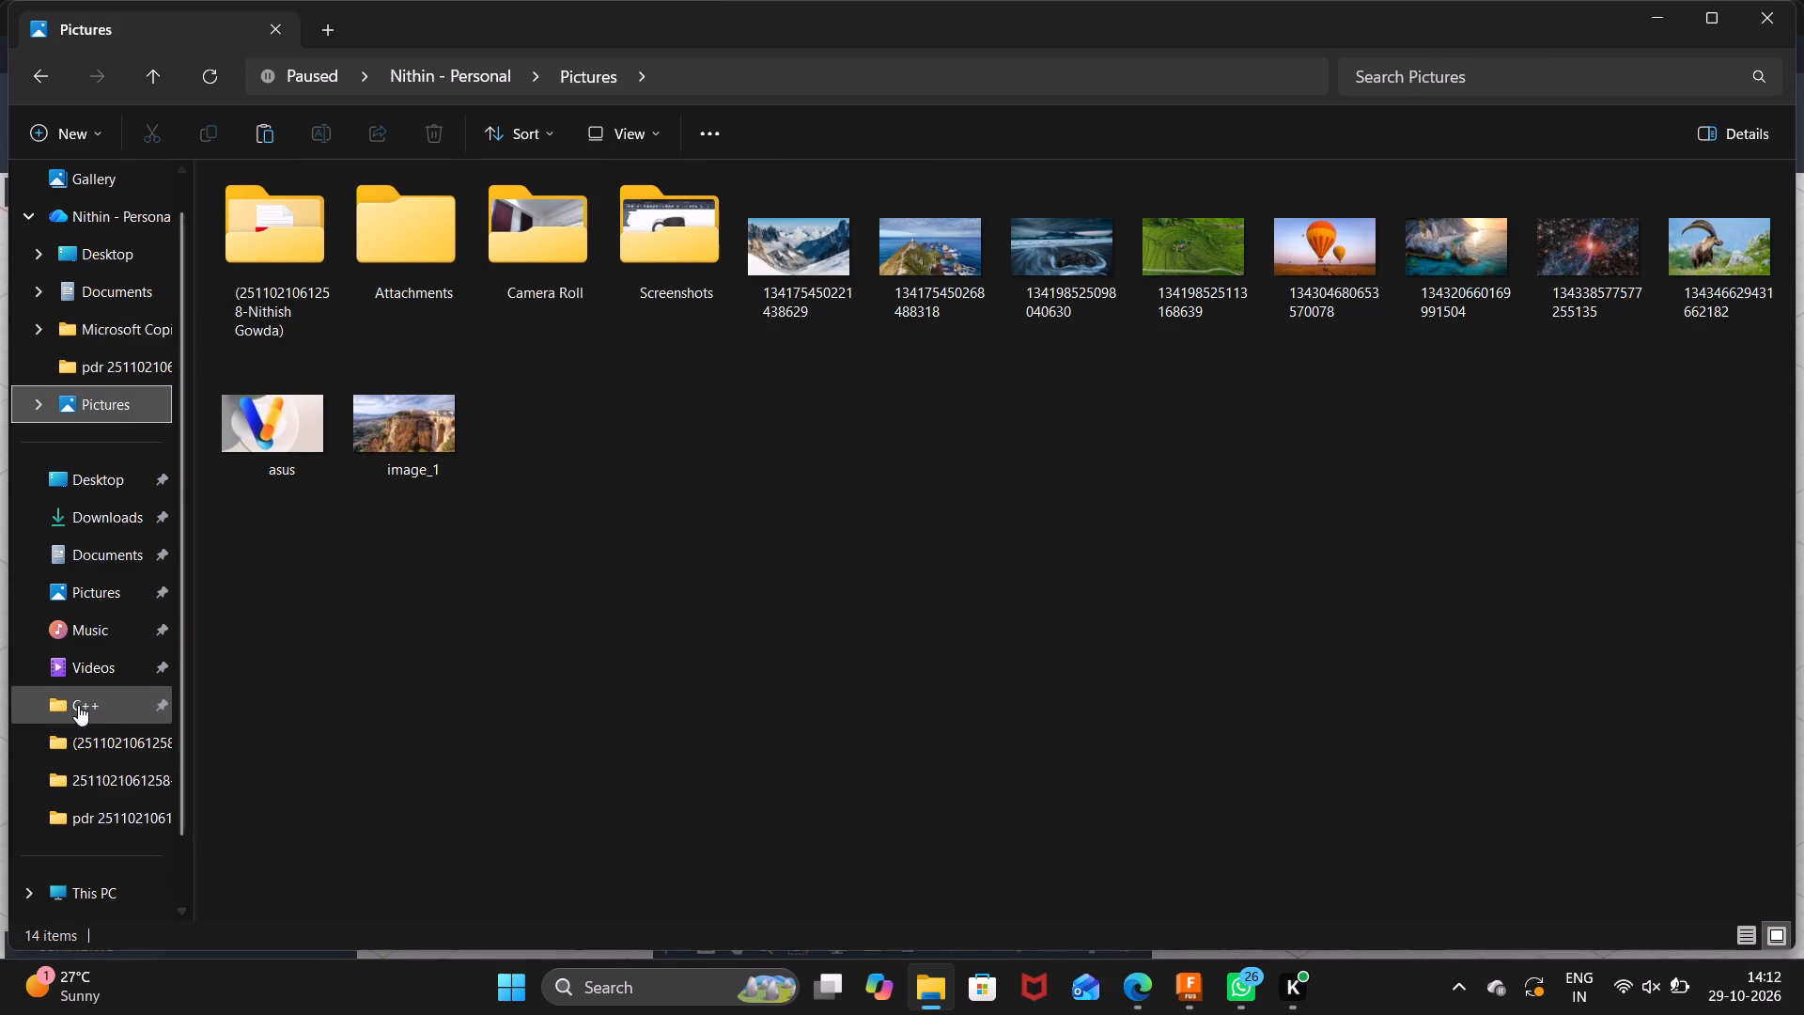
{"action": "scroll", "coordinate": [78, 705], "scroll_direction": "down", "scroll_amount": 1}
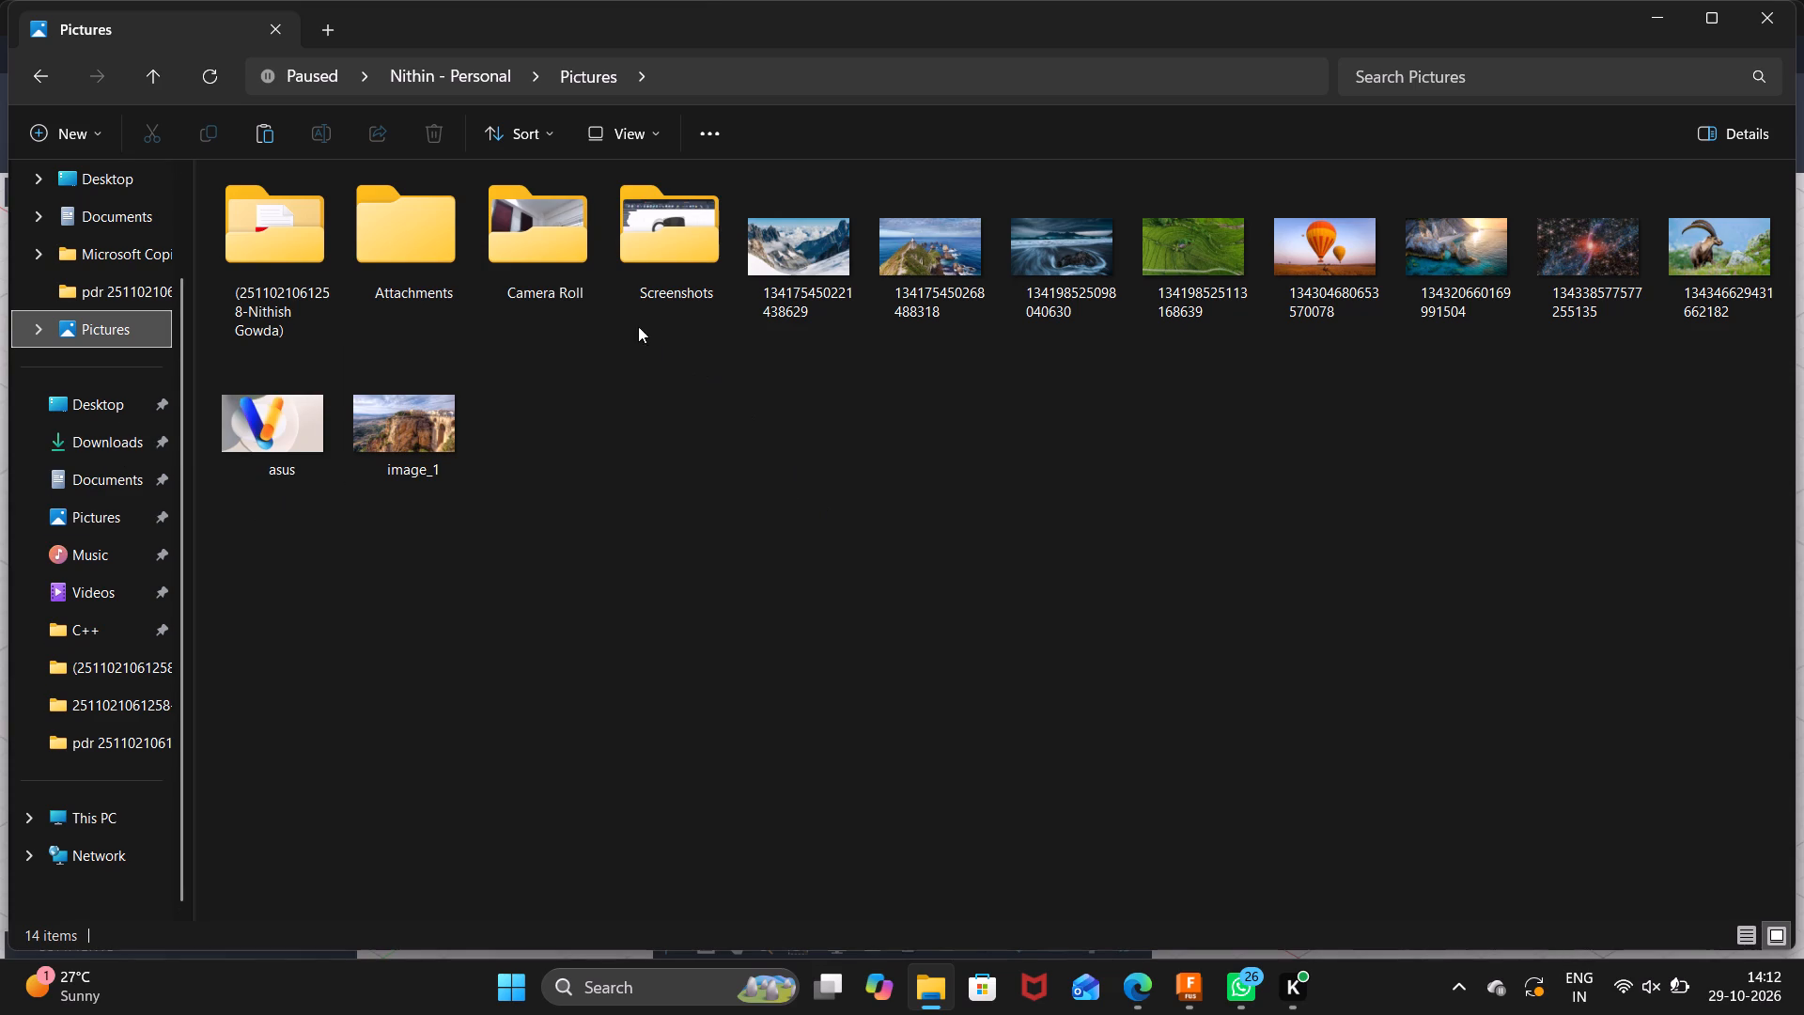
{"action": "double_click", "coordinate": [646, 290]}
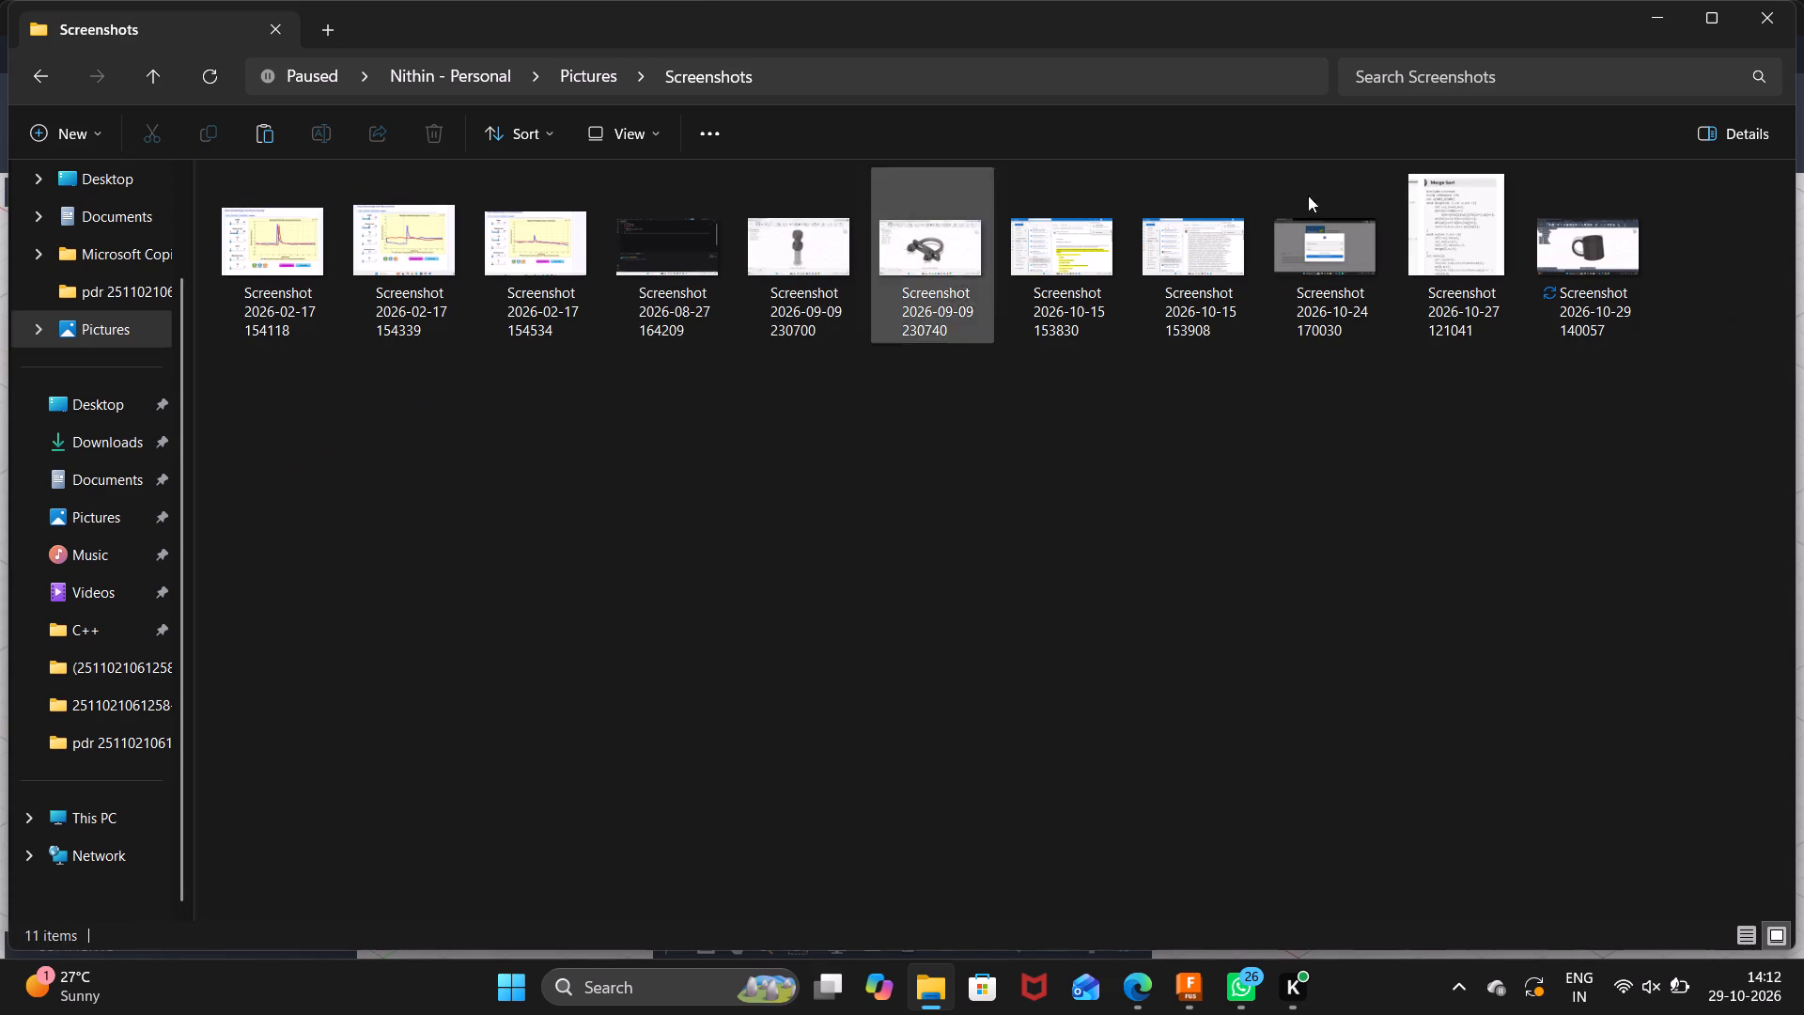
{"action": "left_click", "coordinate": [1603, 213]}
{"action": "right_click", "coordinate": [1603, 213]}
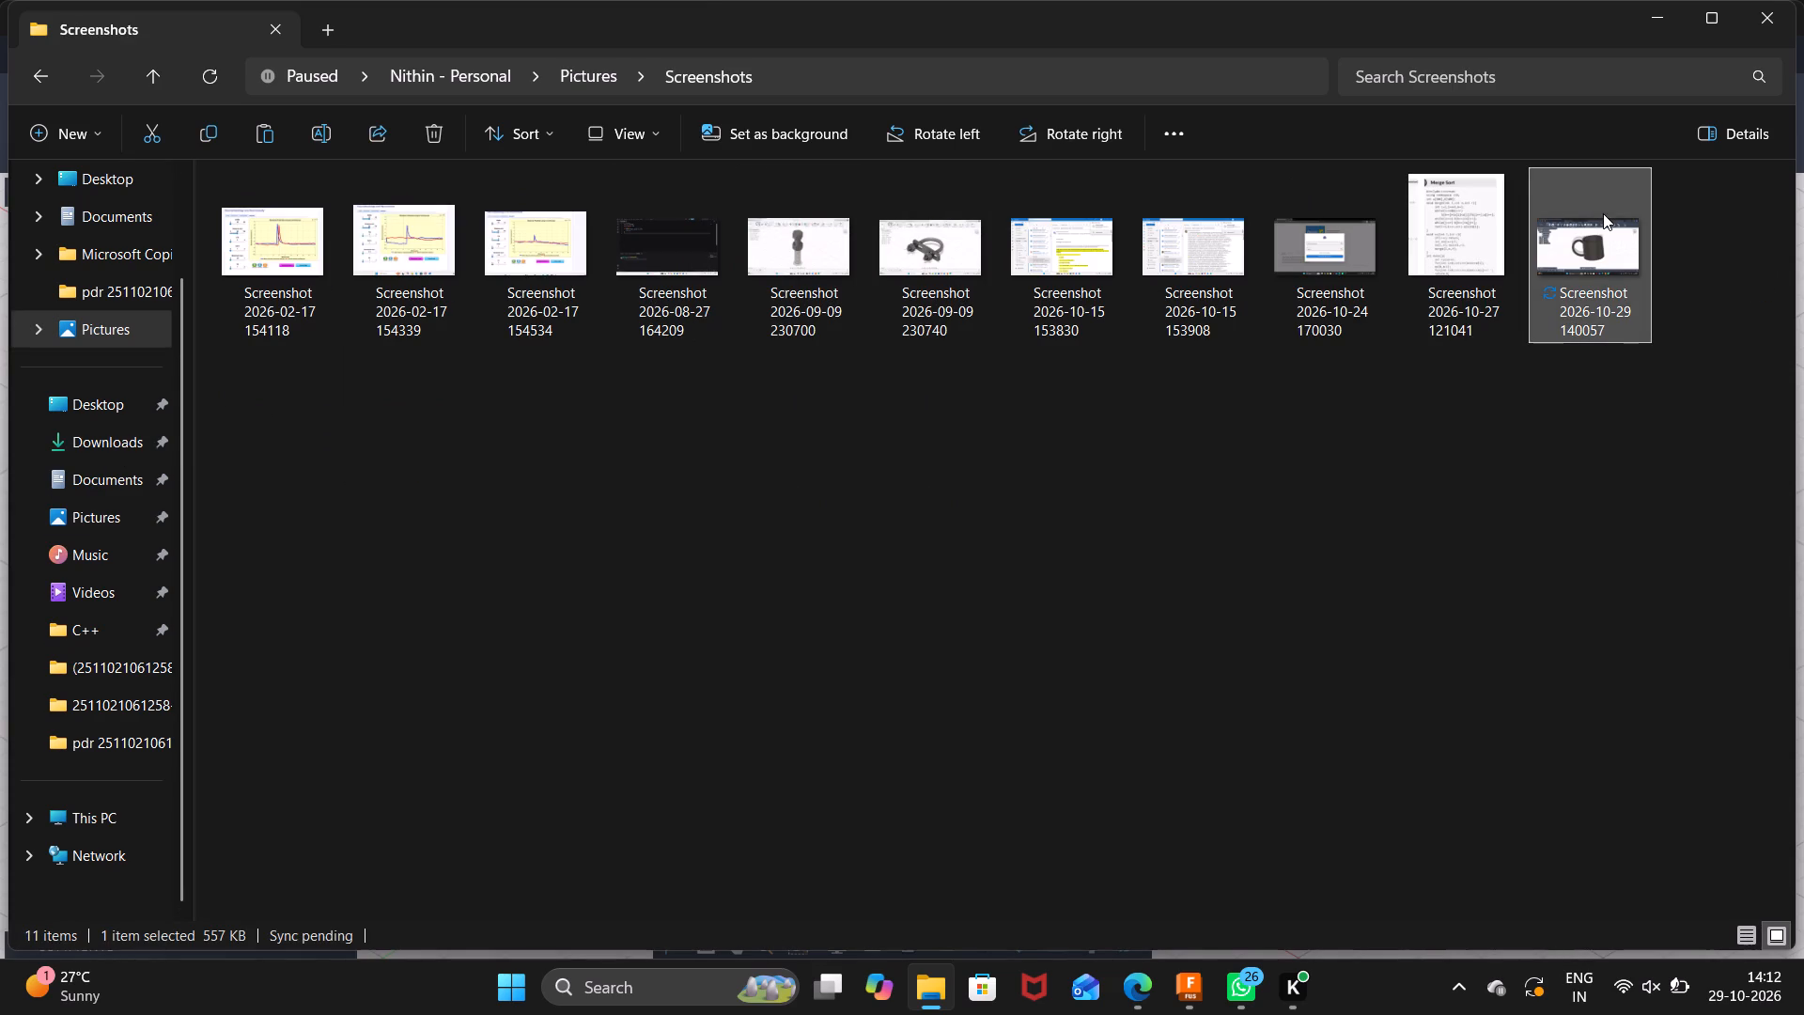
{"action": "left_click", "coordinate": [1313, 39]}
Return to the pdr folder and paste the copied mug screenshot alongside the two coffee cup files.
{"action": "left_click", "coordinate": [96, 304]}
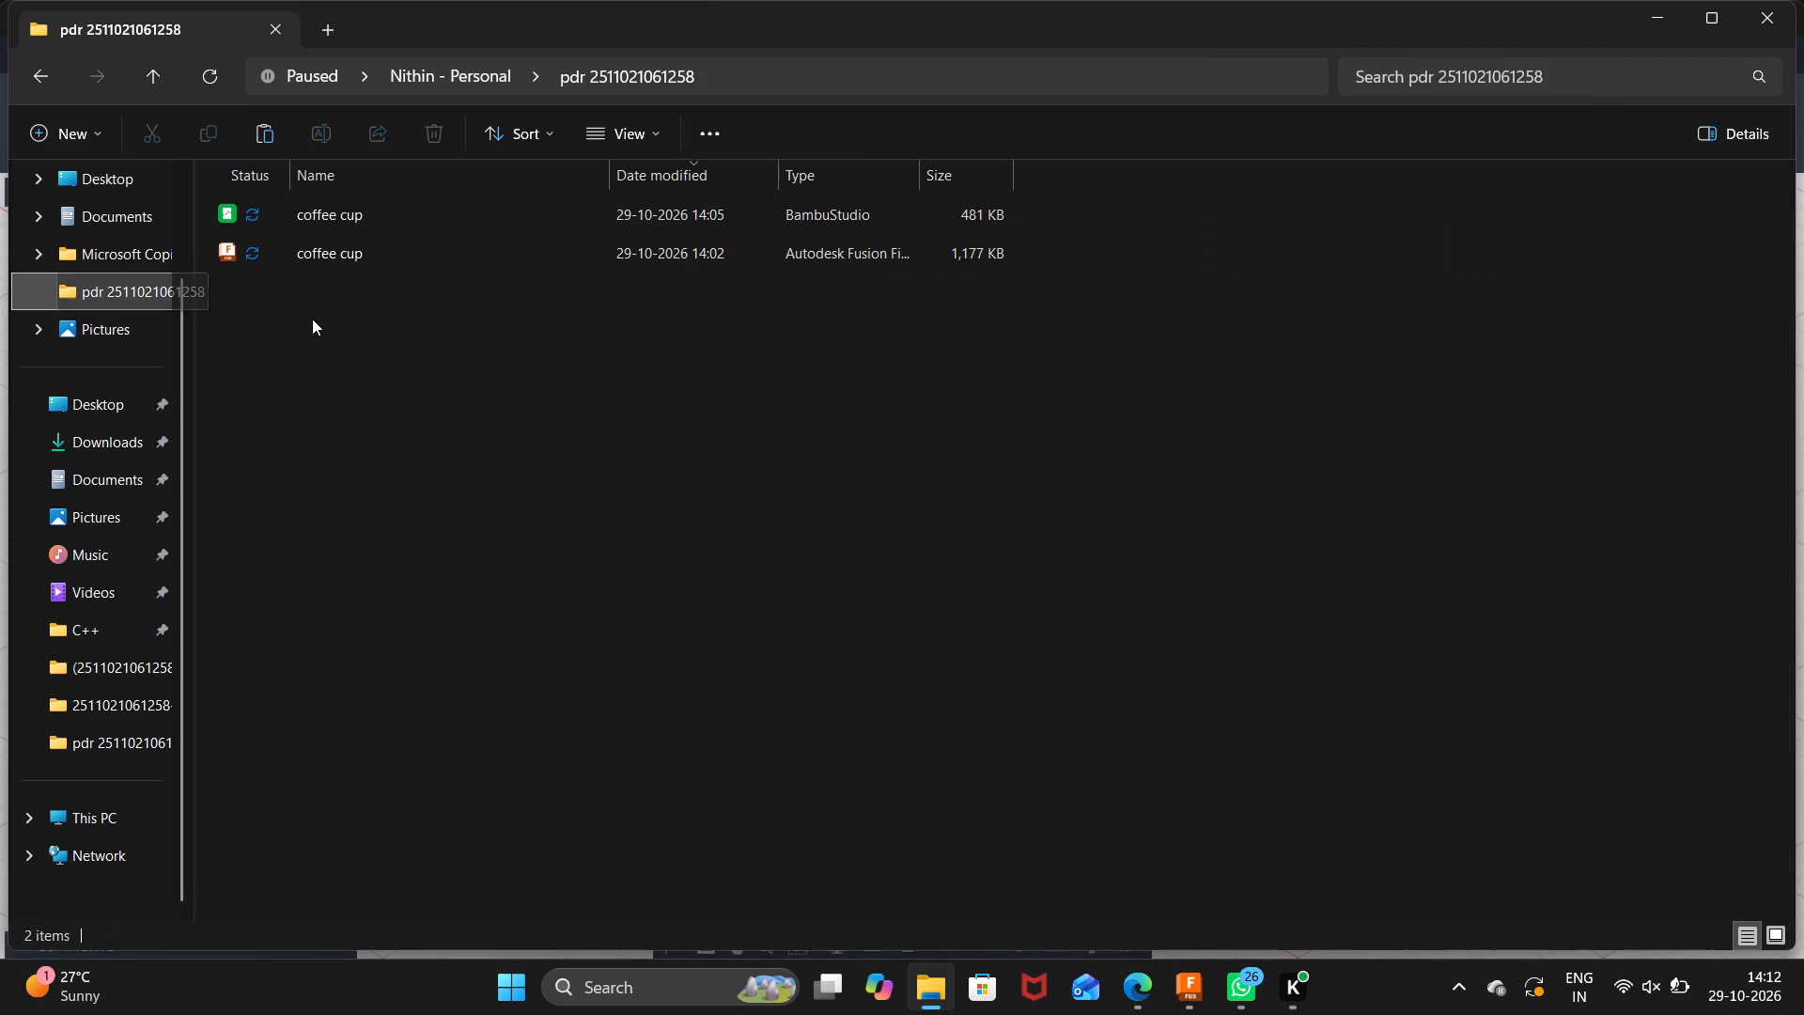
{"action": "left_click", "coordinate": [318, 320]}
{"action": "key", "text": "ctrl+v"}
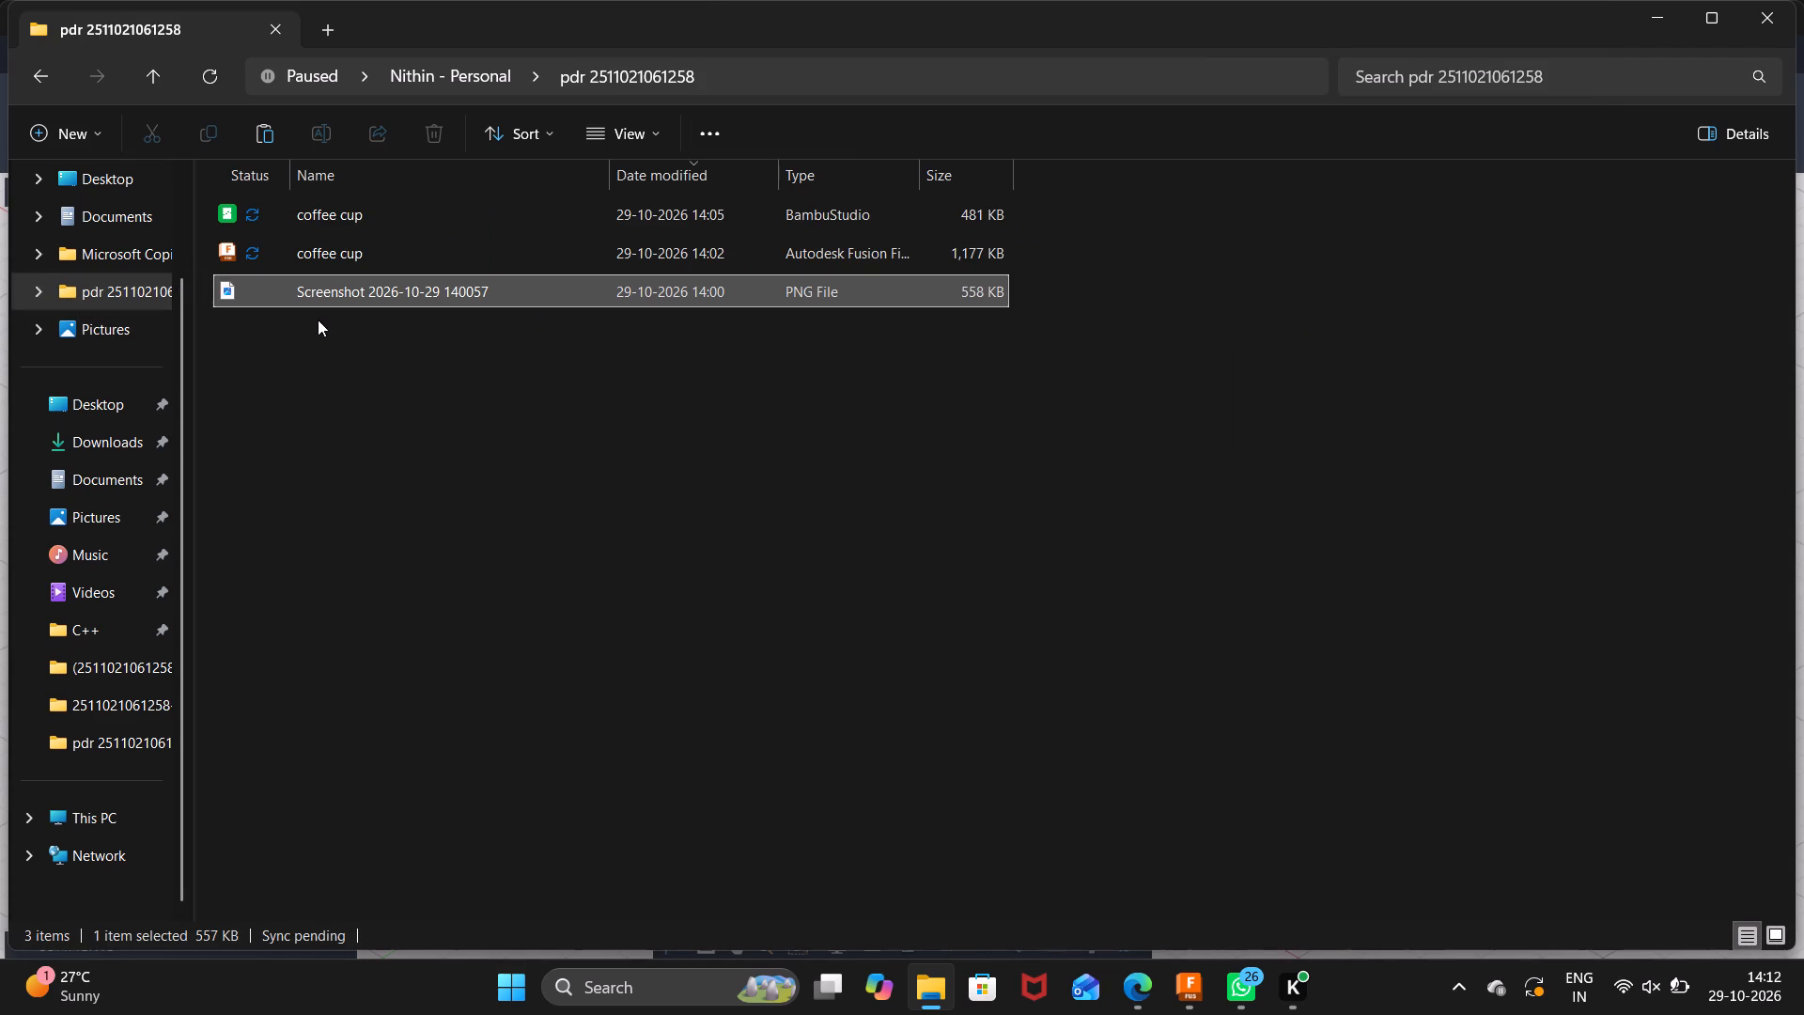
{"action": "left_click", "coordinate": [593, 433]}
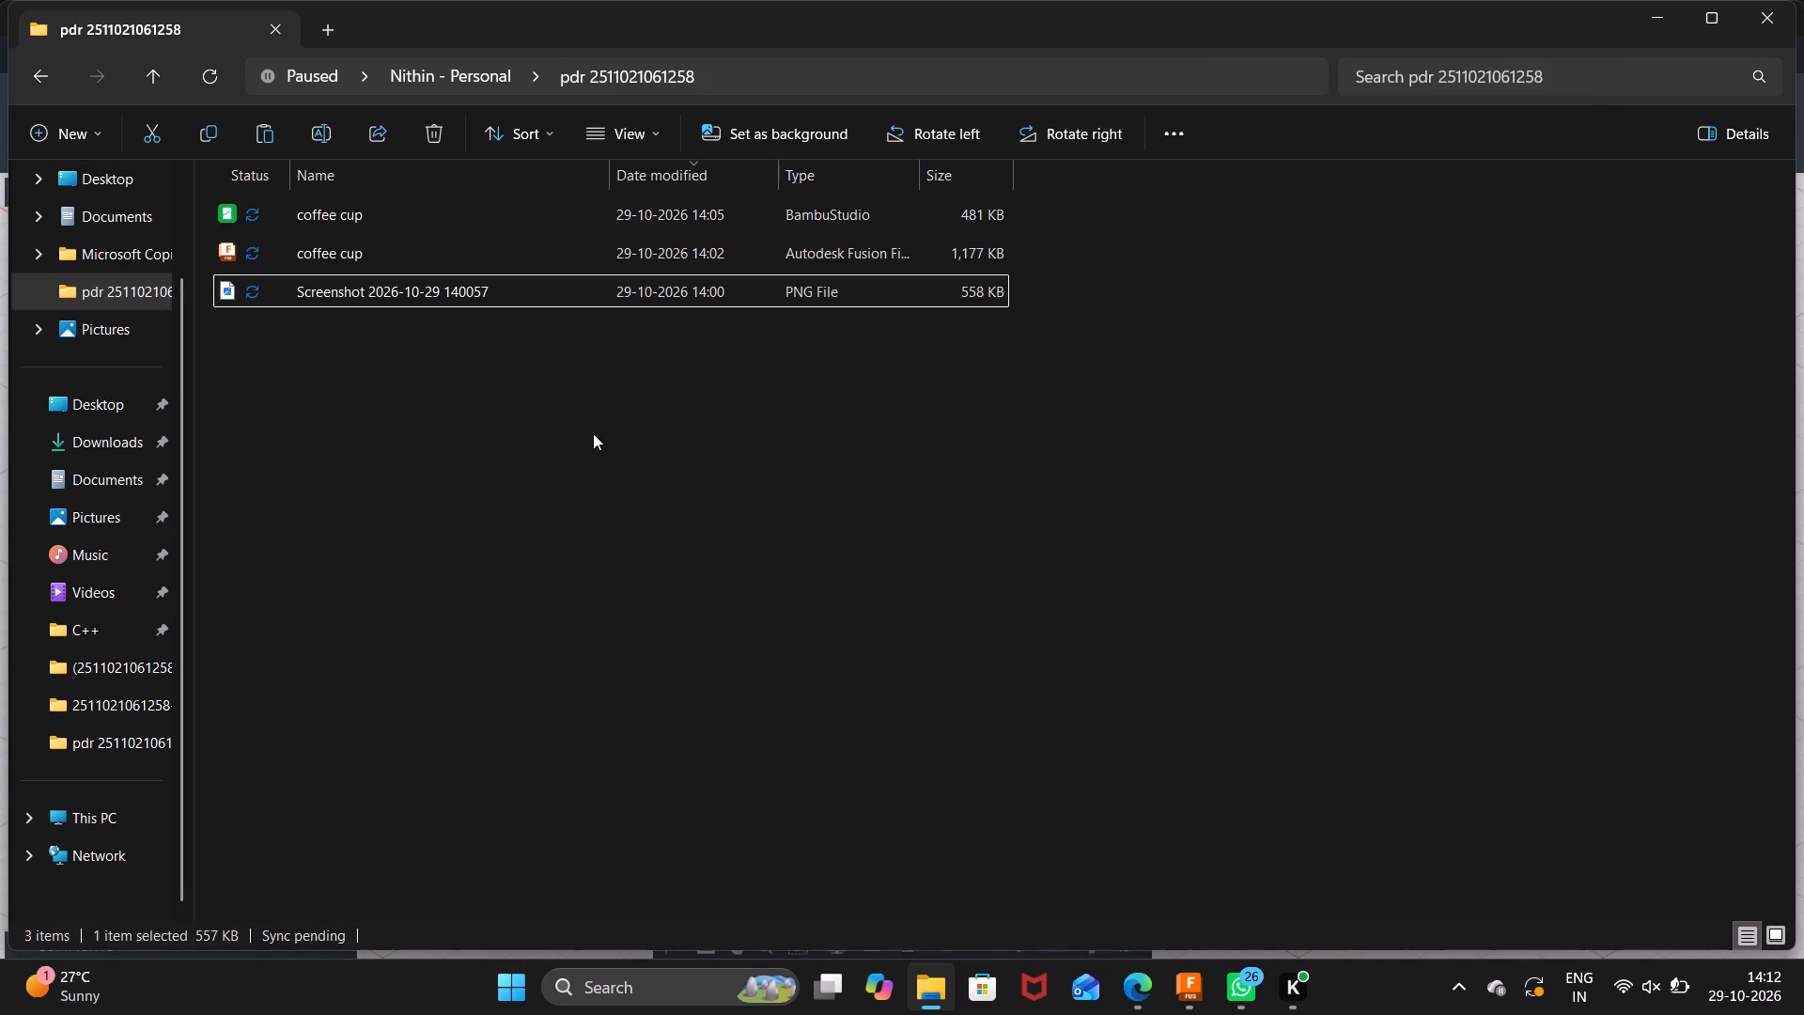
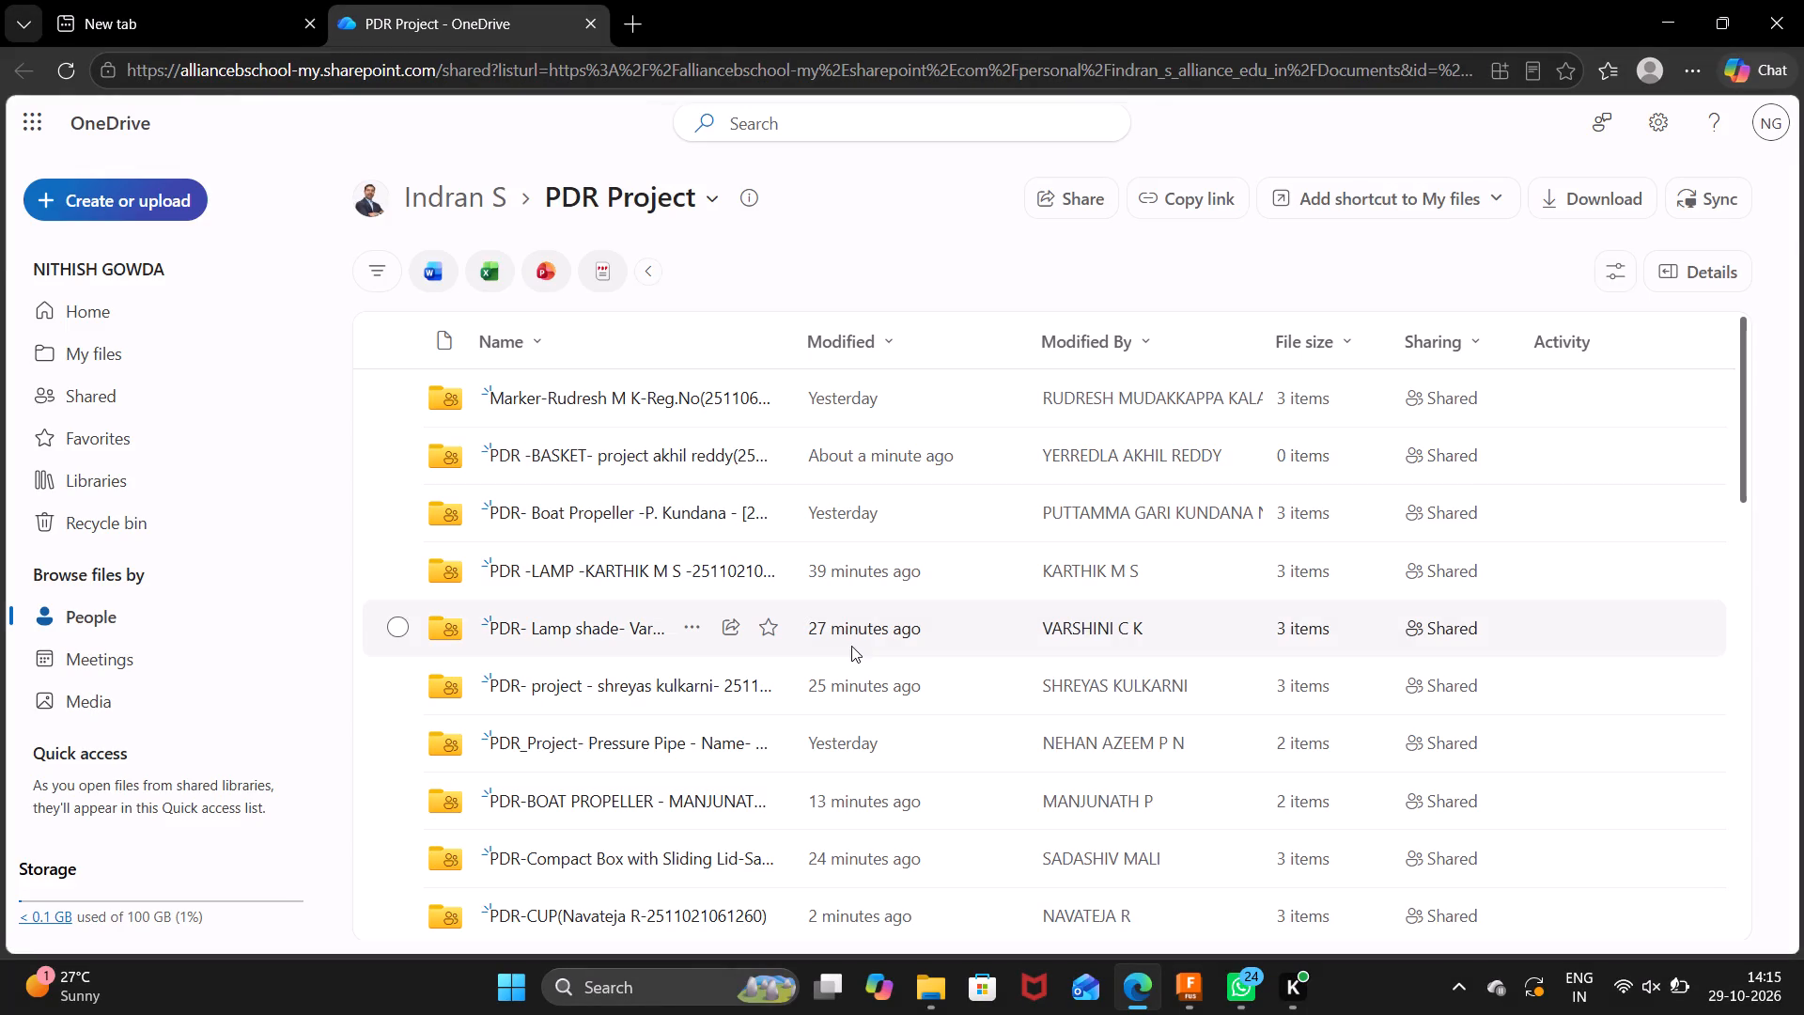
Find the "PDR-Project -Name - Reg.No- (18)" folder in the shared PDR Project folder and open it.
{"action": "scroll", "coordinate": [879, 586], "scroll_direction": "down", "scroll_amount": 1}
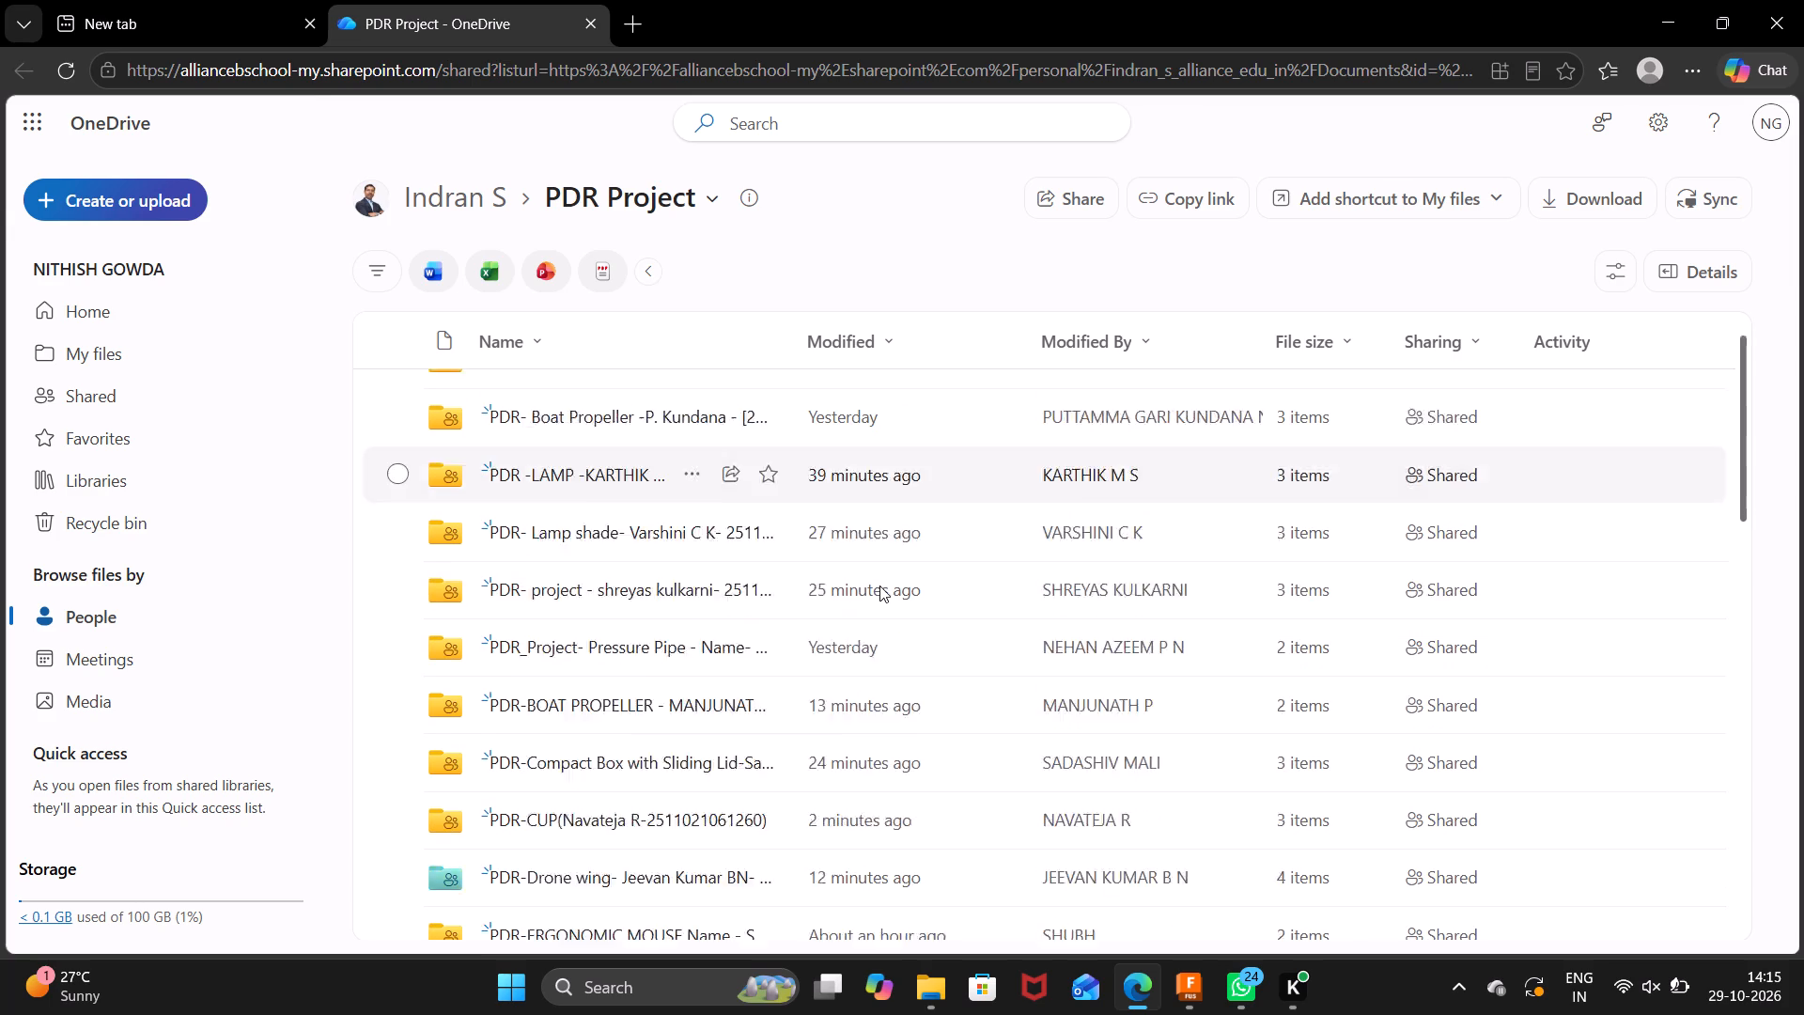
{"action": "scroll", "coordinate": [879, 586], "scroll_direction": "down", "scroll_amount": 6}
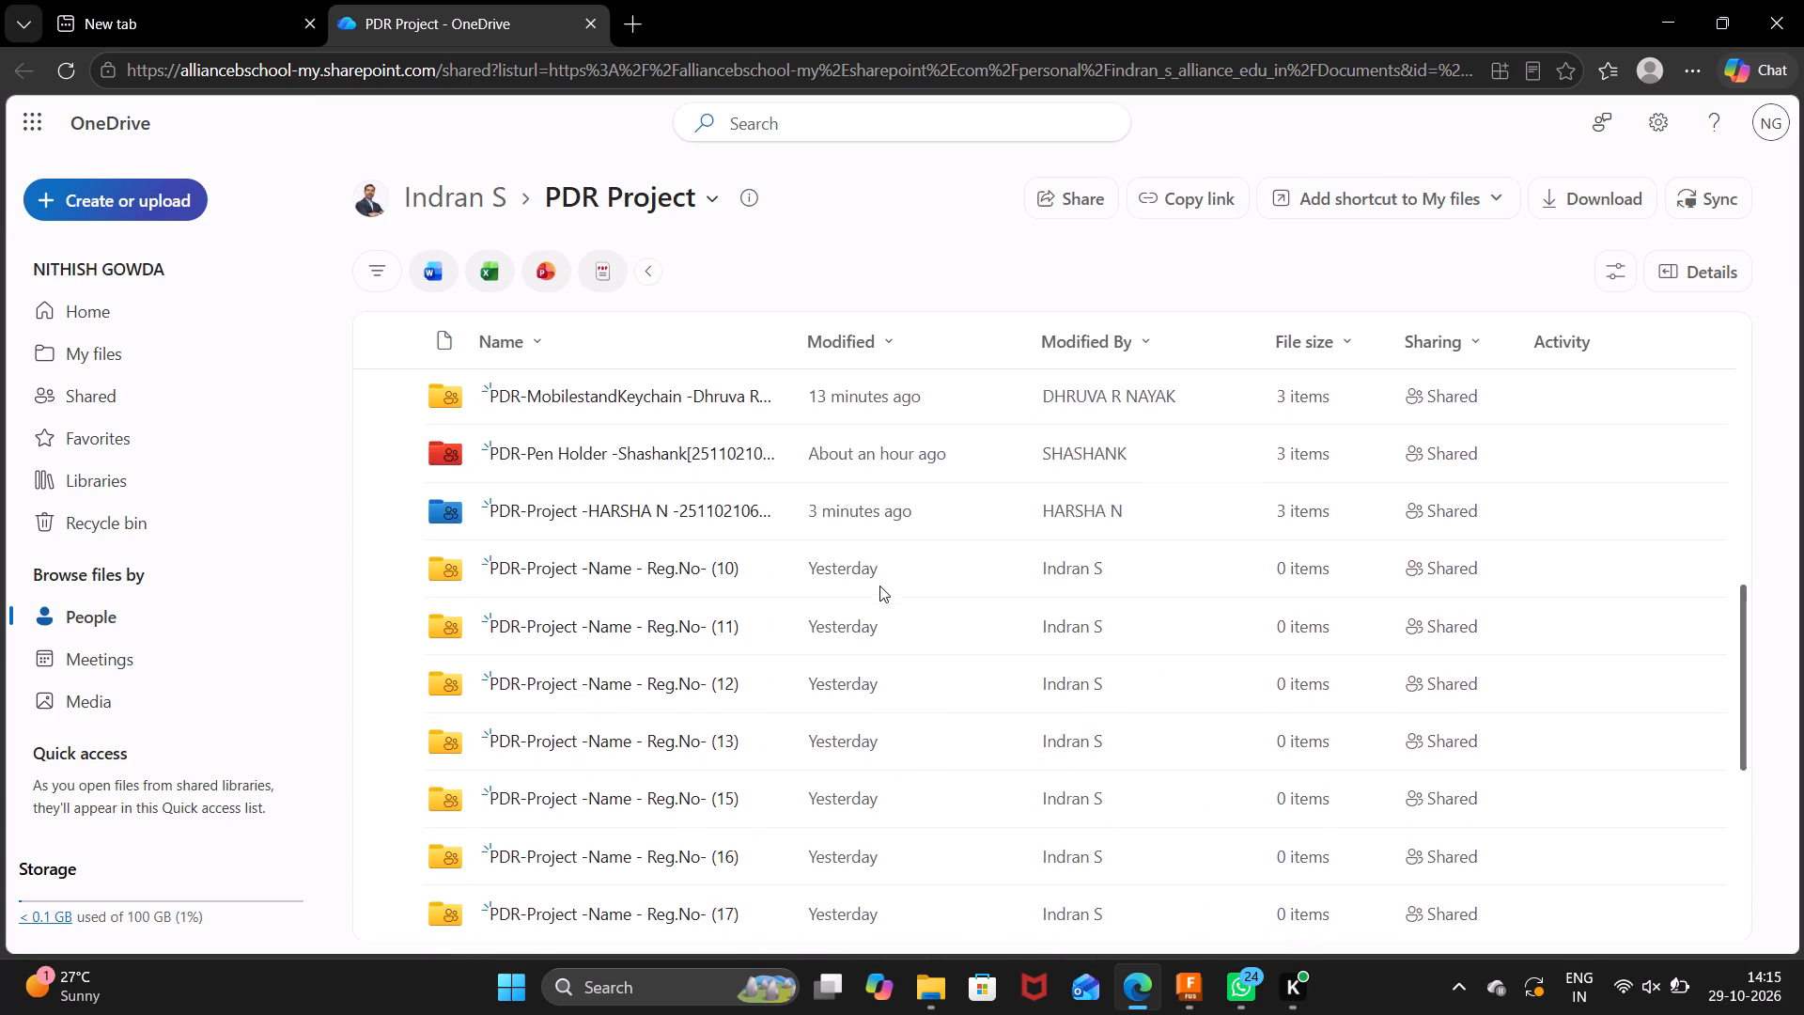
{"action": "scroll", "coordinate": [879, 586], "scroll_direction": "down", "scroll_amount": 2}
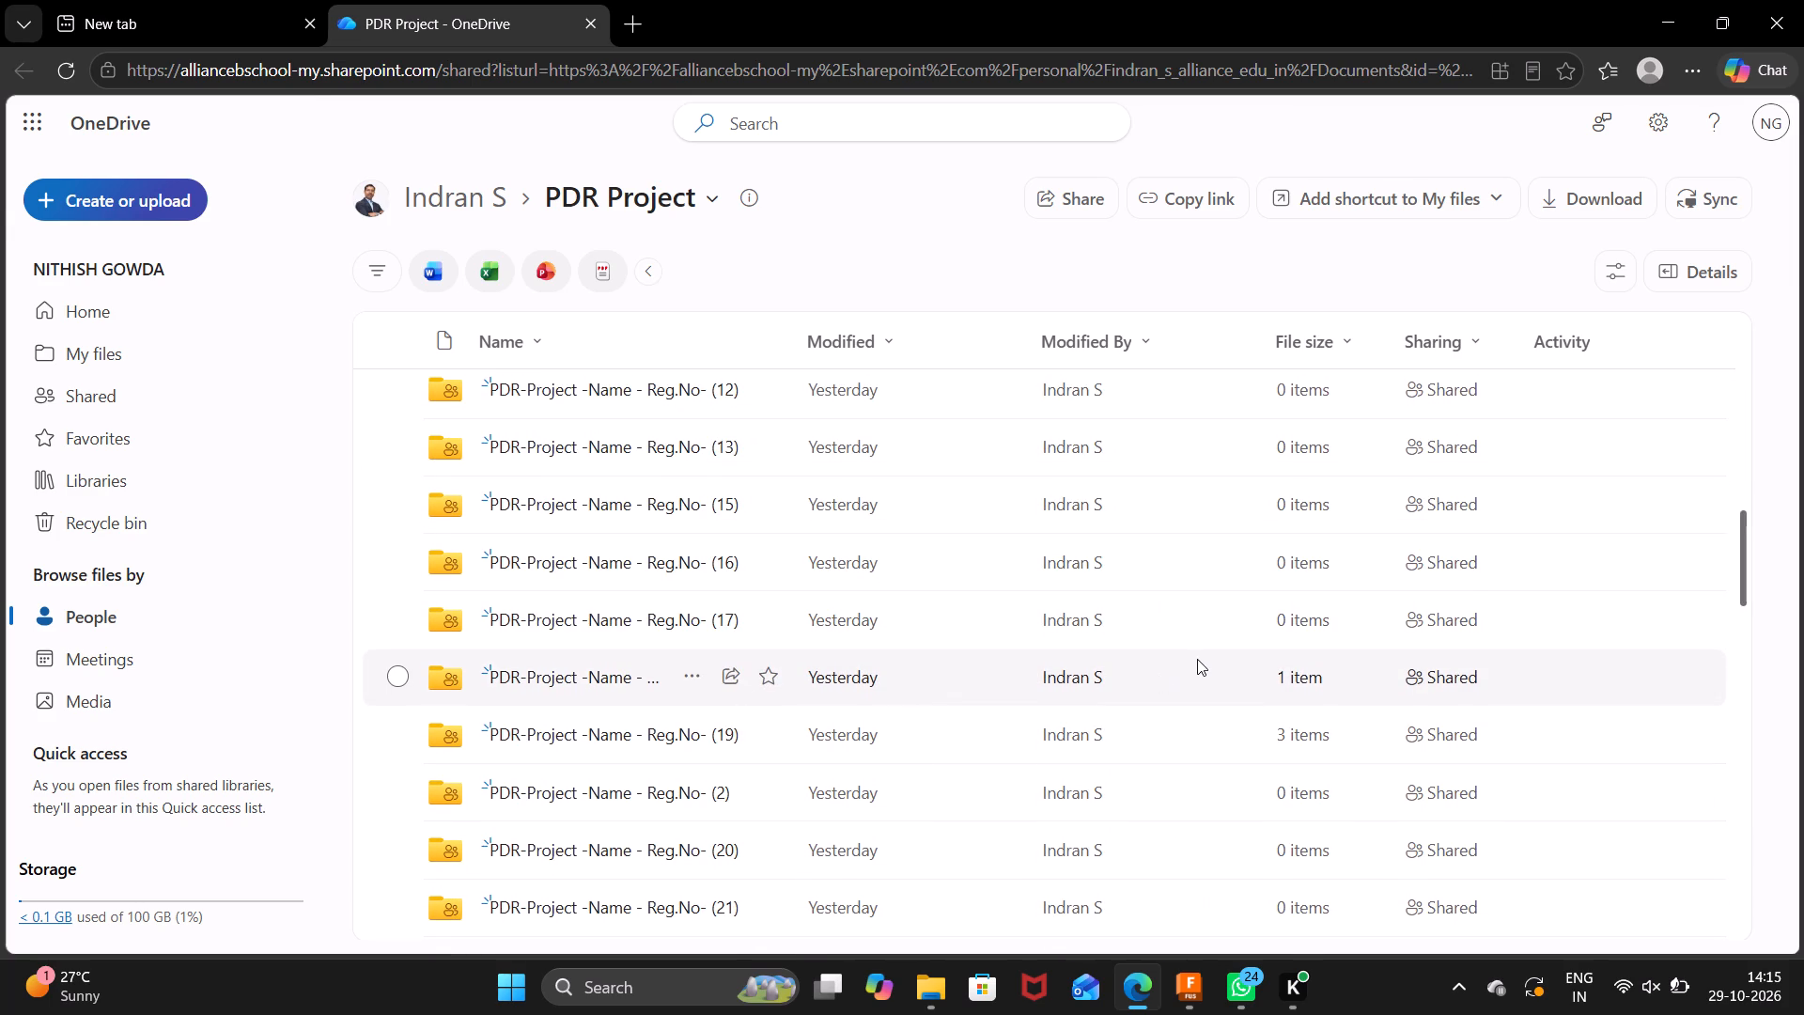
{"action": "double_click", "coordinate": [1159, 673]}
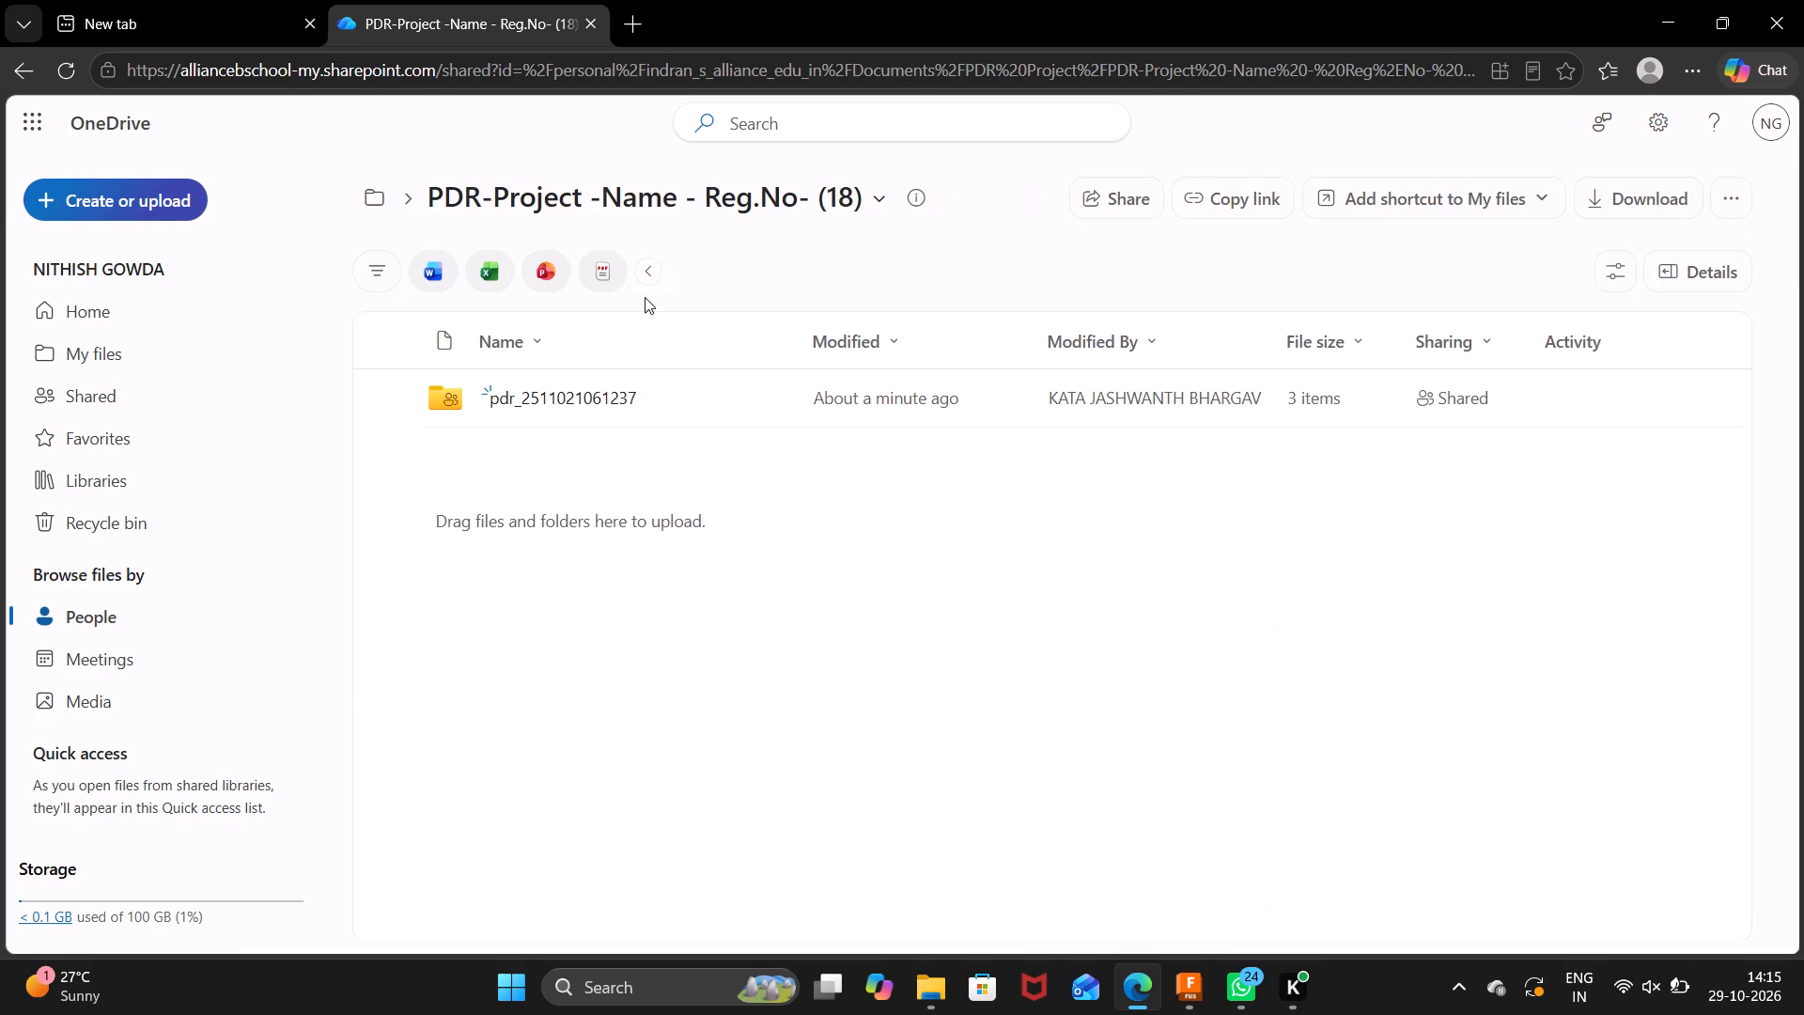
Open the classmate's submitted pdr folder inside the shared PDR-Project folder to examine which files it contains.
{"action": "left_click", "coordinate": [661, 398]}
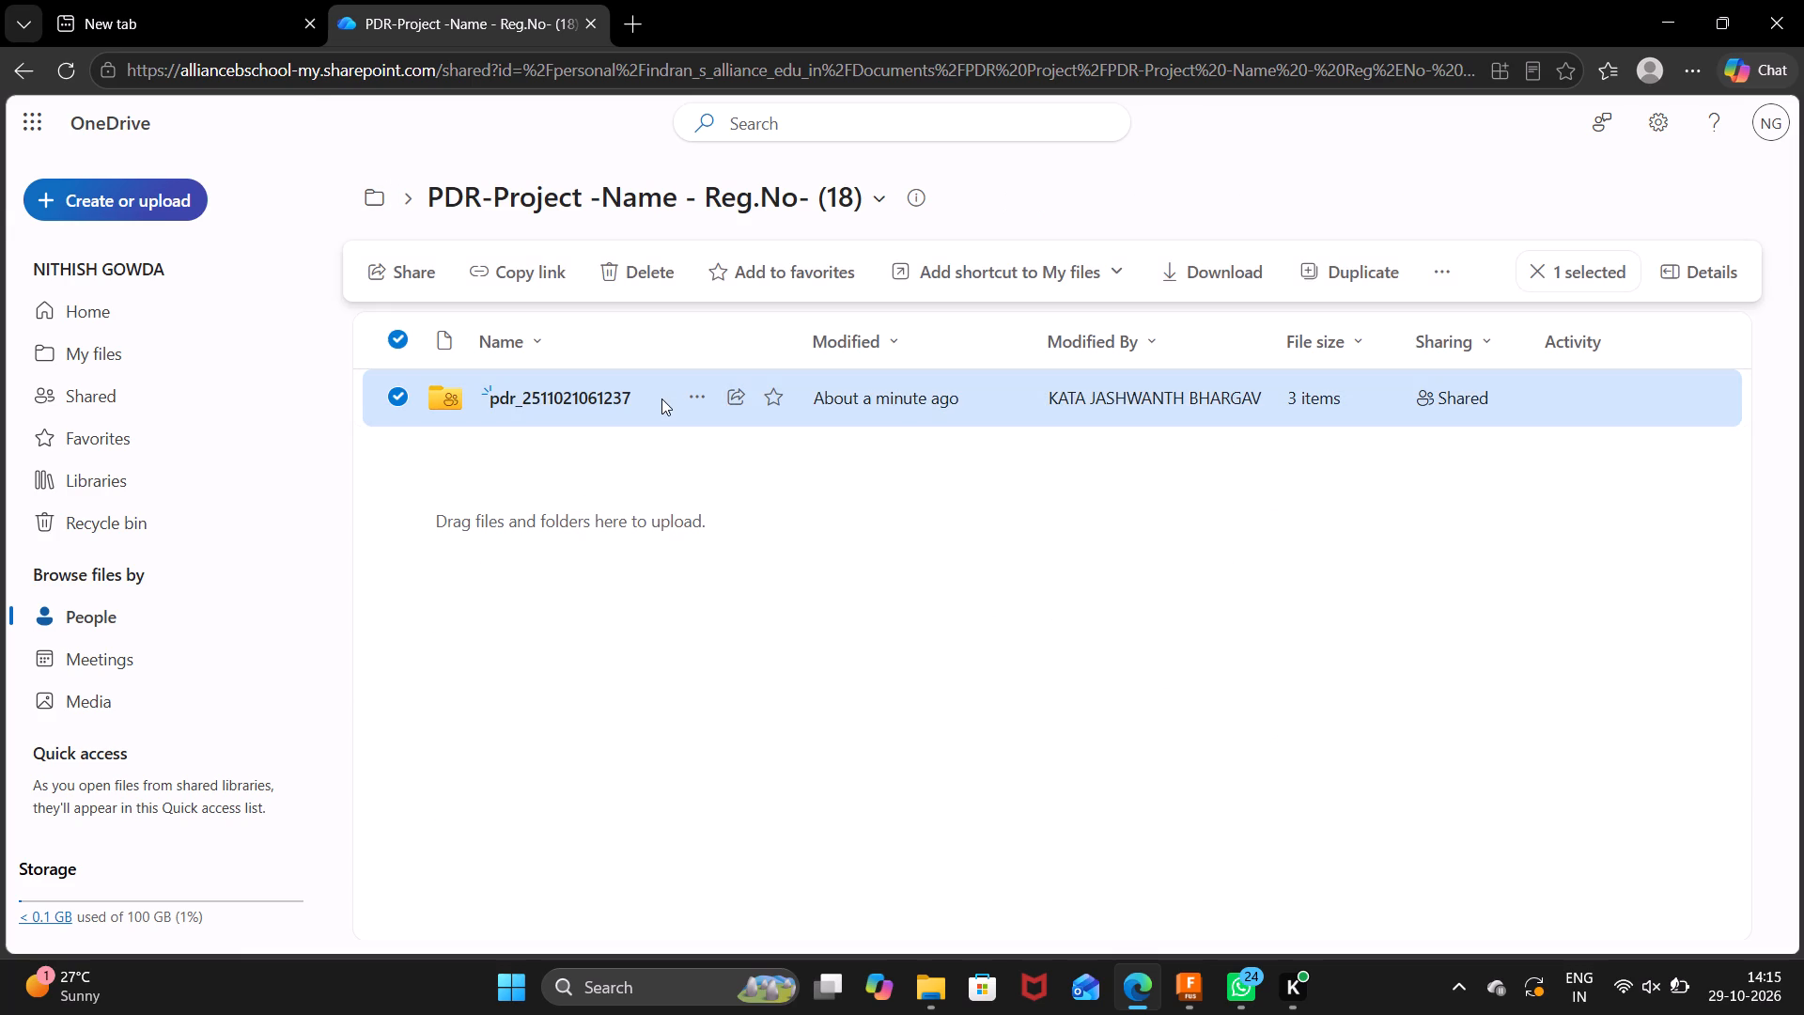
{"action": "double_click", "coordinate": [661, 398]}
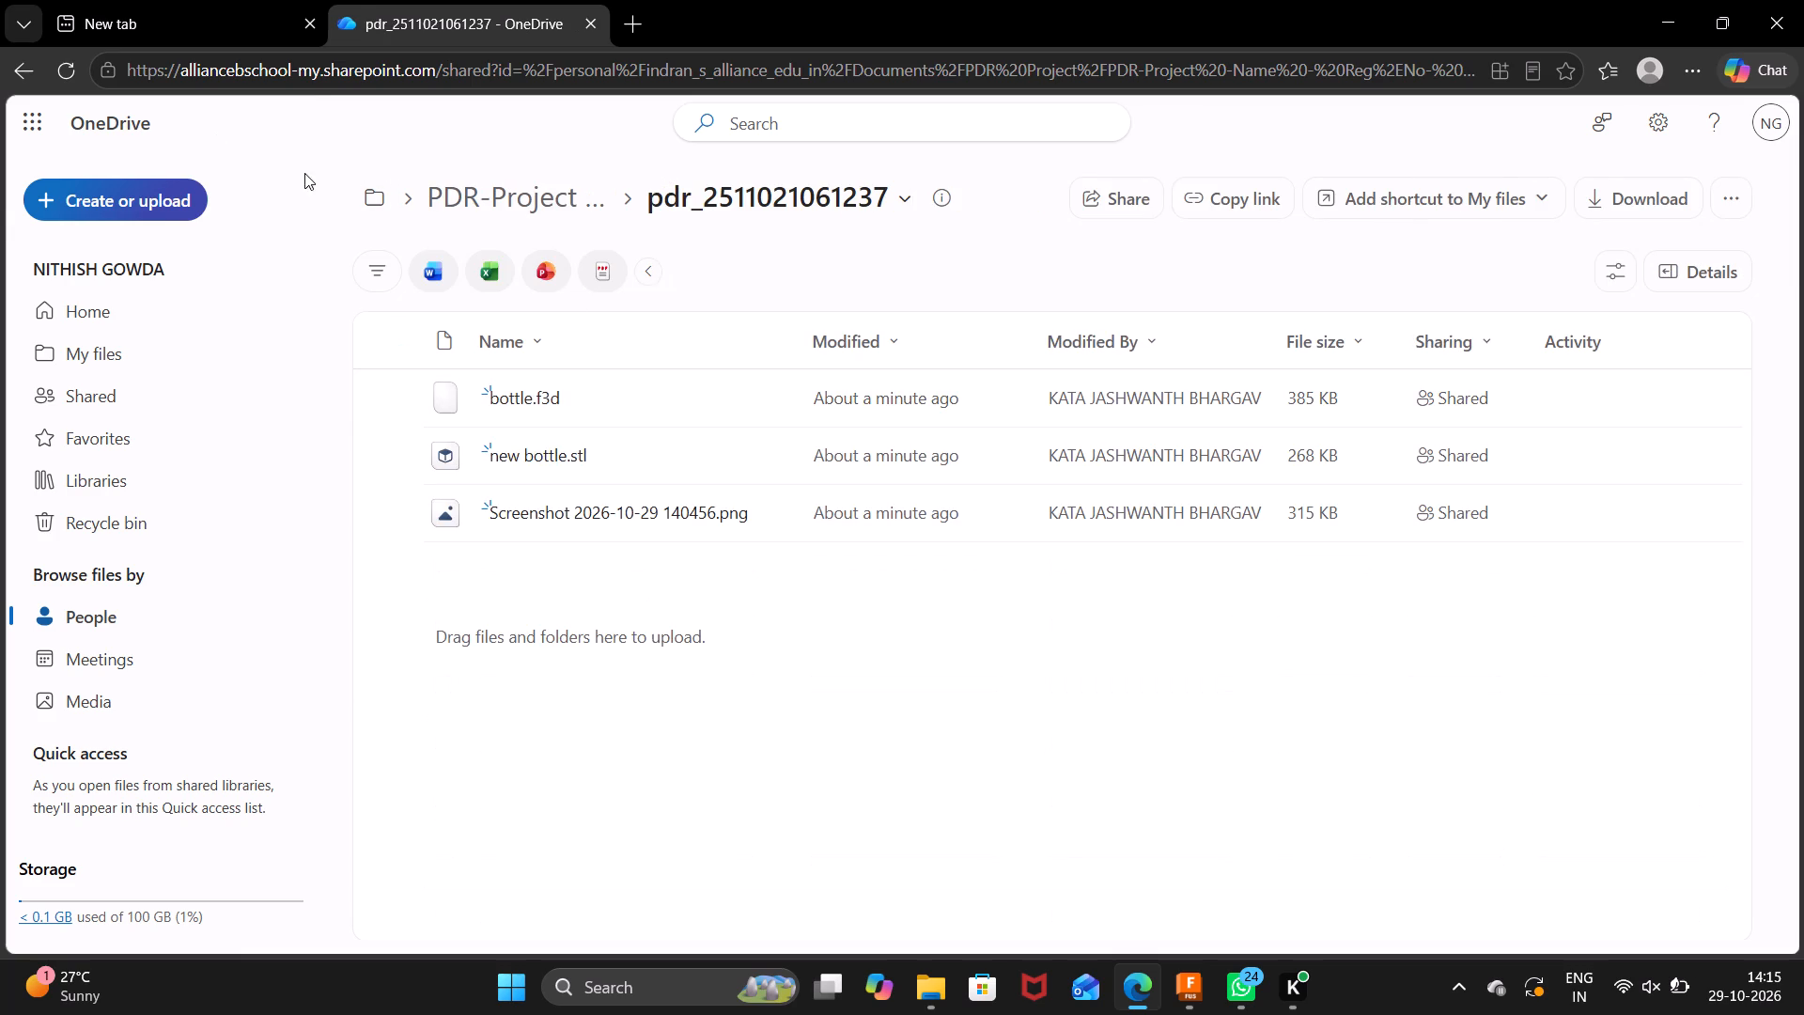
Look through the recent files on the OneDrive home page and close the OneDrive page.
{"action": "left_click", "coordinate": [127, 294]}
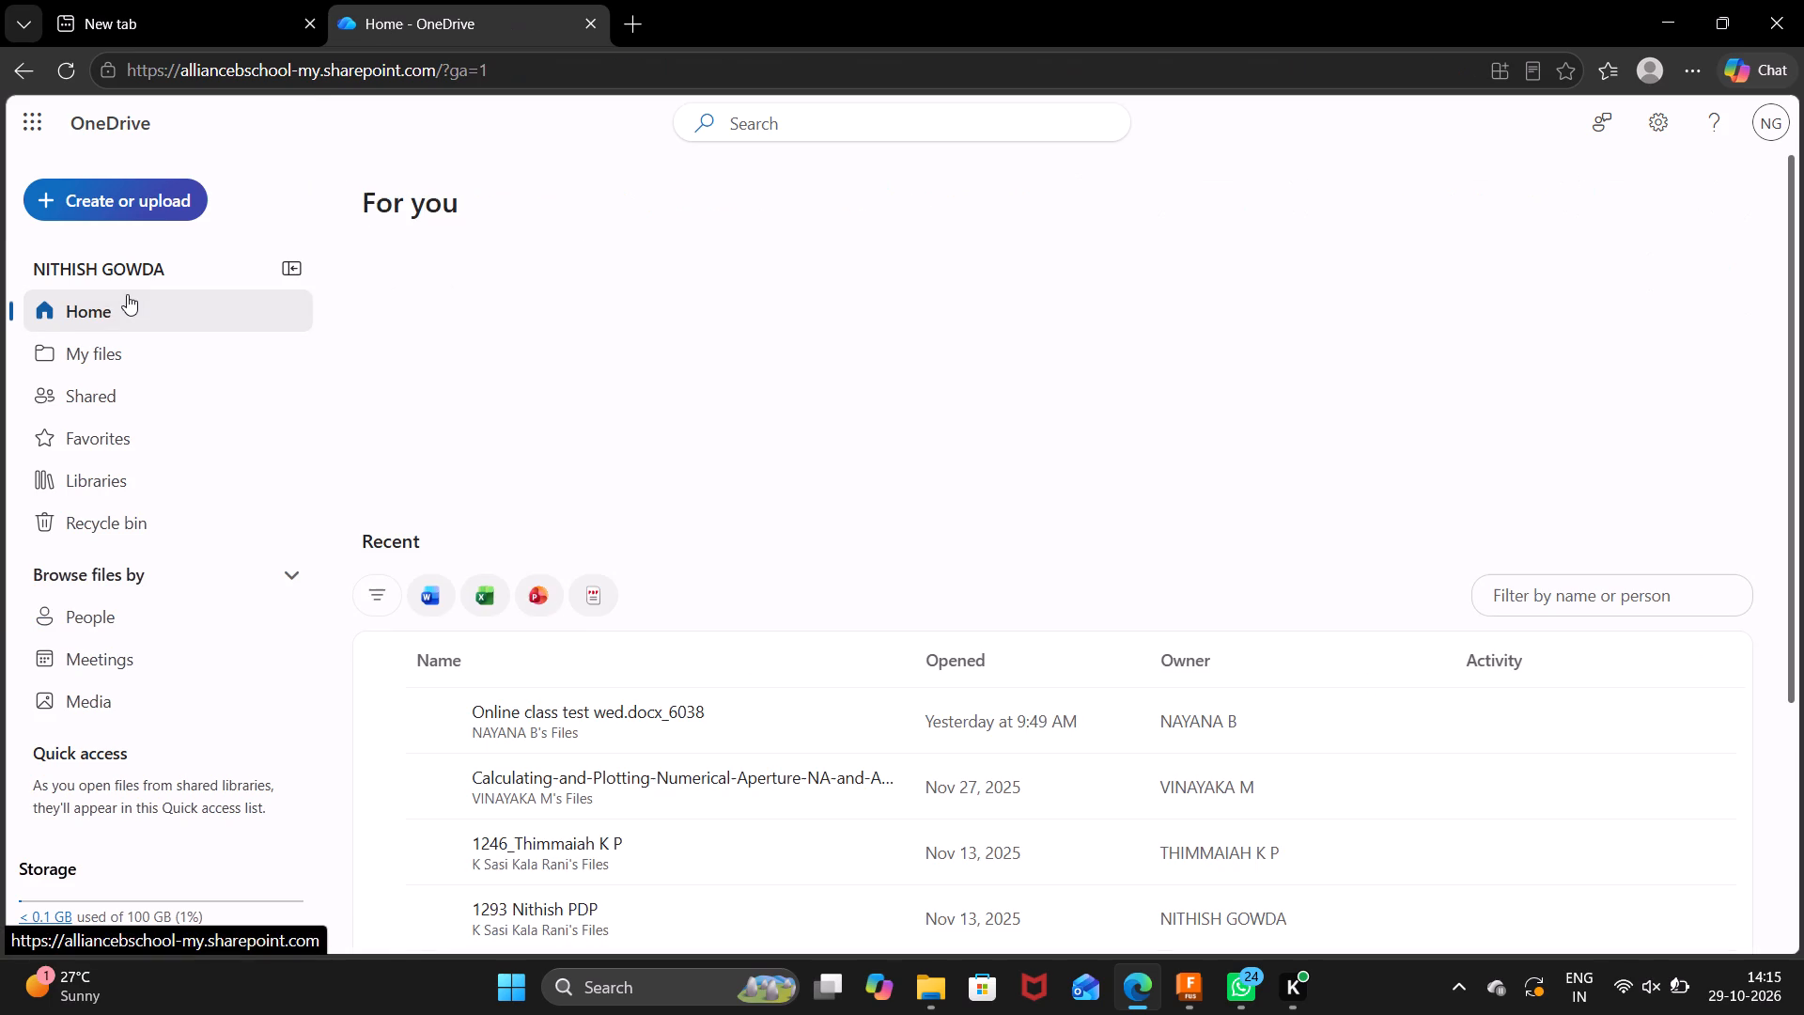
{"action": "scroll", "coordinate": [721, 664], "scroll_direction": "down", "scroll_amount": 2}
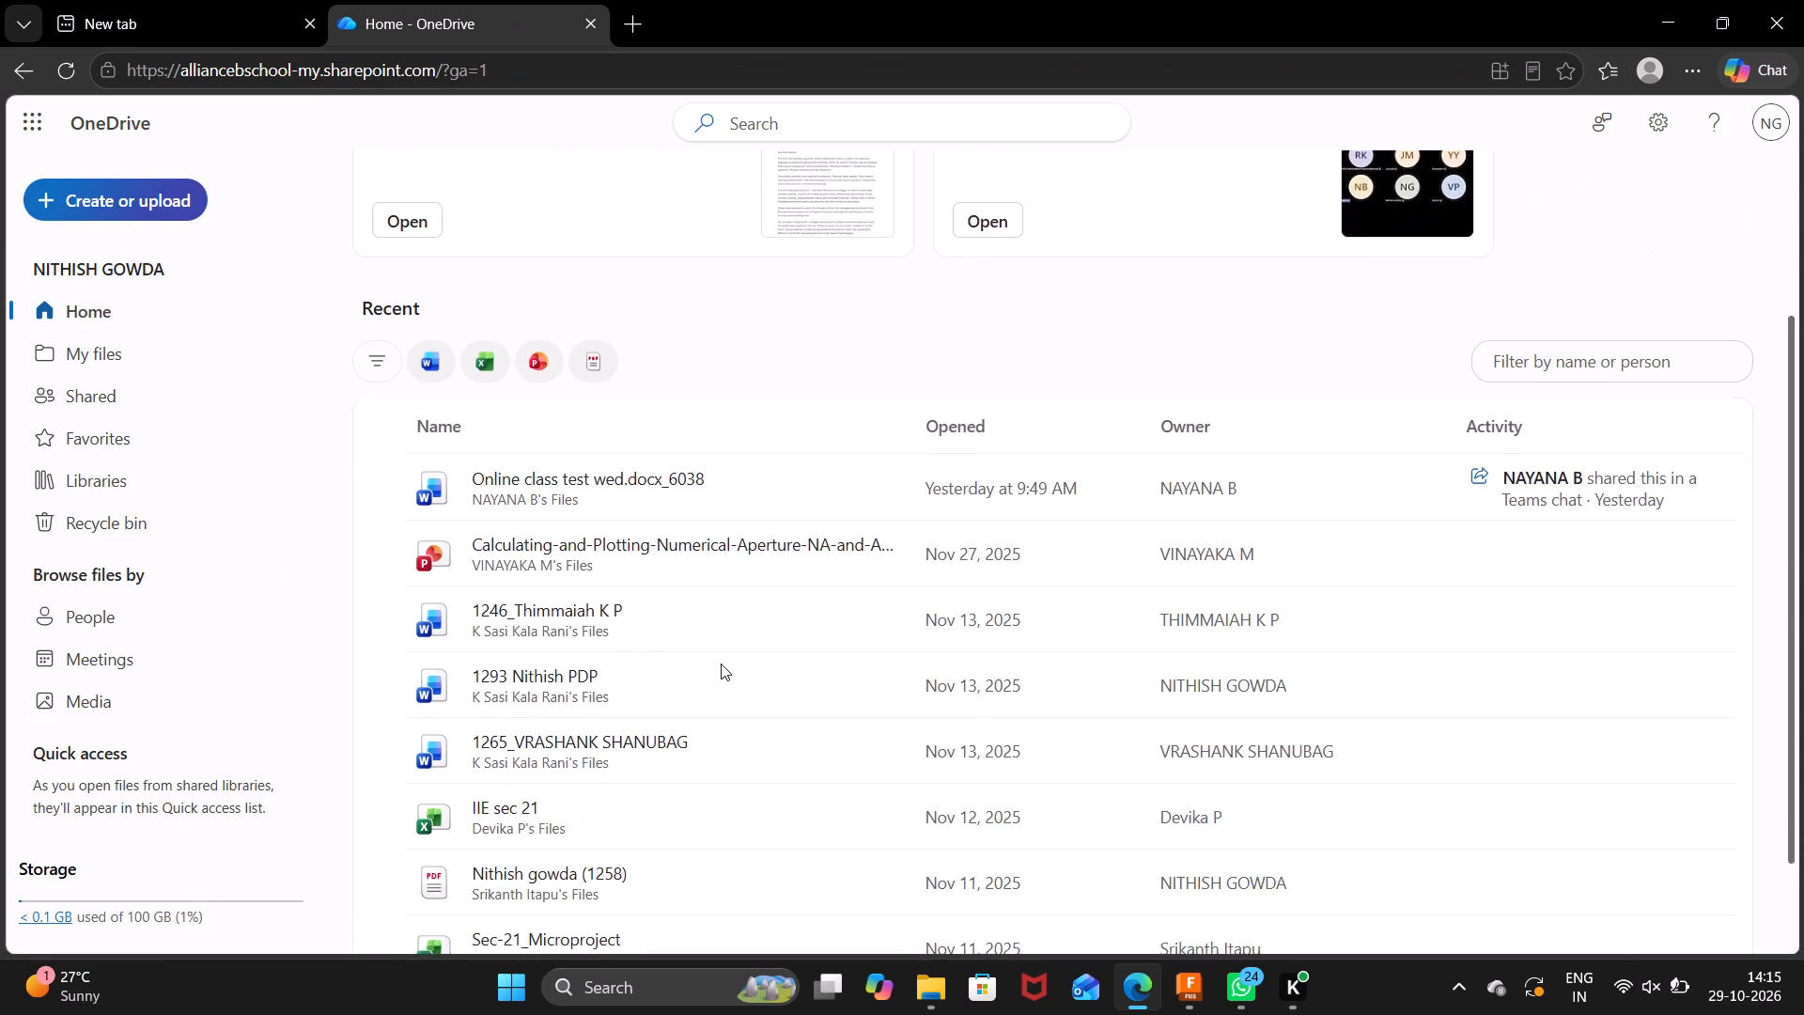
{"action": "scroll", "coordinate": [721, 664], "scroll_direction": "down", "scroll_amount": 3}
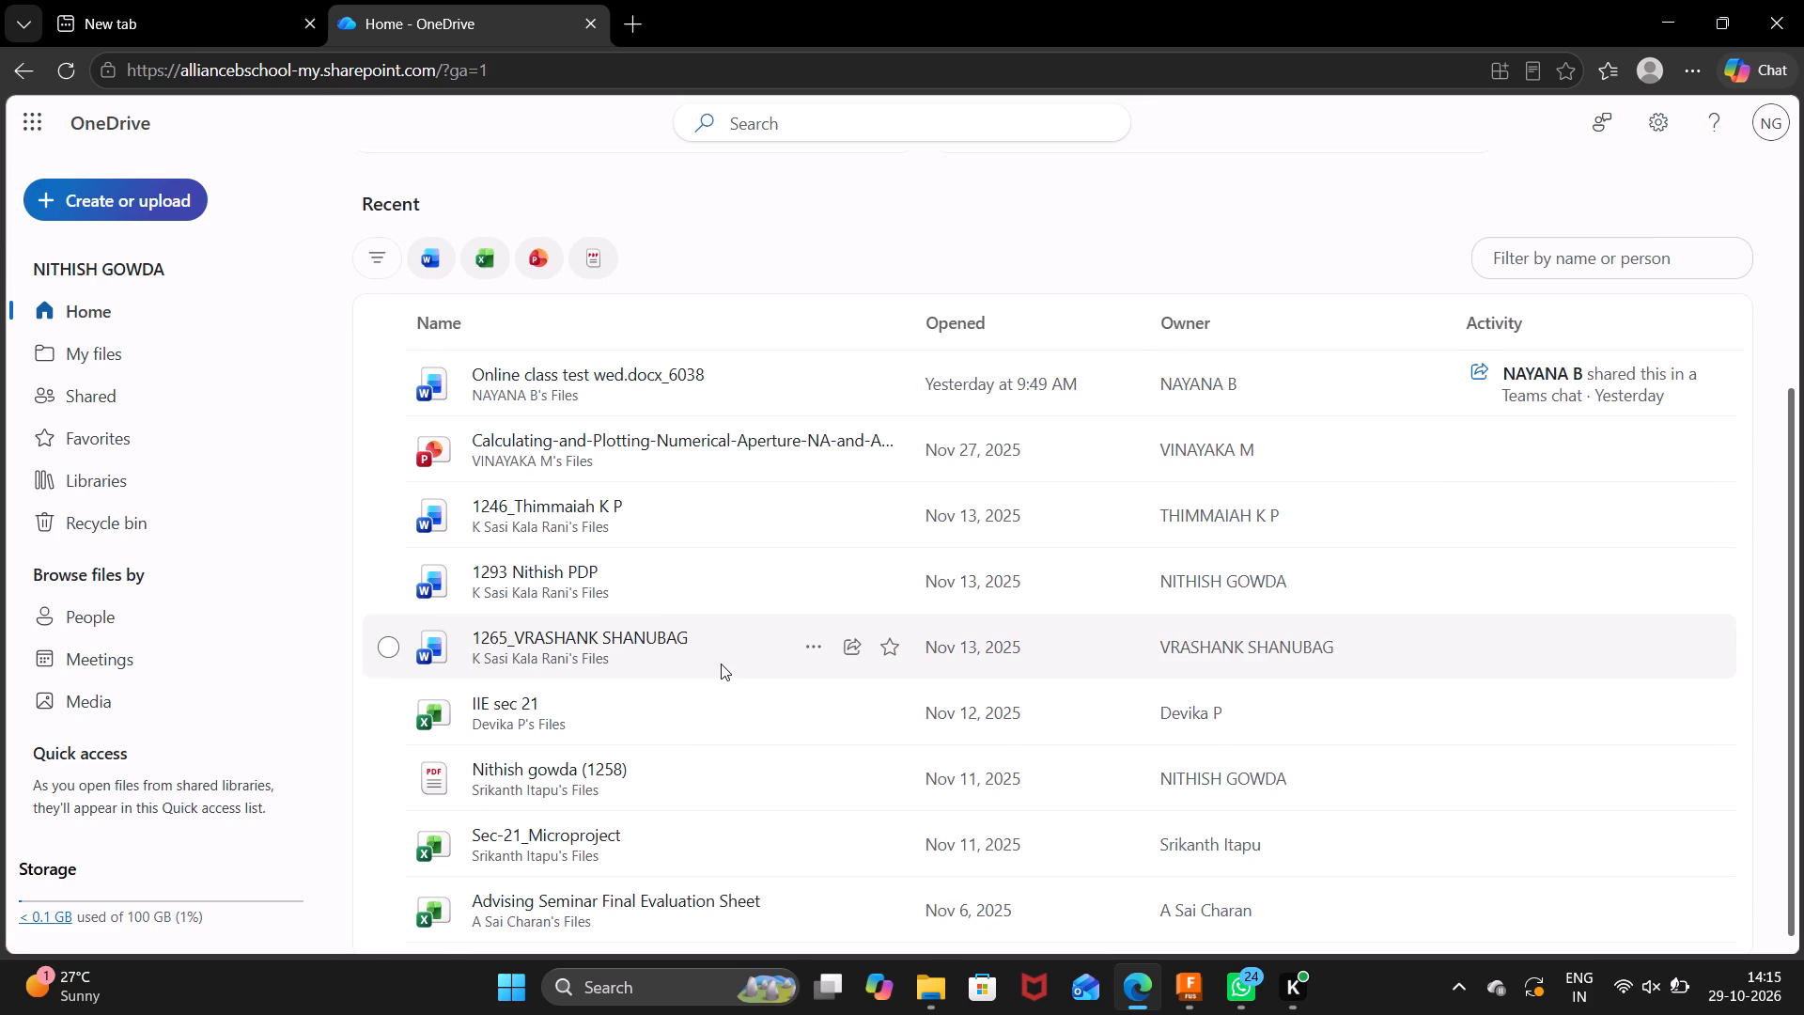
{"action": "scroll", "coordinate": [721, 664], "scroll_direction": "up", "scroll_amount": 3}
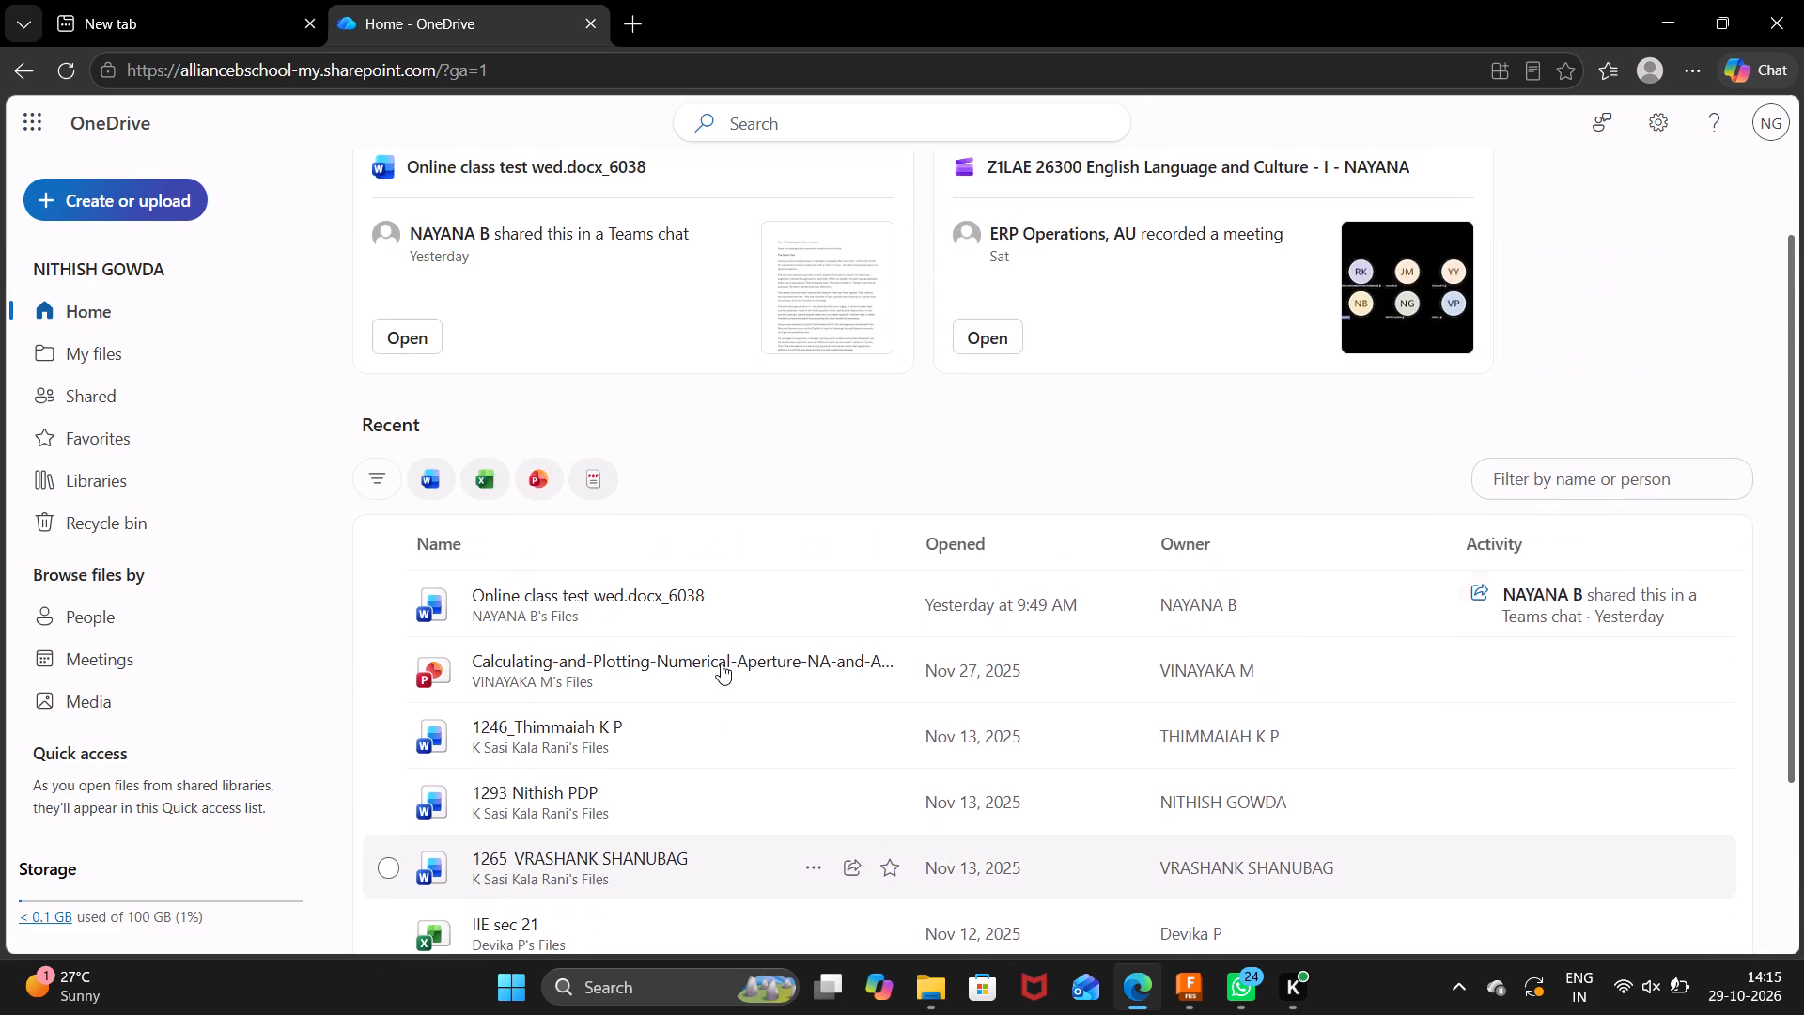
{"action": "left_click", "coordinate": [592, 27]}
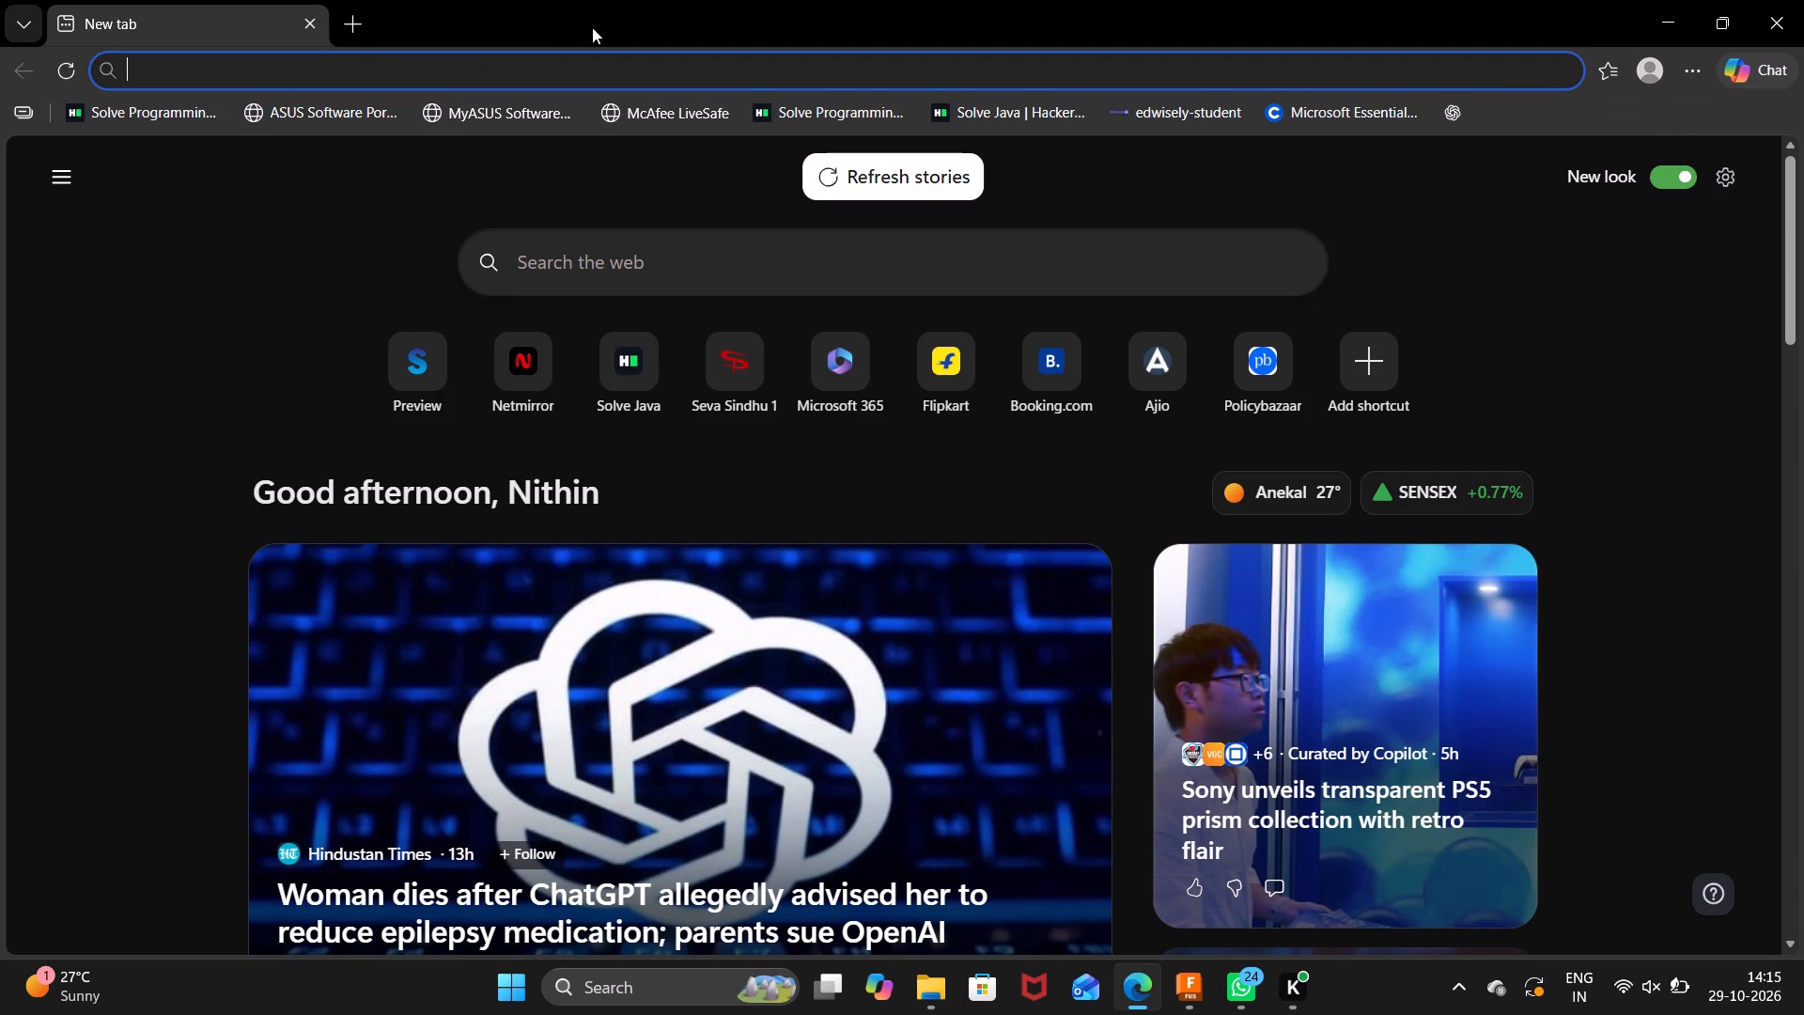
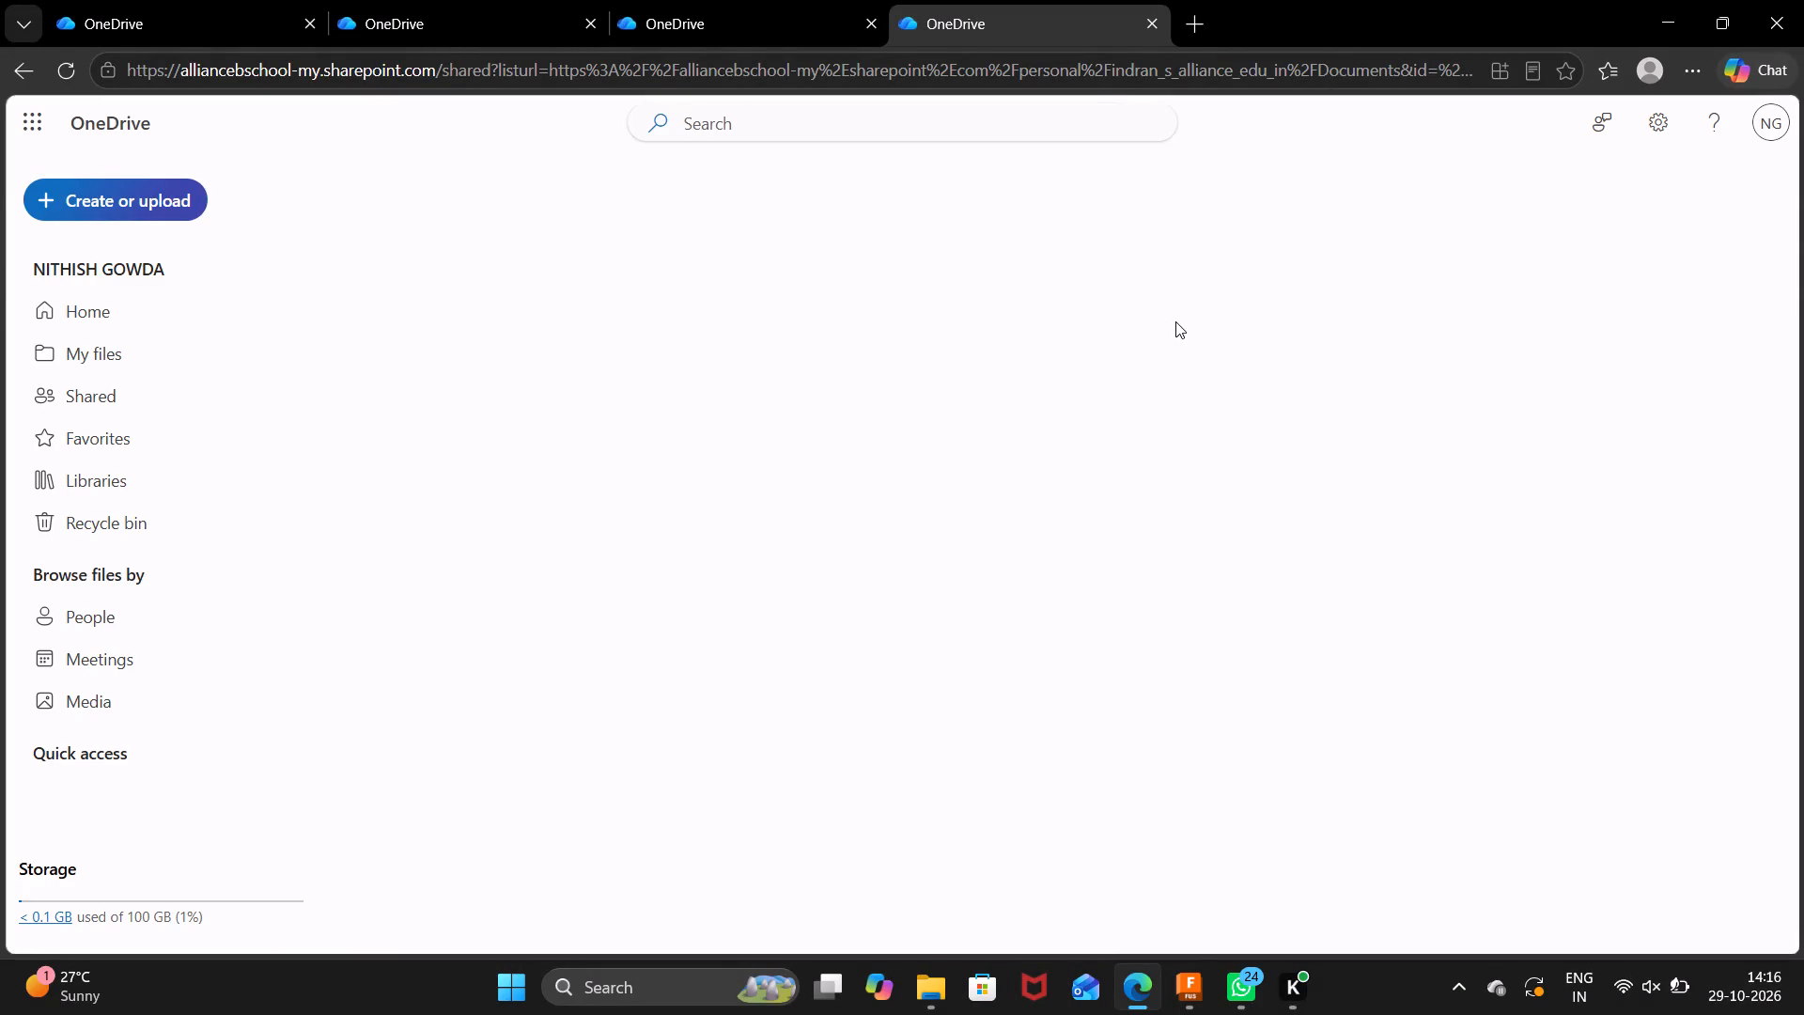
Close the two surplus OneDrive tabs, keeping the shared PDR Project folder open.
{"action": "left_click", "coordinate": [872, 18]}
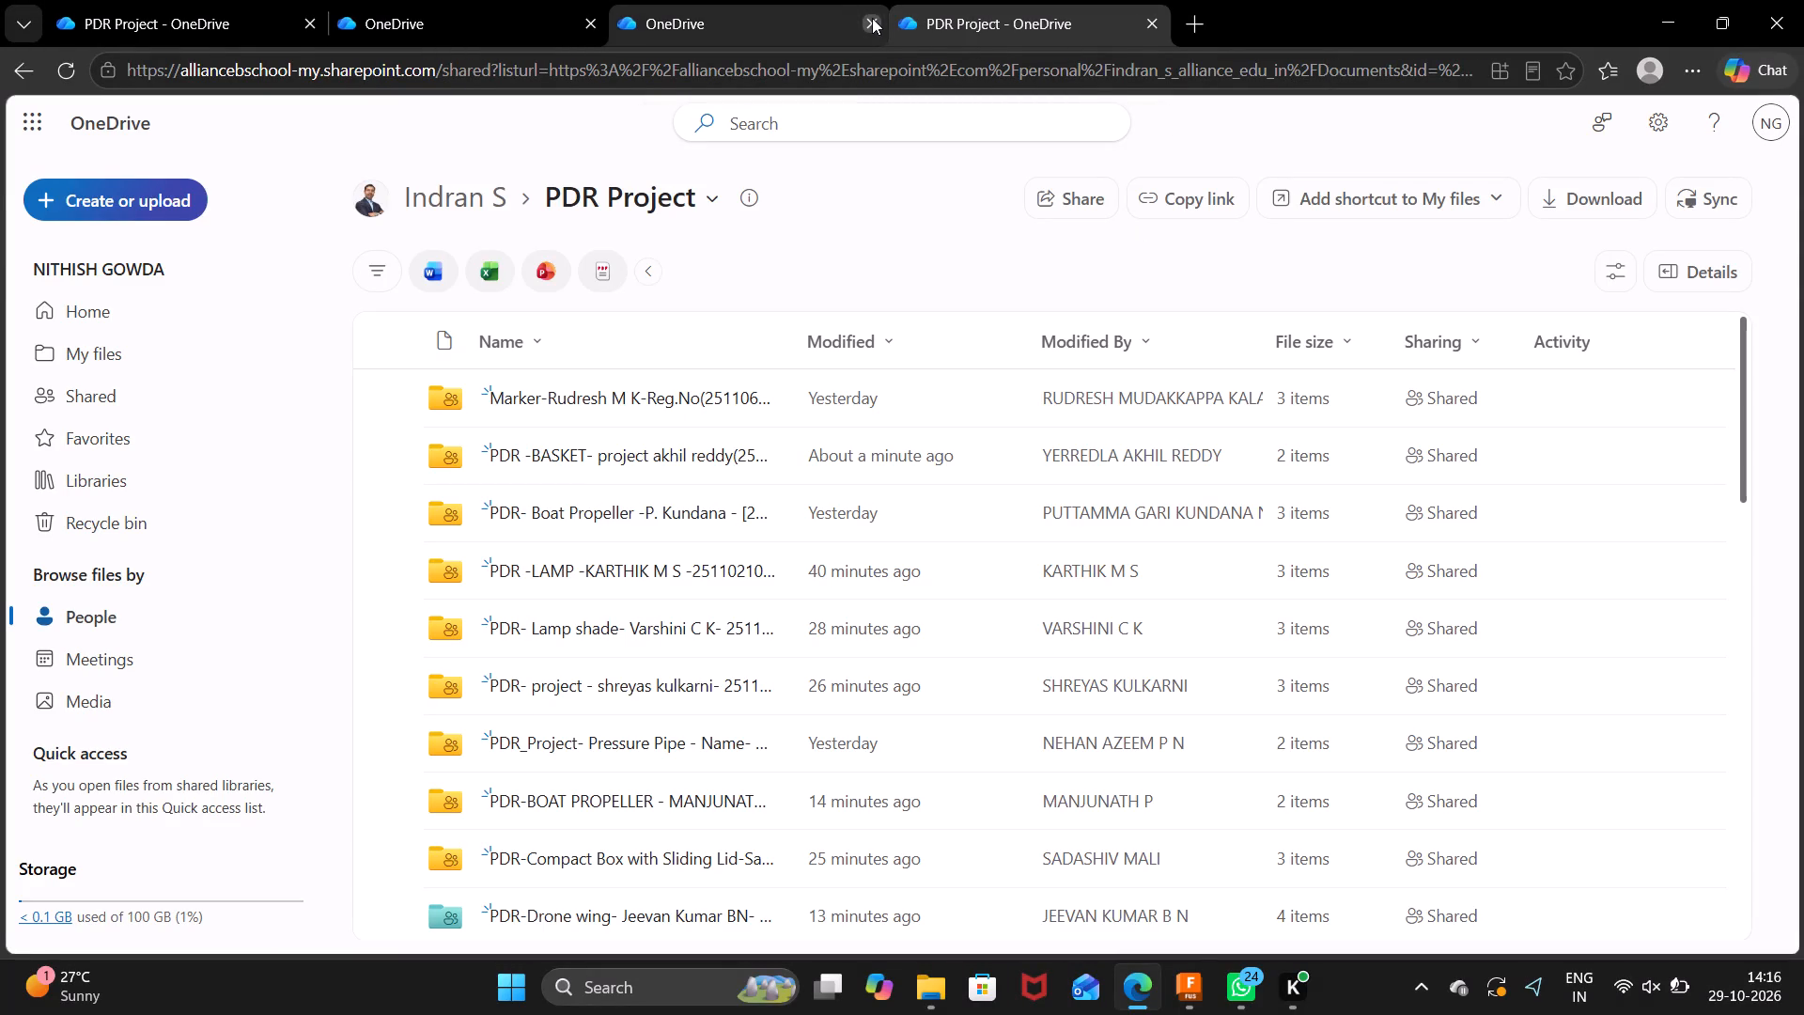
{"action": "left_click", "coordinate": [591, 19]}
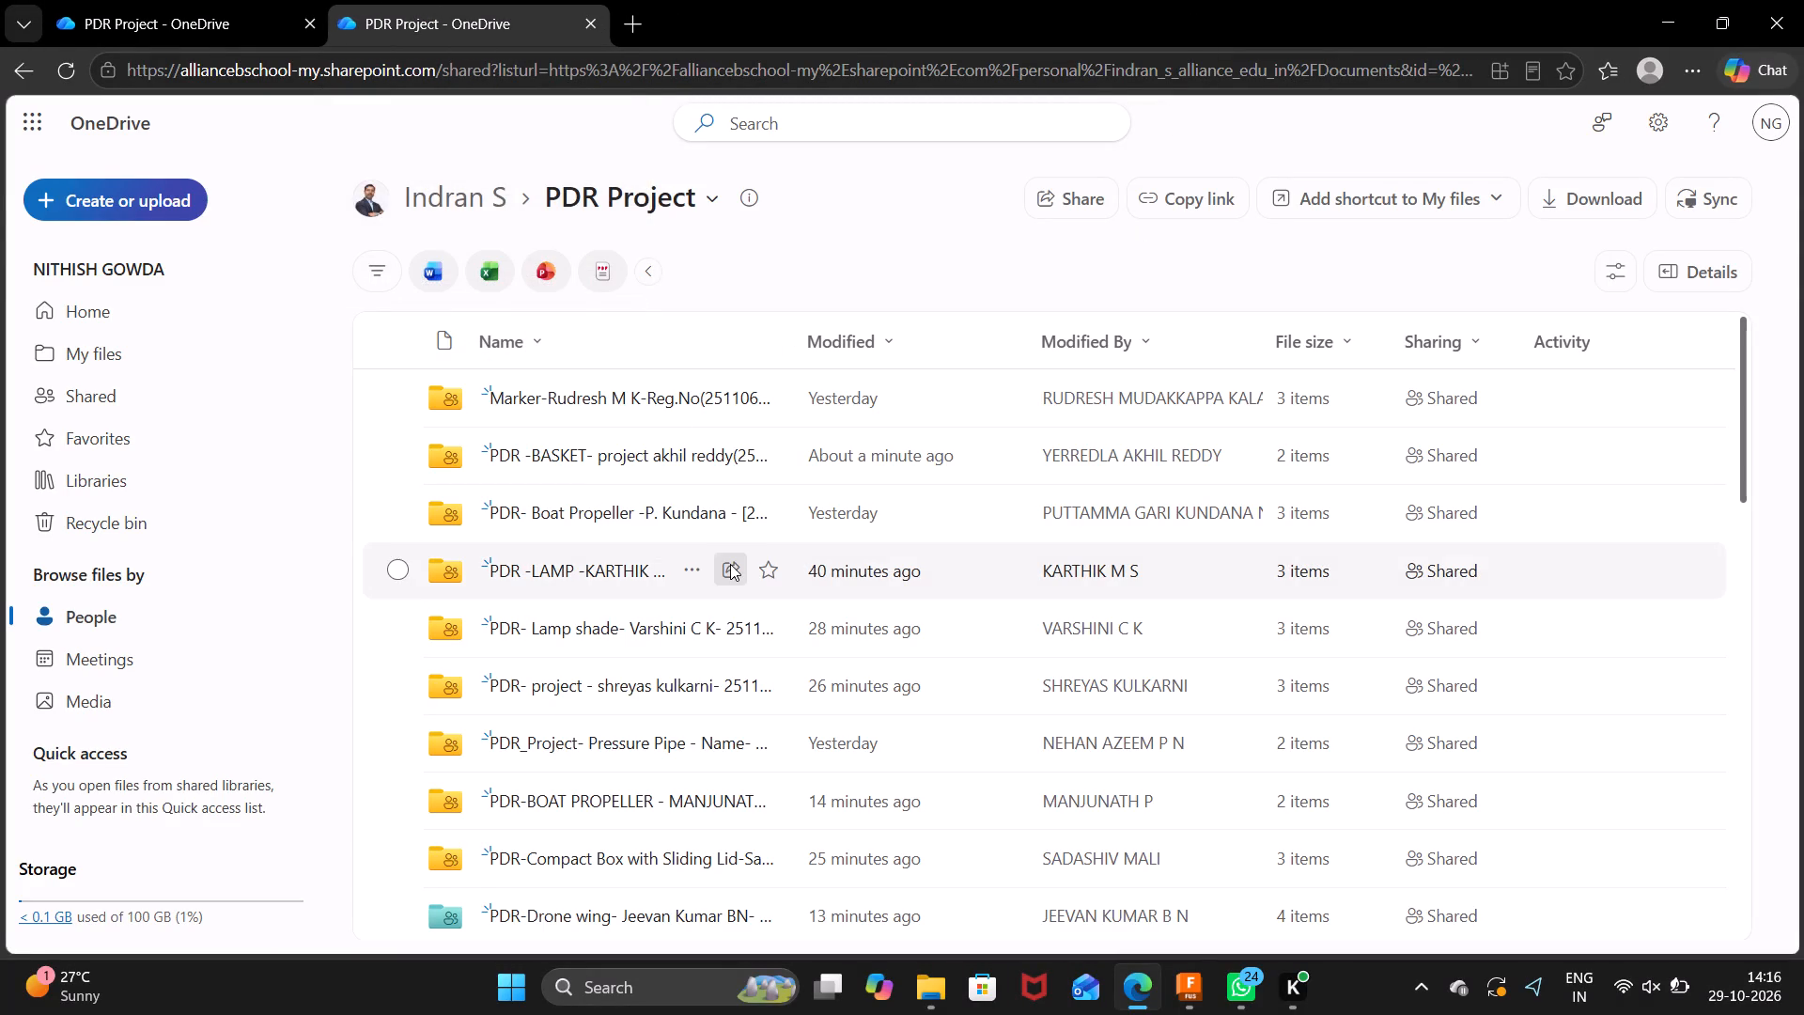
Look through the submission folders in the shared PDR Project folder, examining their names and item counts.
{"action": "scroll", "coordinate": [730, 564], "scroll_direction": "down", "scroll_amount": 4}
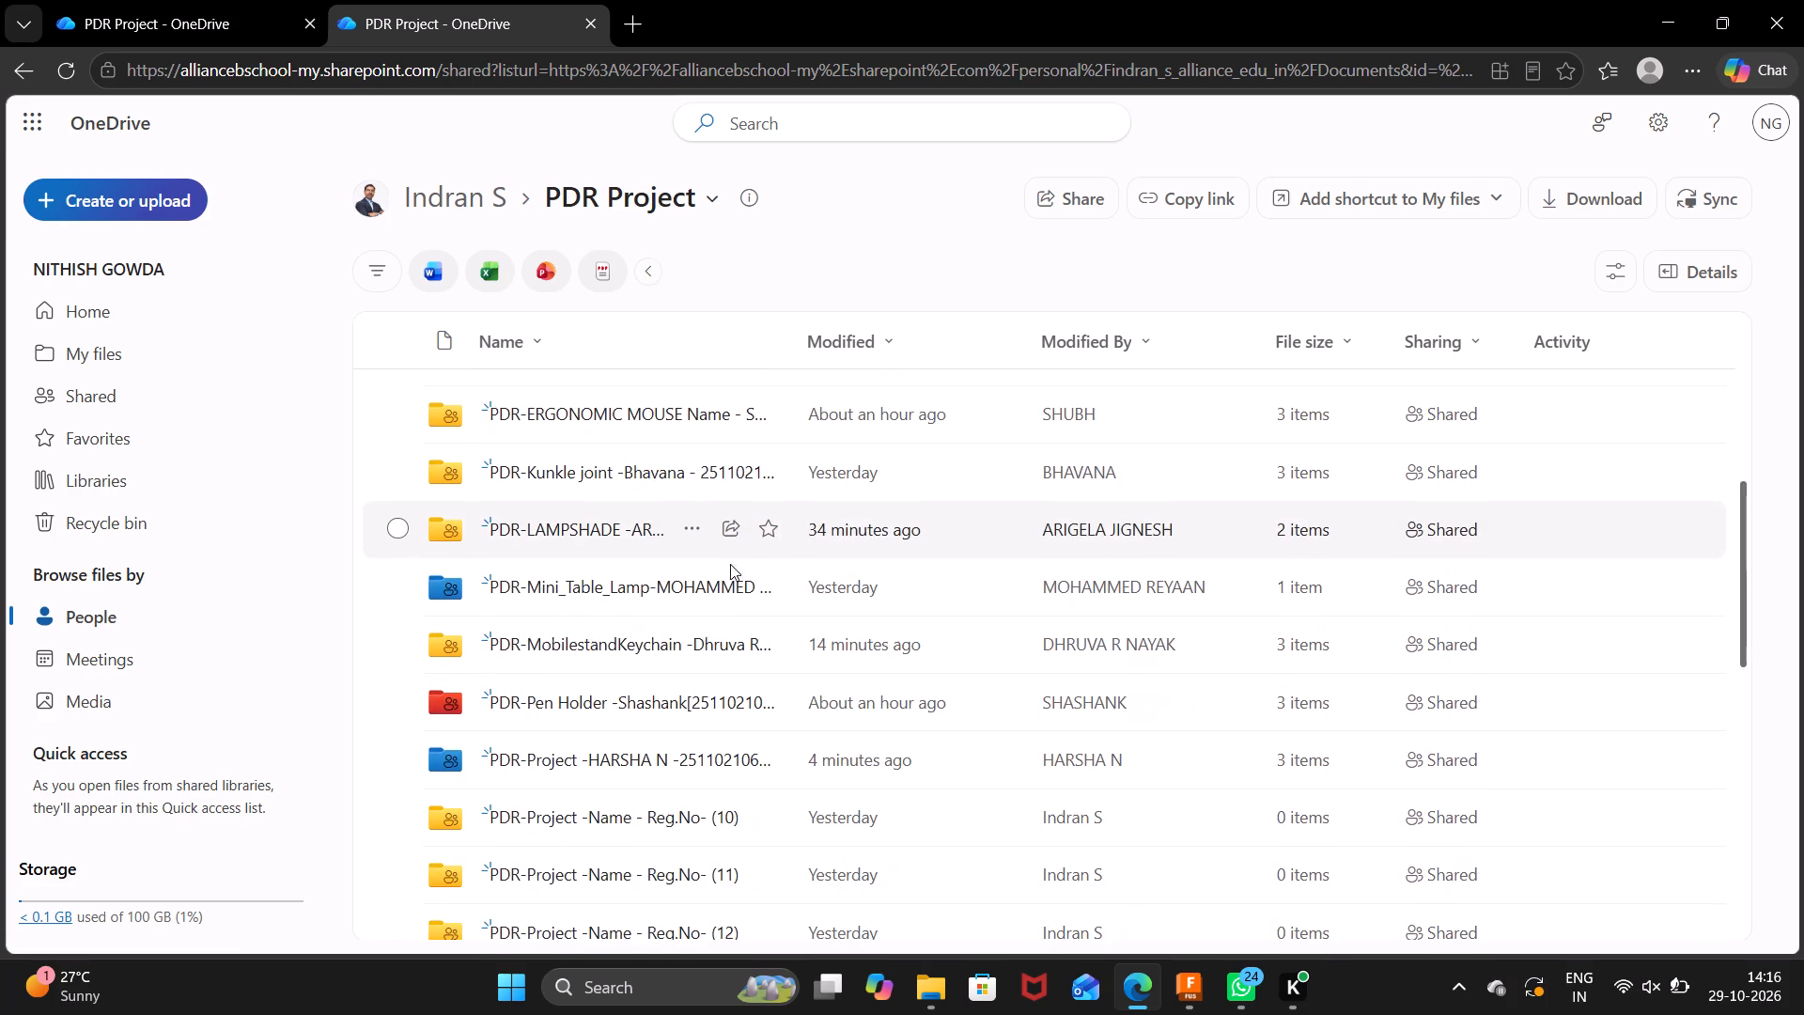
{"action": "scroll", "coordinate": [730, 564], "scroll_direction": "down", "scroll_amount": 6}
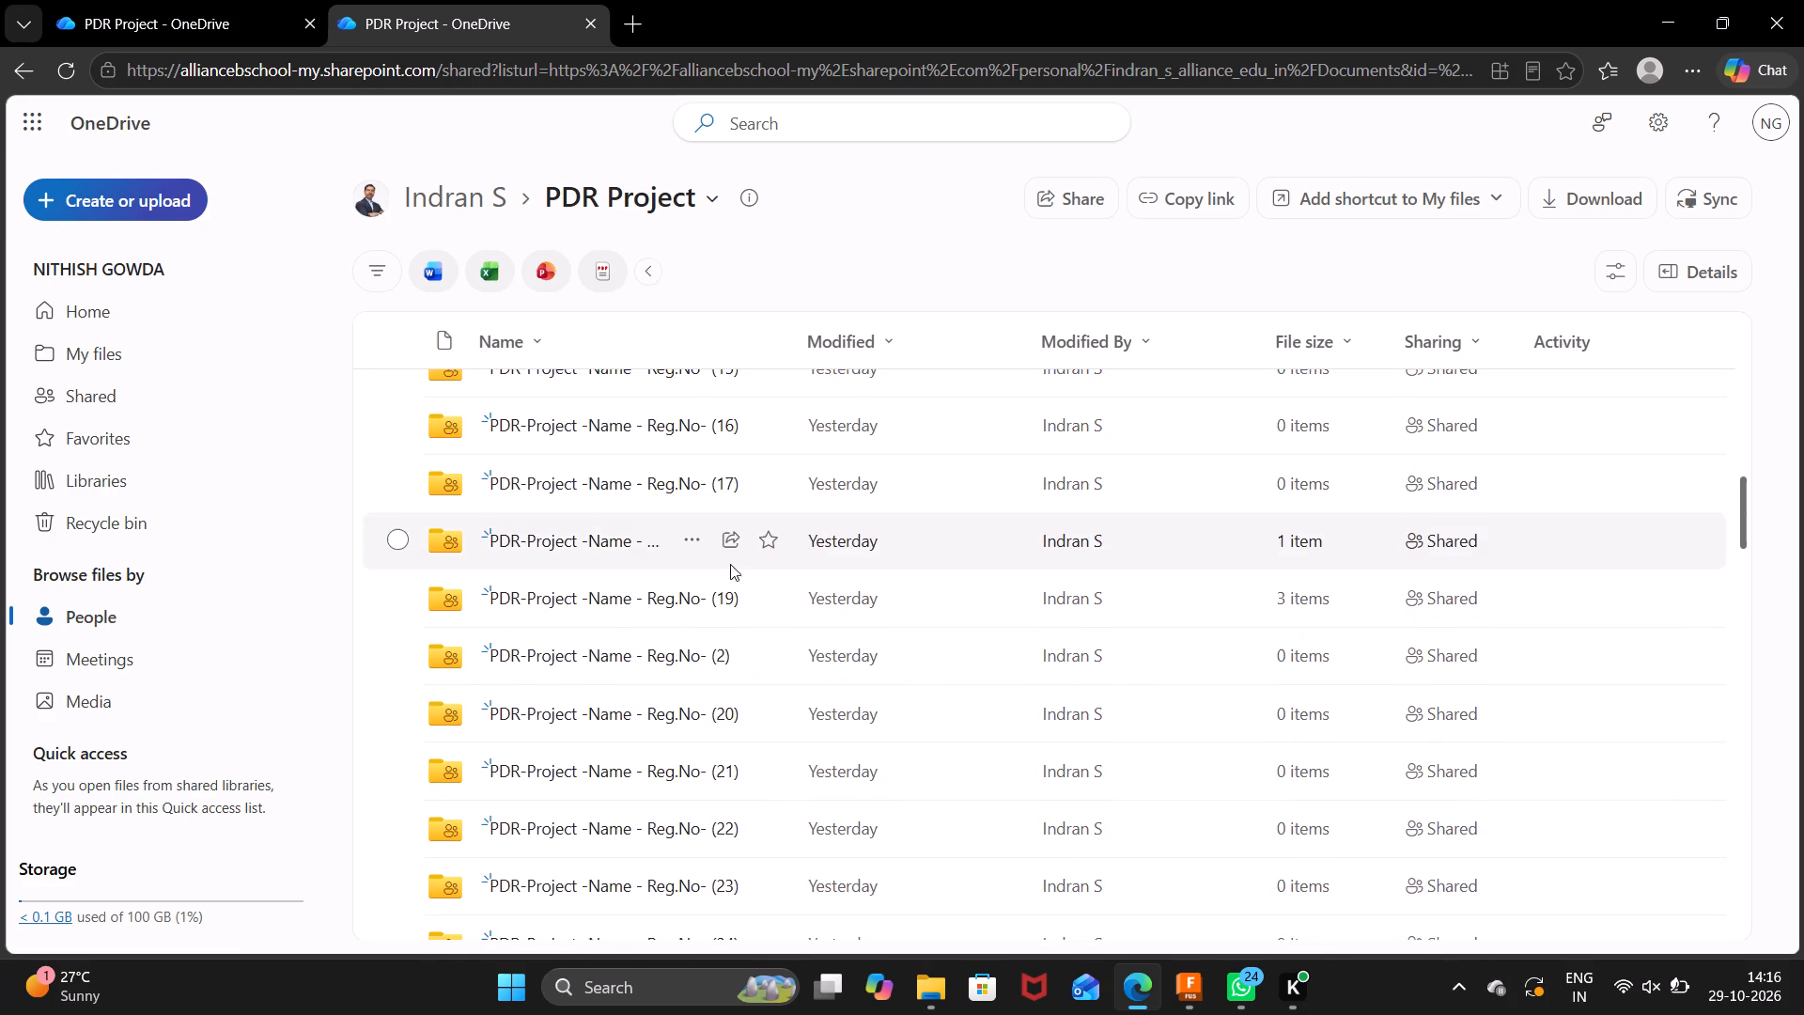
{"action": "scroll", "coordinate": [841, 700], "scroll_direction": "down", "scroll_amount": 2}
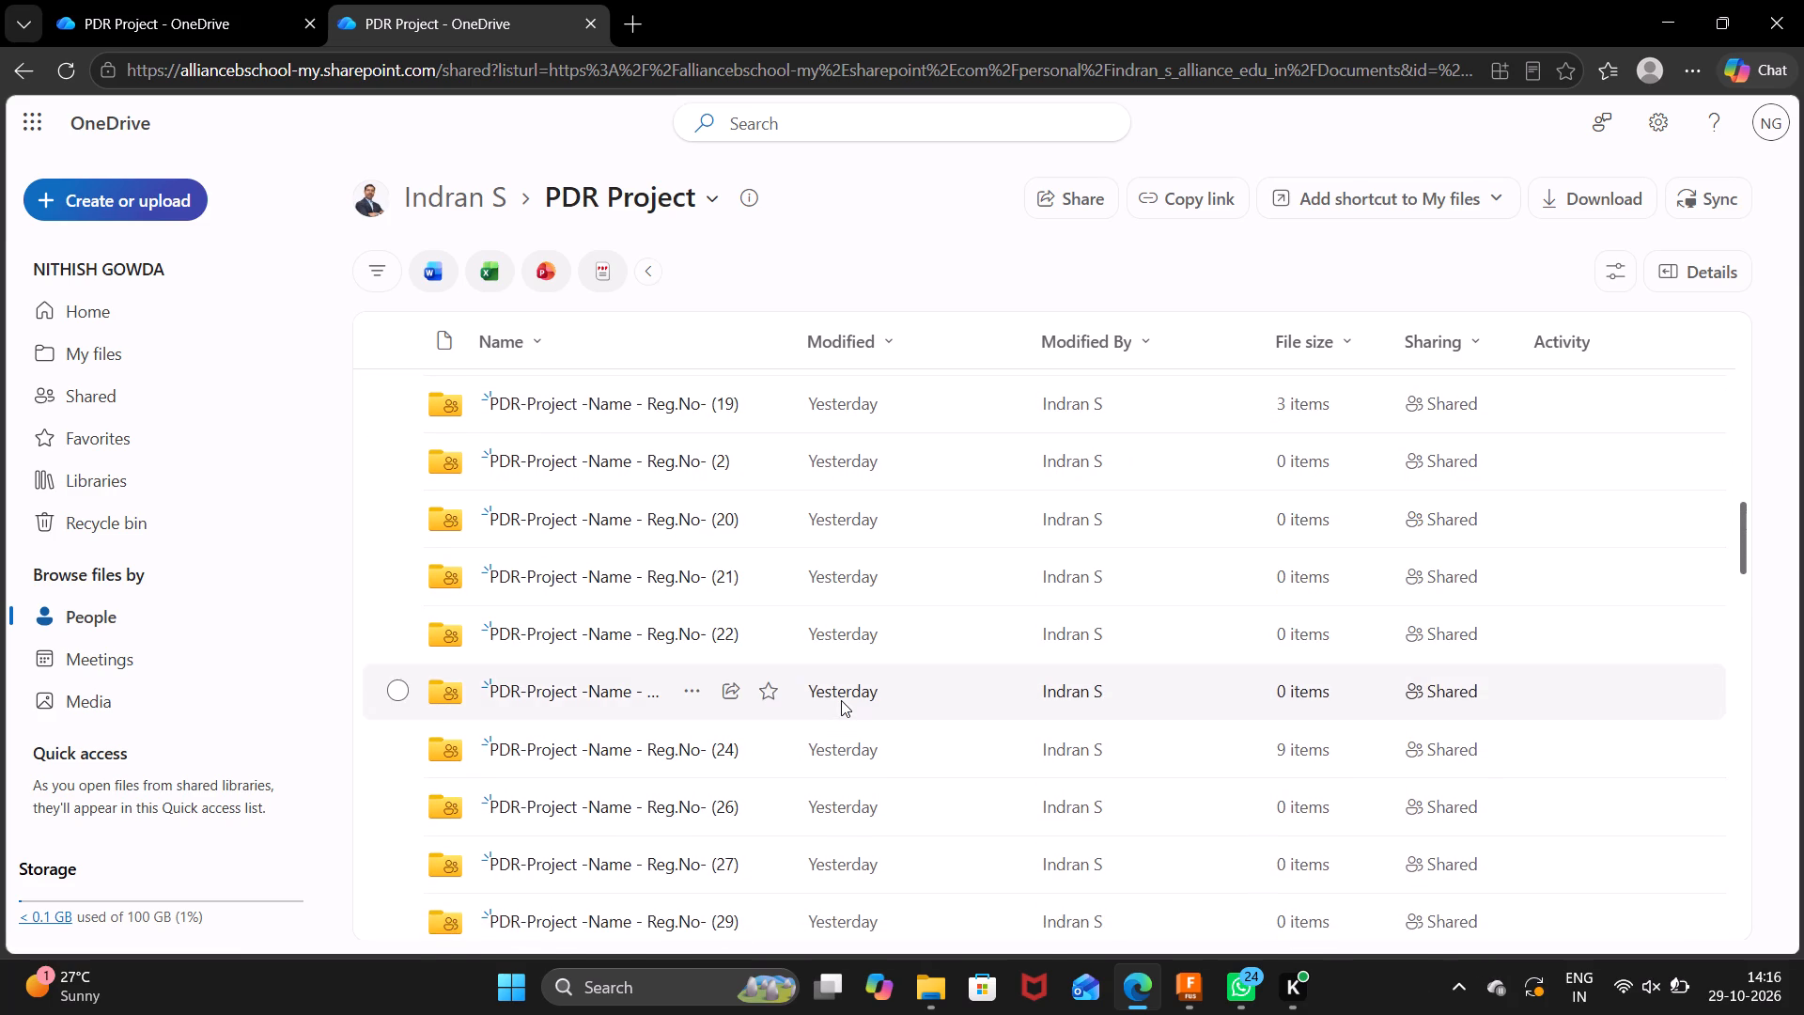
{"action": "scroll", "coordinate": [841, 700], "scroll_direction": "down", "scroll_amount": 3}
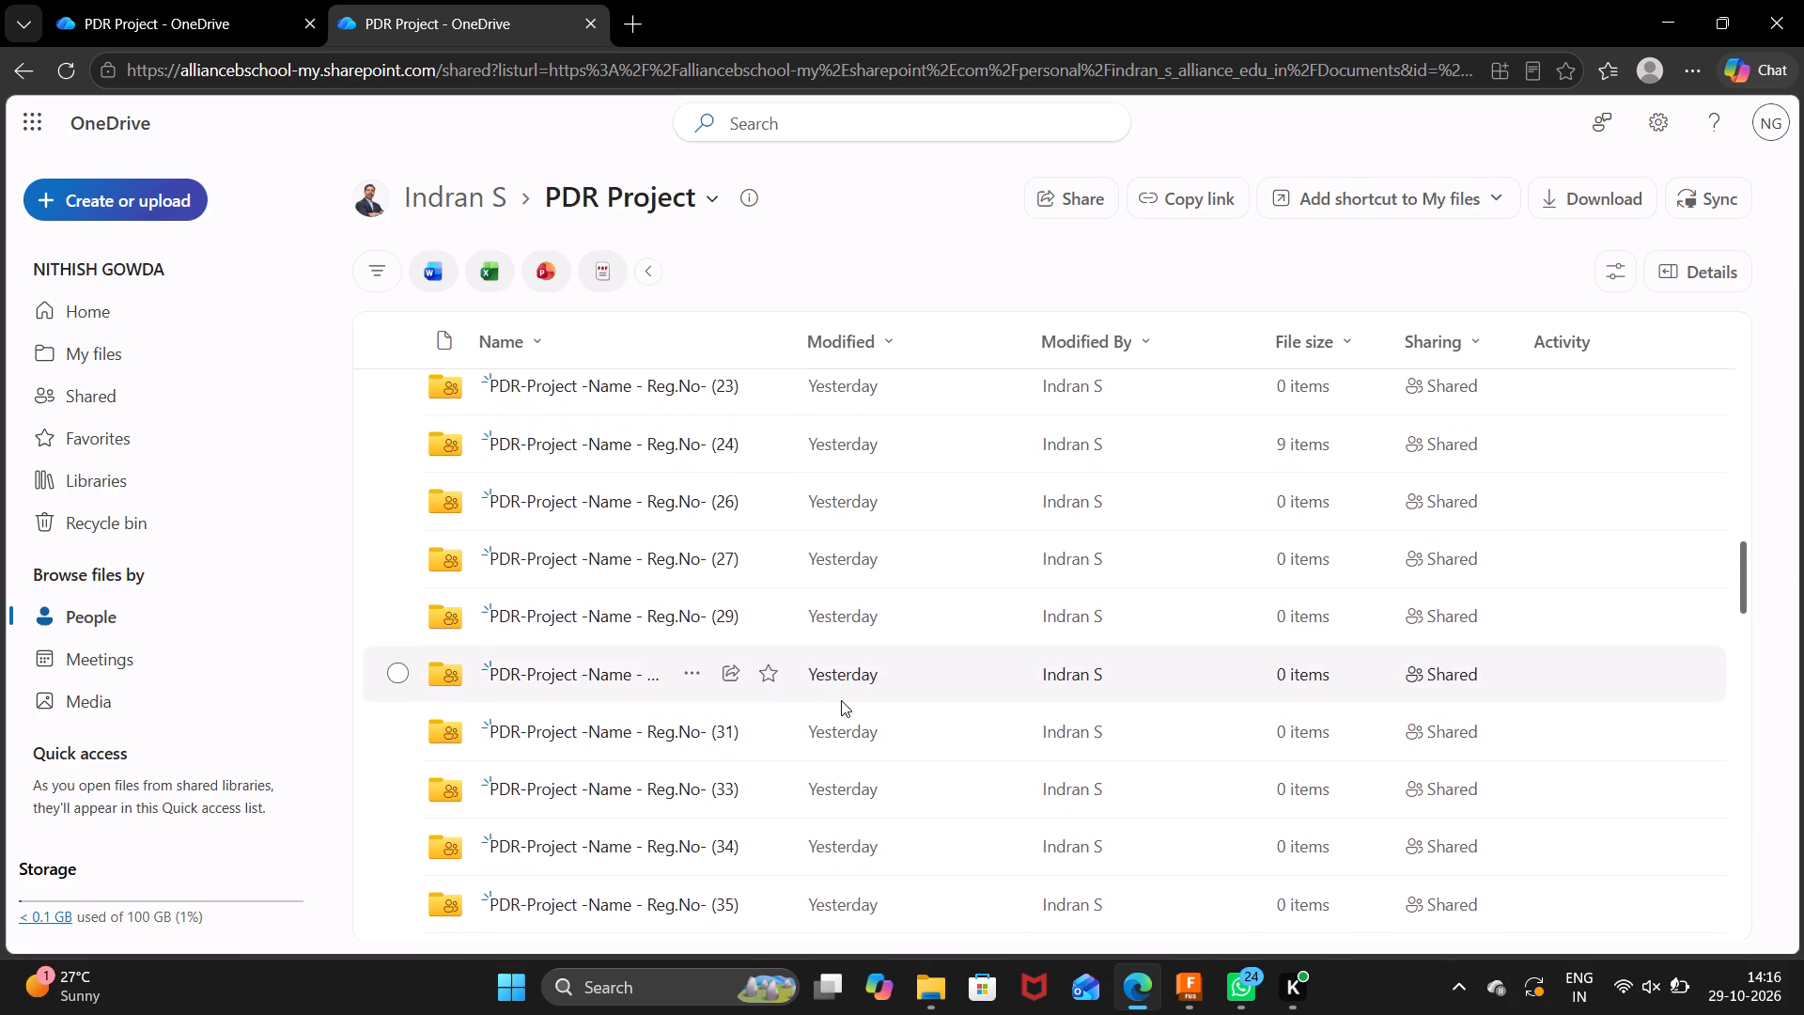
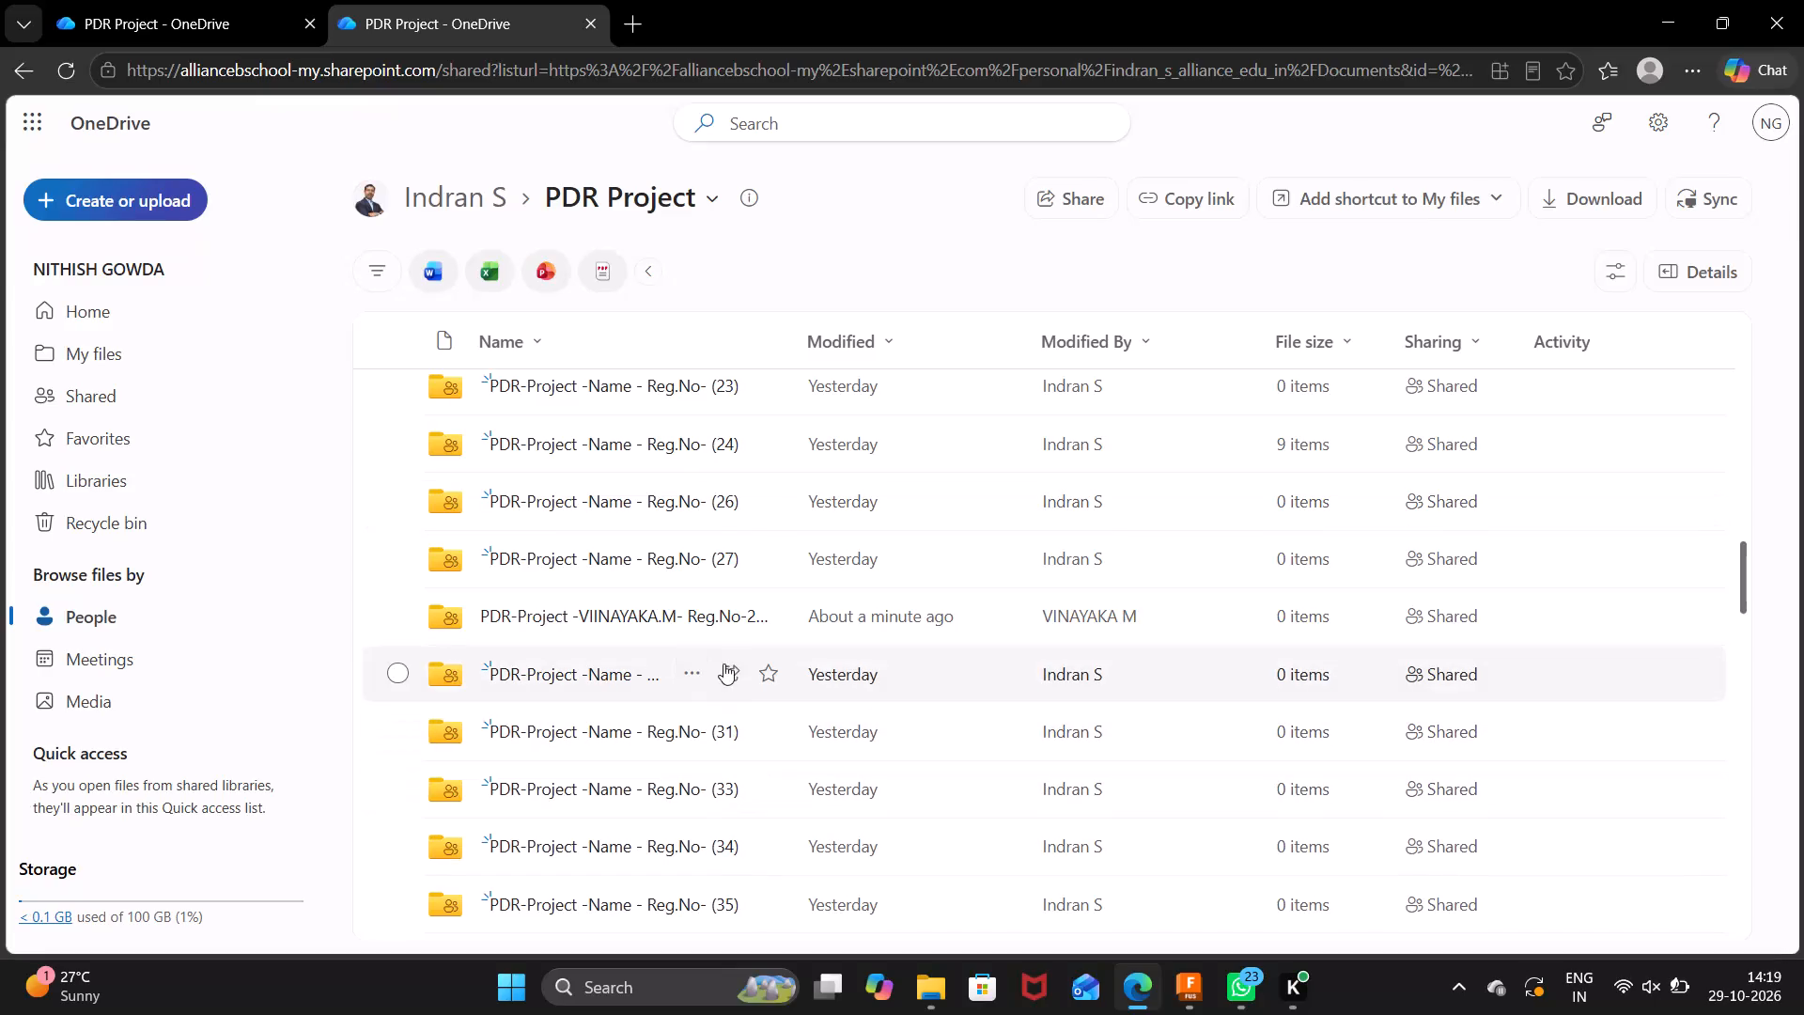
Open the empty submission folder PDR-Project -Name - Reg.No- (30) in the shared PDR Project folder.
{"action": "double_click", "coordinate": [902, 668]}
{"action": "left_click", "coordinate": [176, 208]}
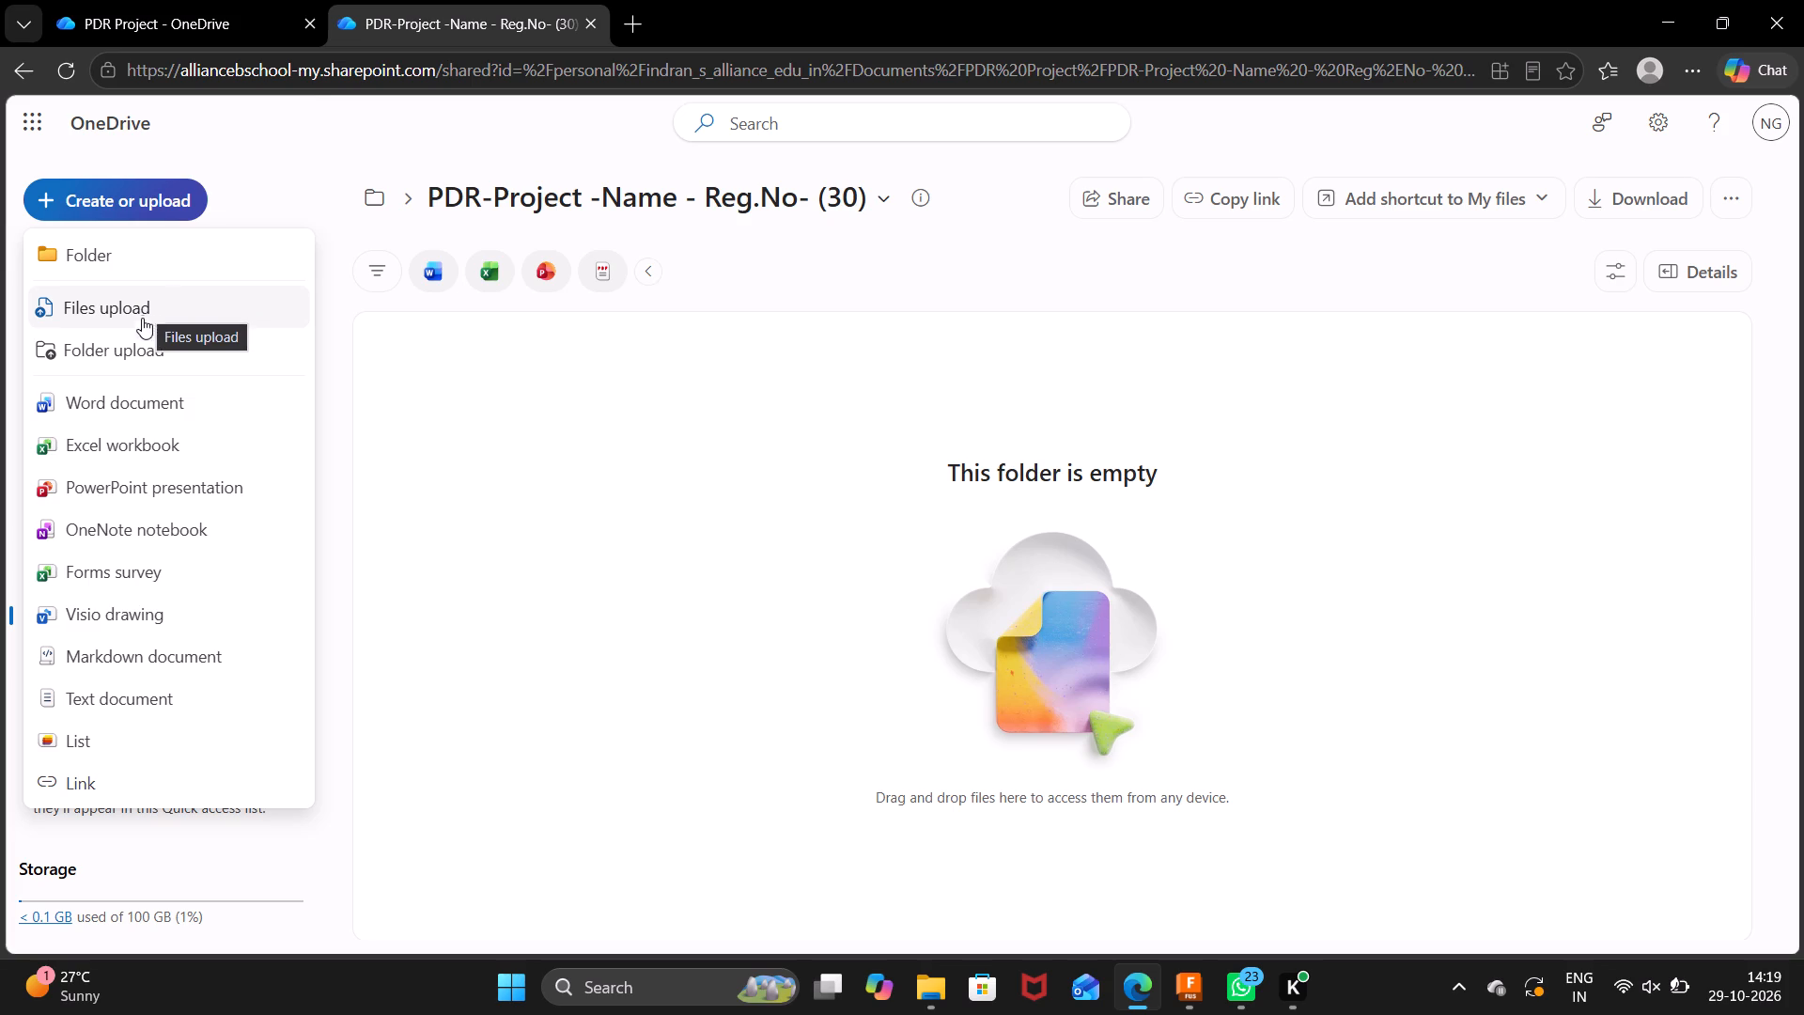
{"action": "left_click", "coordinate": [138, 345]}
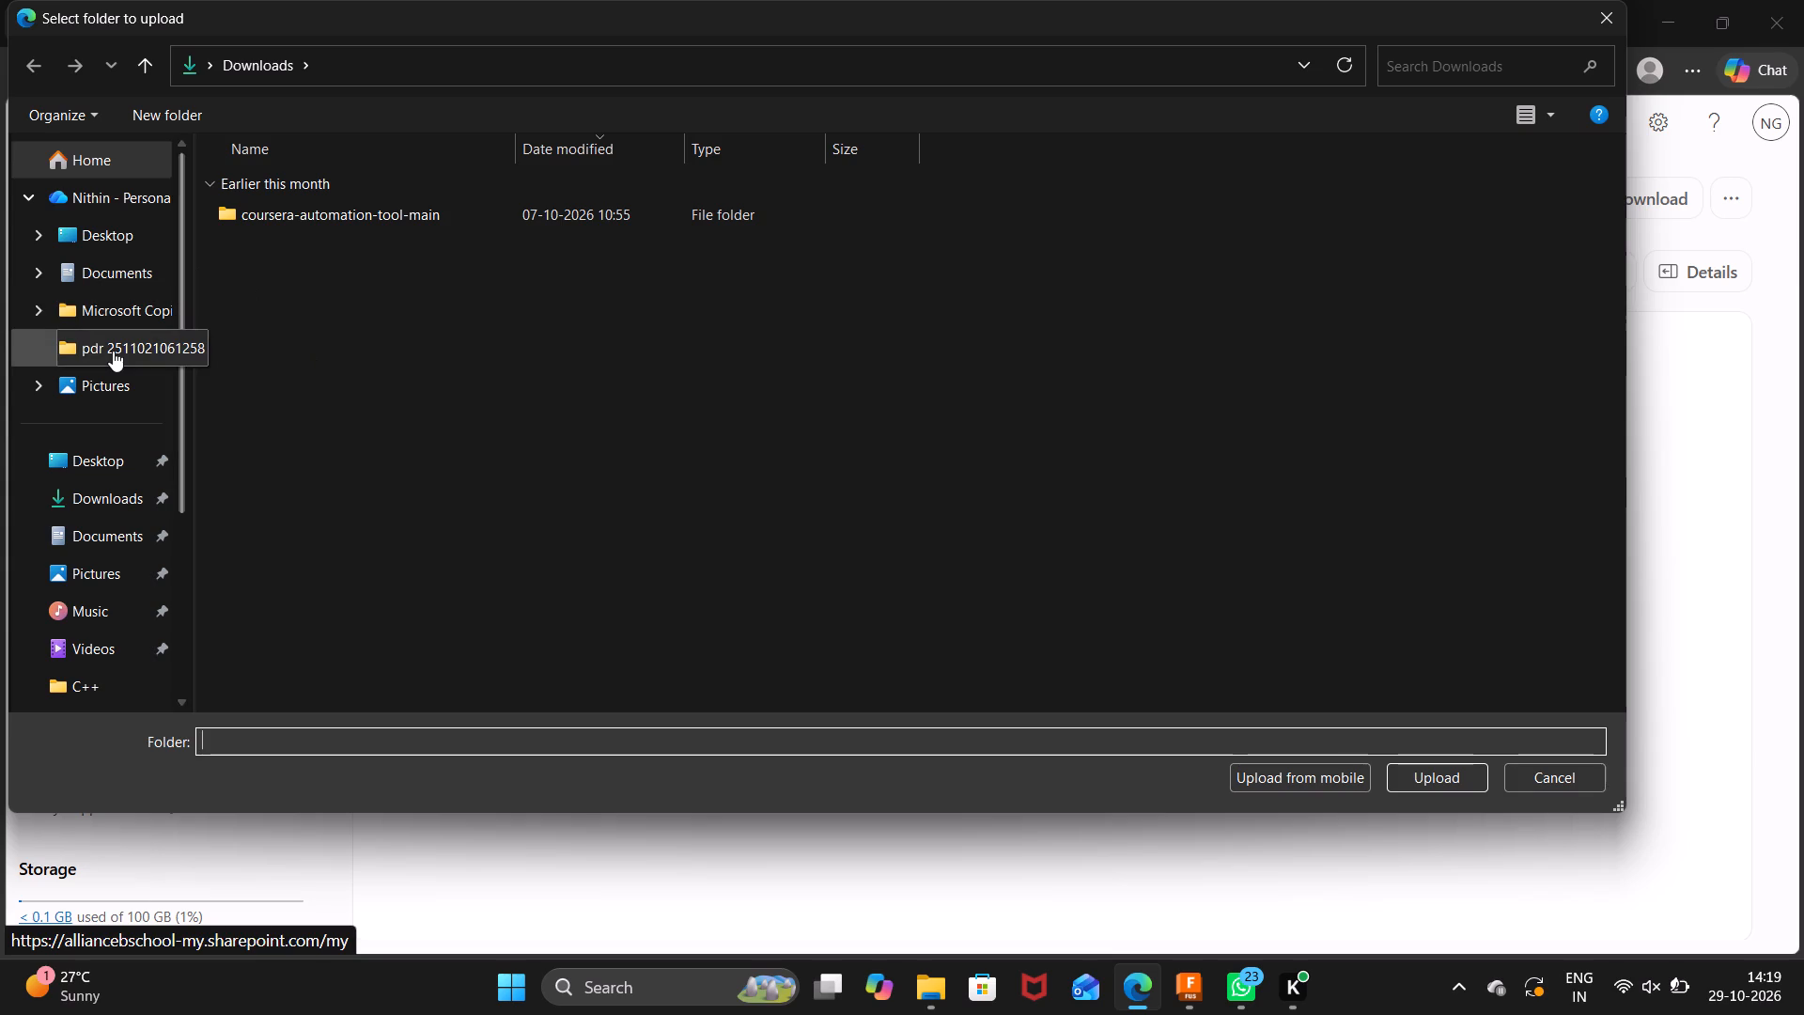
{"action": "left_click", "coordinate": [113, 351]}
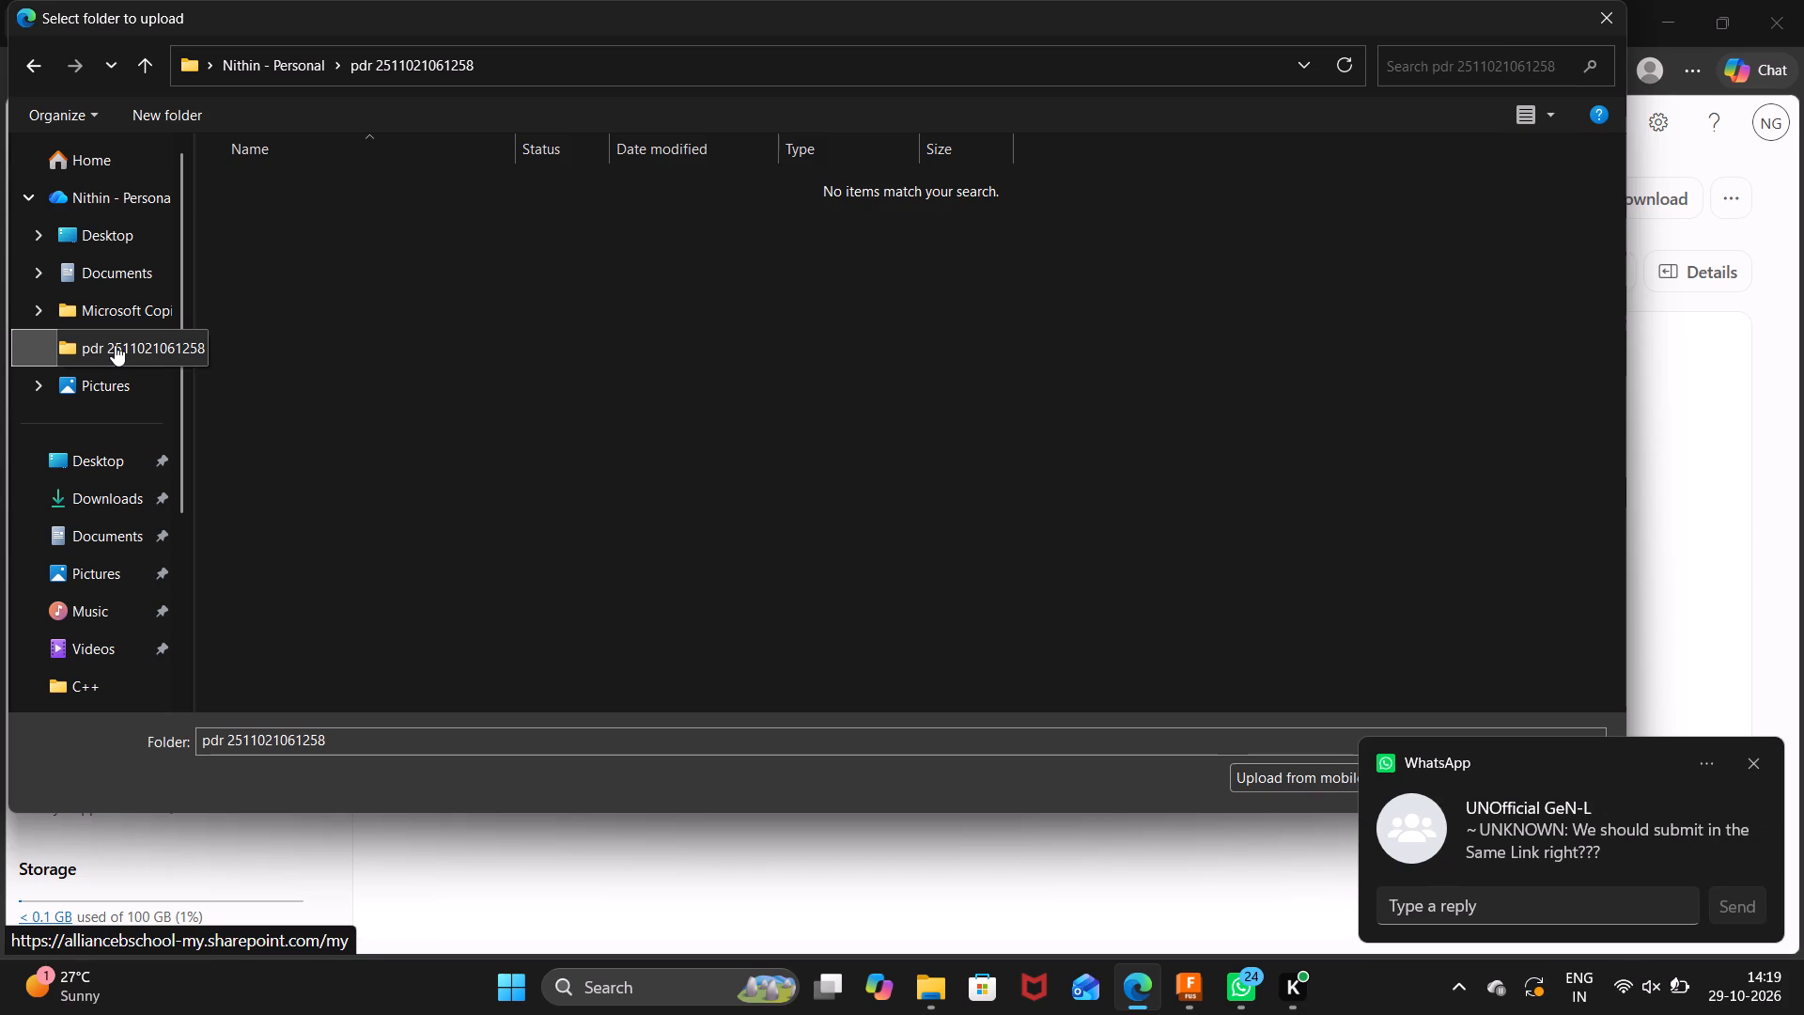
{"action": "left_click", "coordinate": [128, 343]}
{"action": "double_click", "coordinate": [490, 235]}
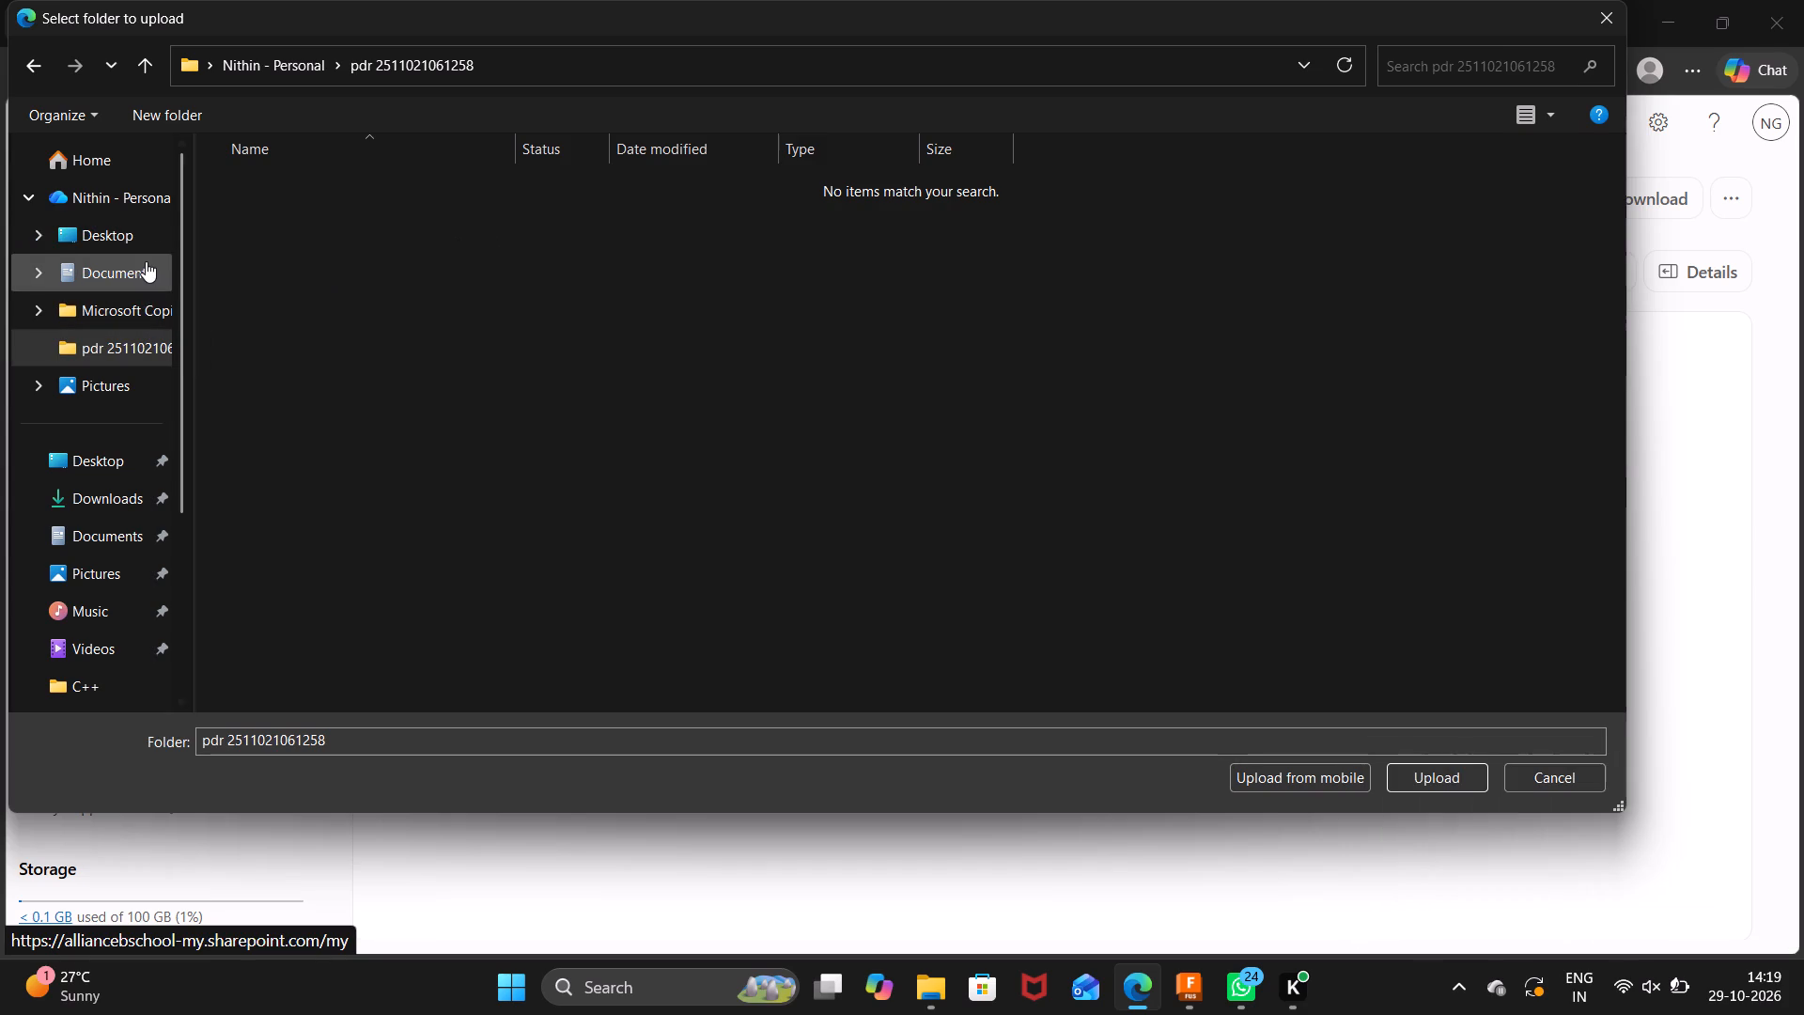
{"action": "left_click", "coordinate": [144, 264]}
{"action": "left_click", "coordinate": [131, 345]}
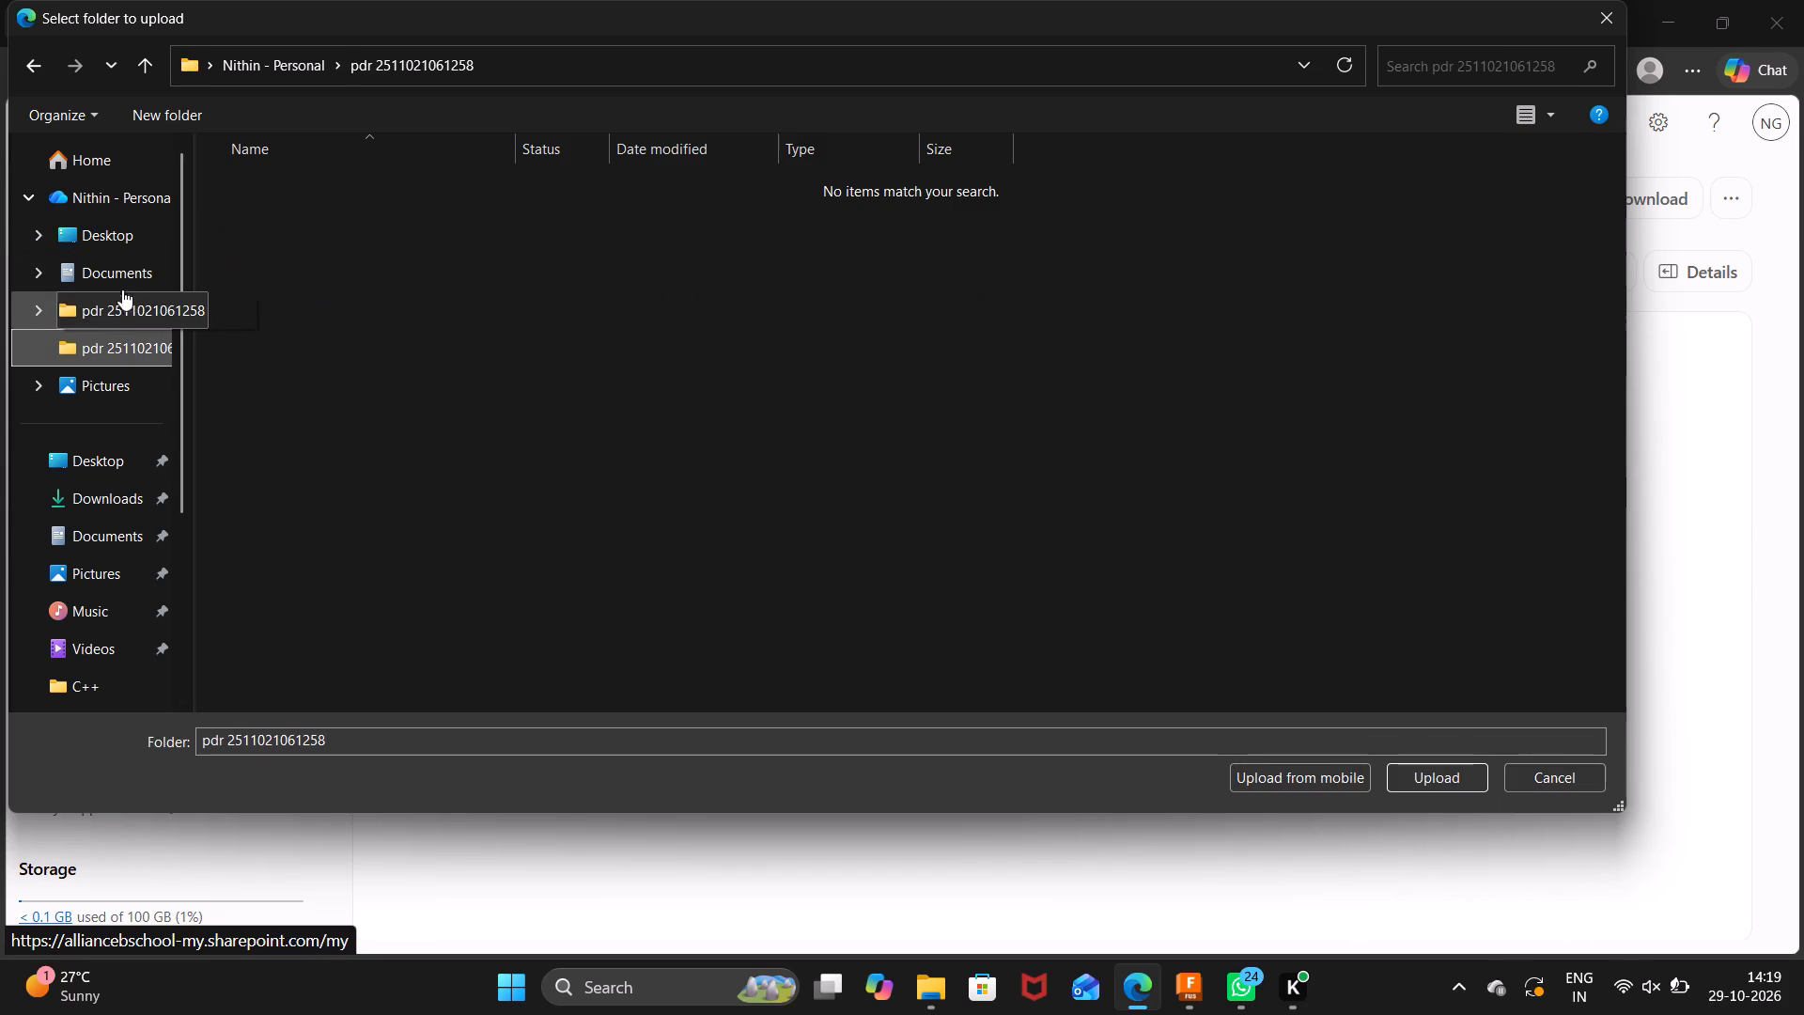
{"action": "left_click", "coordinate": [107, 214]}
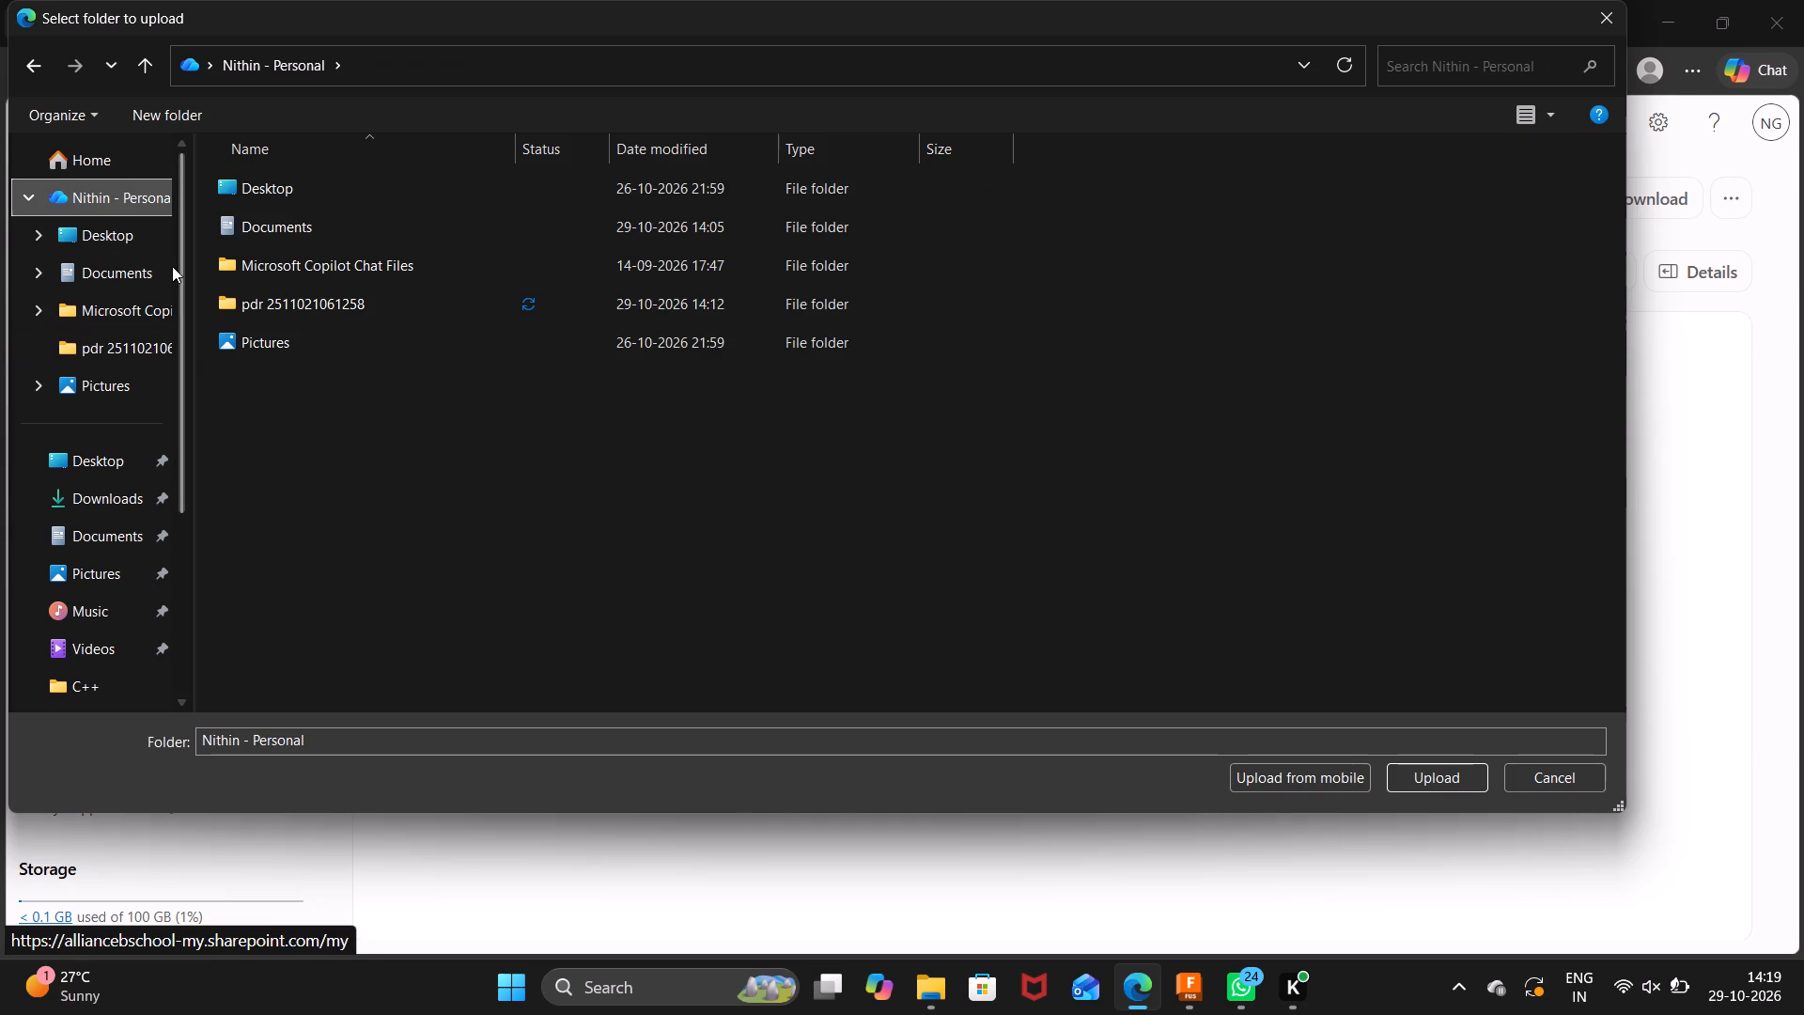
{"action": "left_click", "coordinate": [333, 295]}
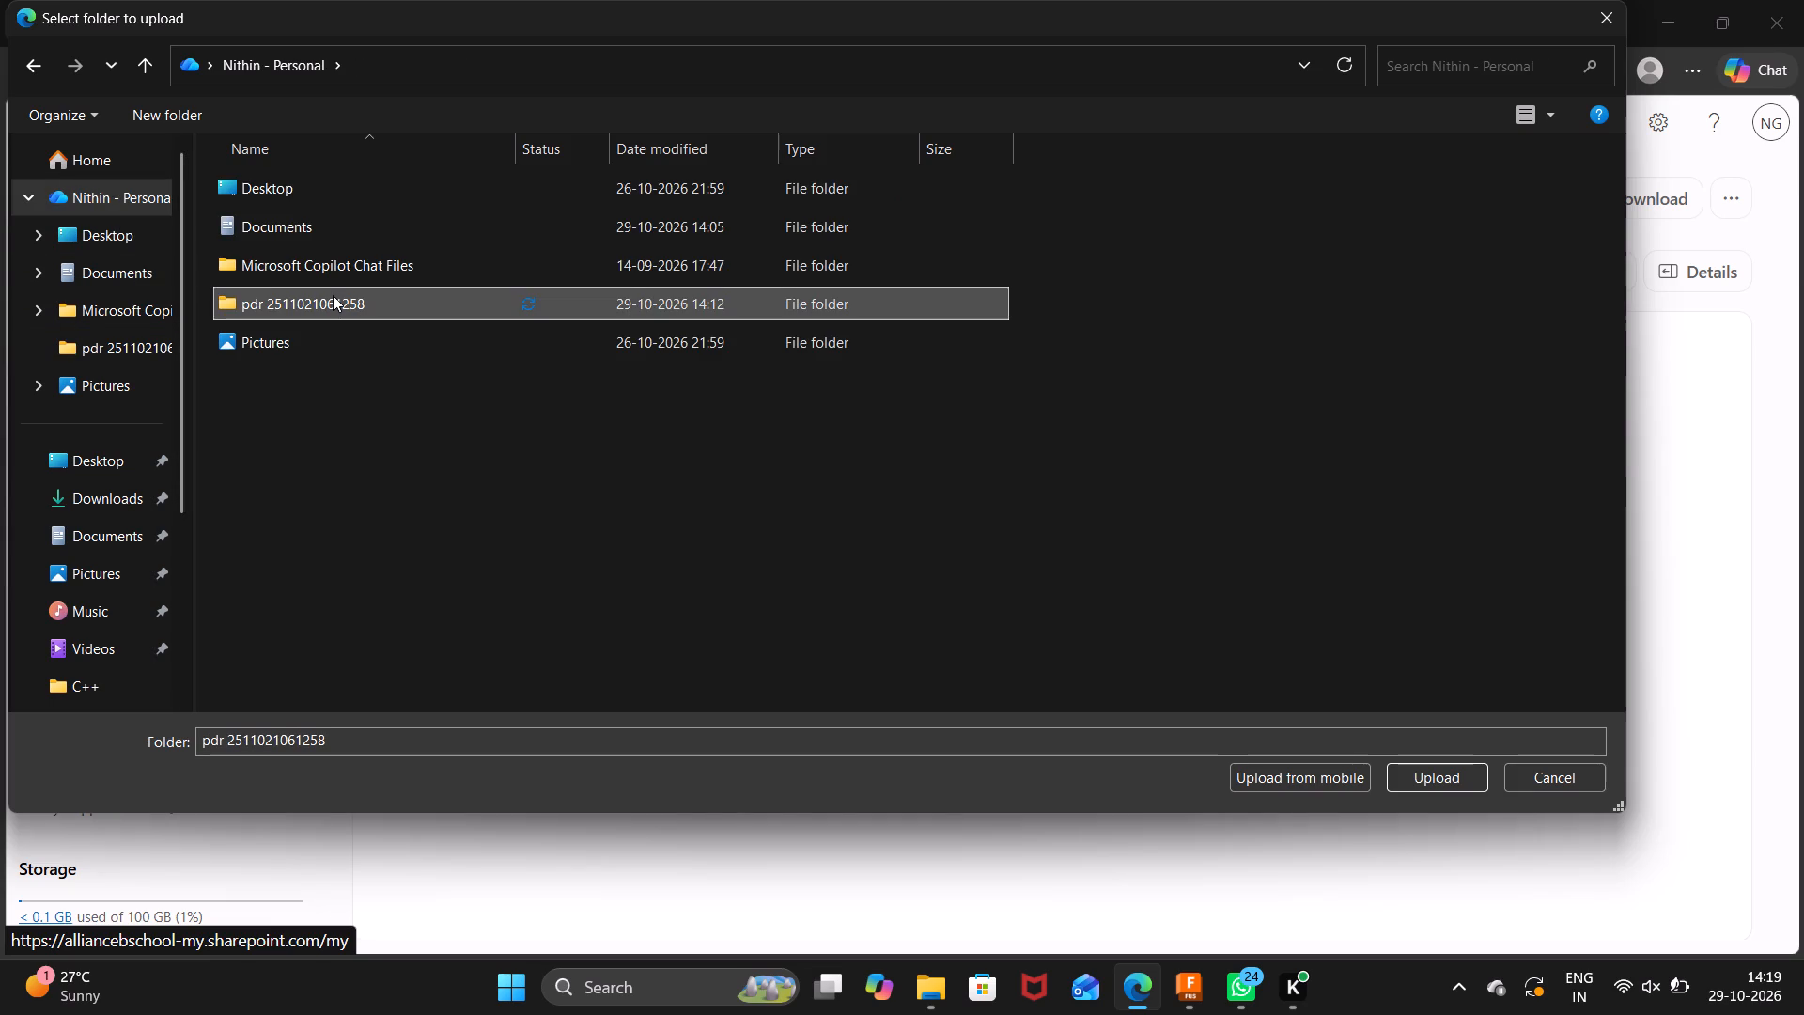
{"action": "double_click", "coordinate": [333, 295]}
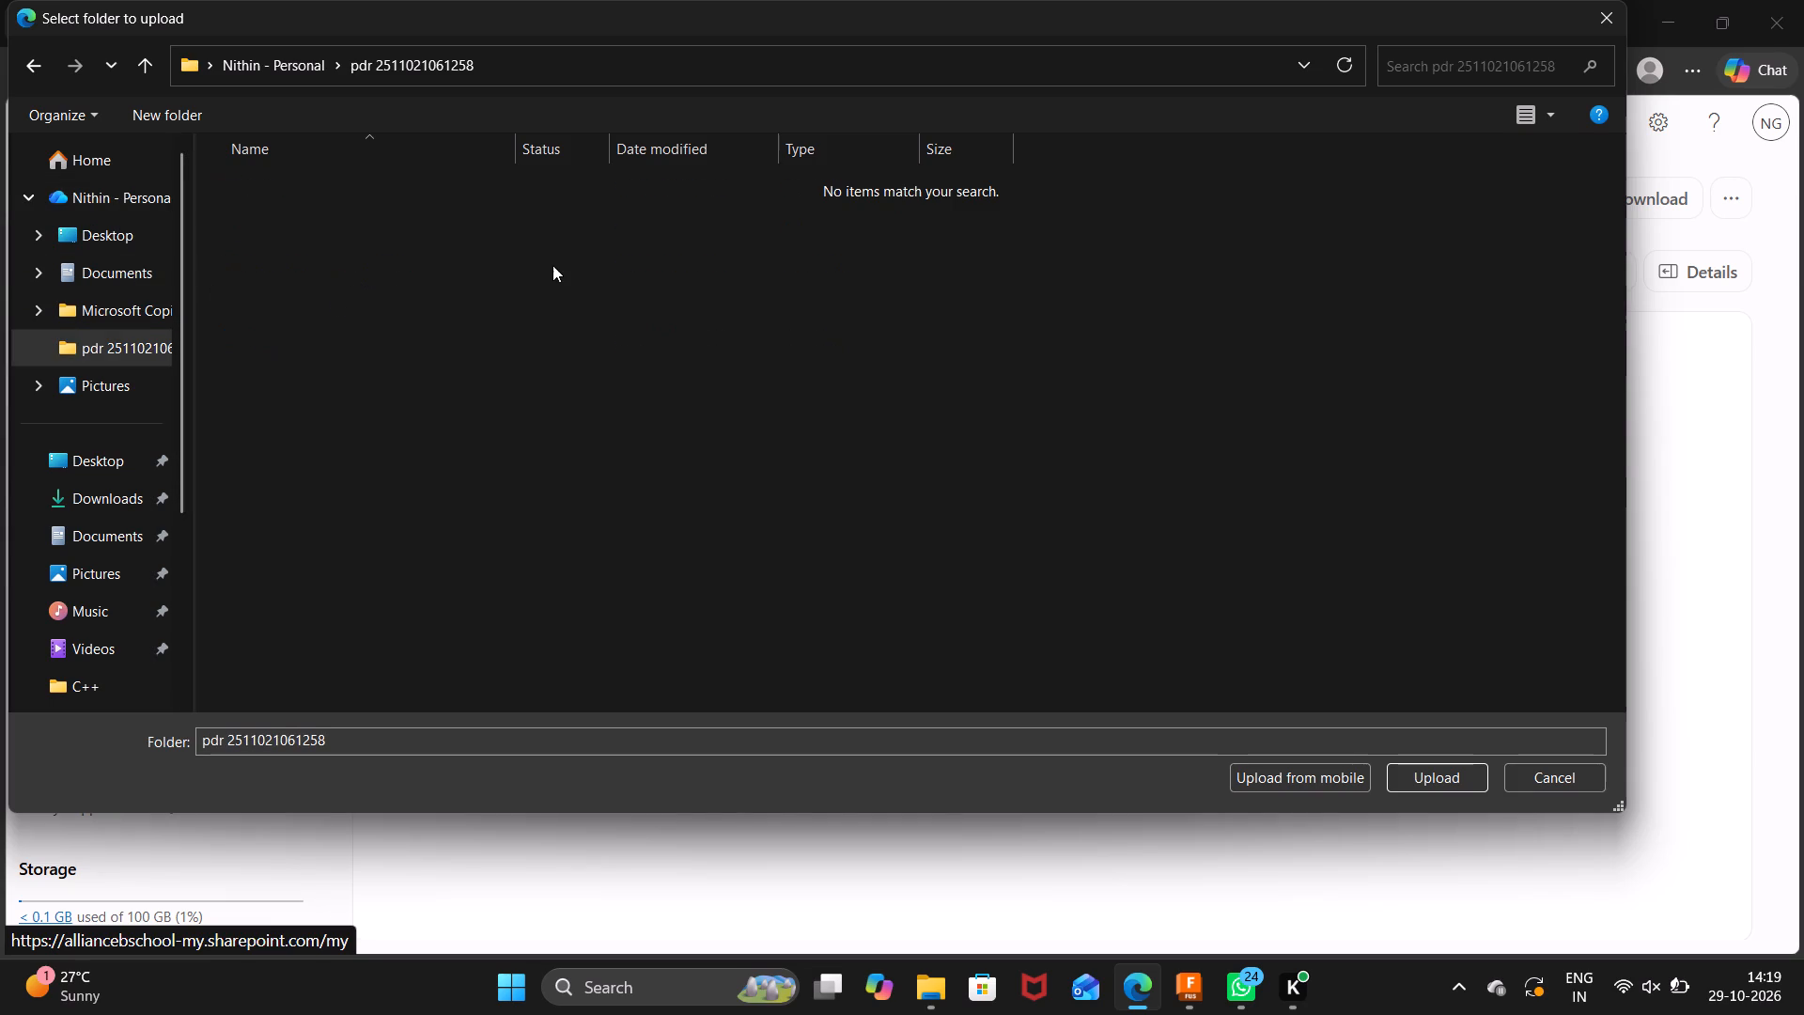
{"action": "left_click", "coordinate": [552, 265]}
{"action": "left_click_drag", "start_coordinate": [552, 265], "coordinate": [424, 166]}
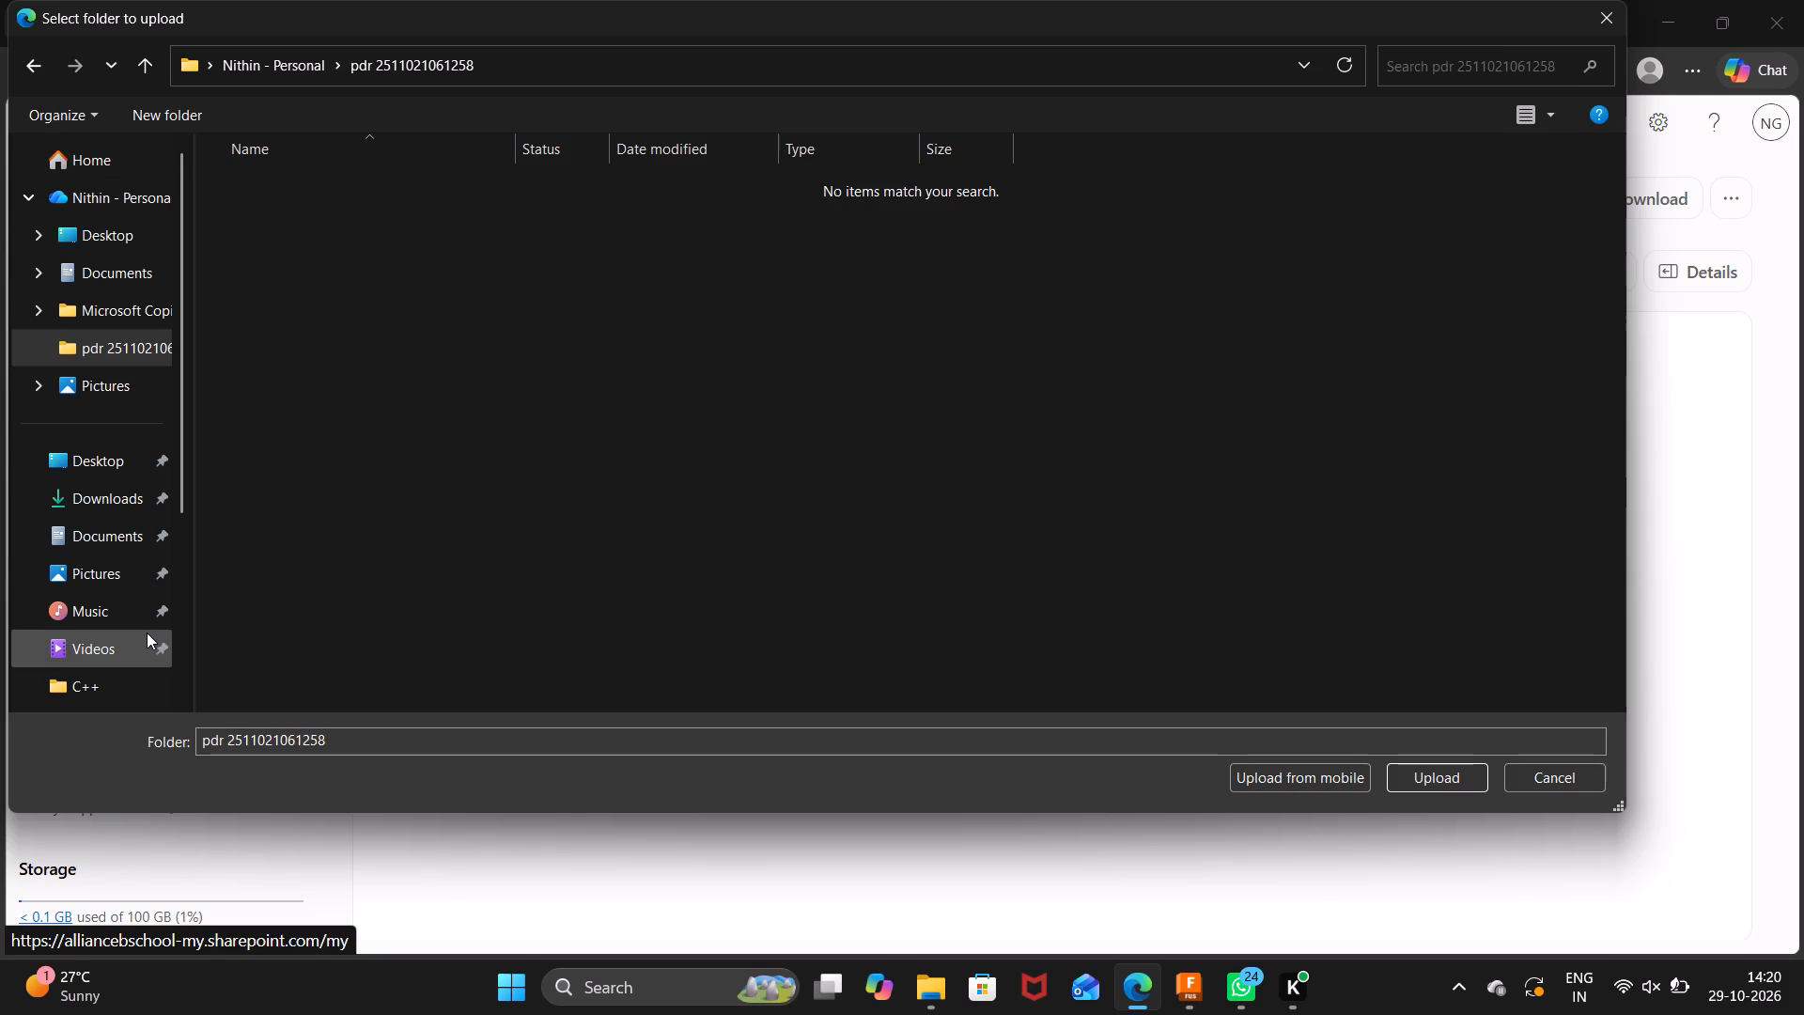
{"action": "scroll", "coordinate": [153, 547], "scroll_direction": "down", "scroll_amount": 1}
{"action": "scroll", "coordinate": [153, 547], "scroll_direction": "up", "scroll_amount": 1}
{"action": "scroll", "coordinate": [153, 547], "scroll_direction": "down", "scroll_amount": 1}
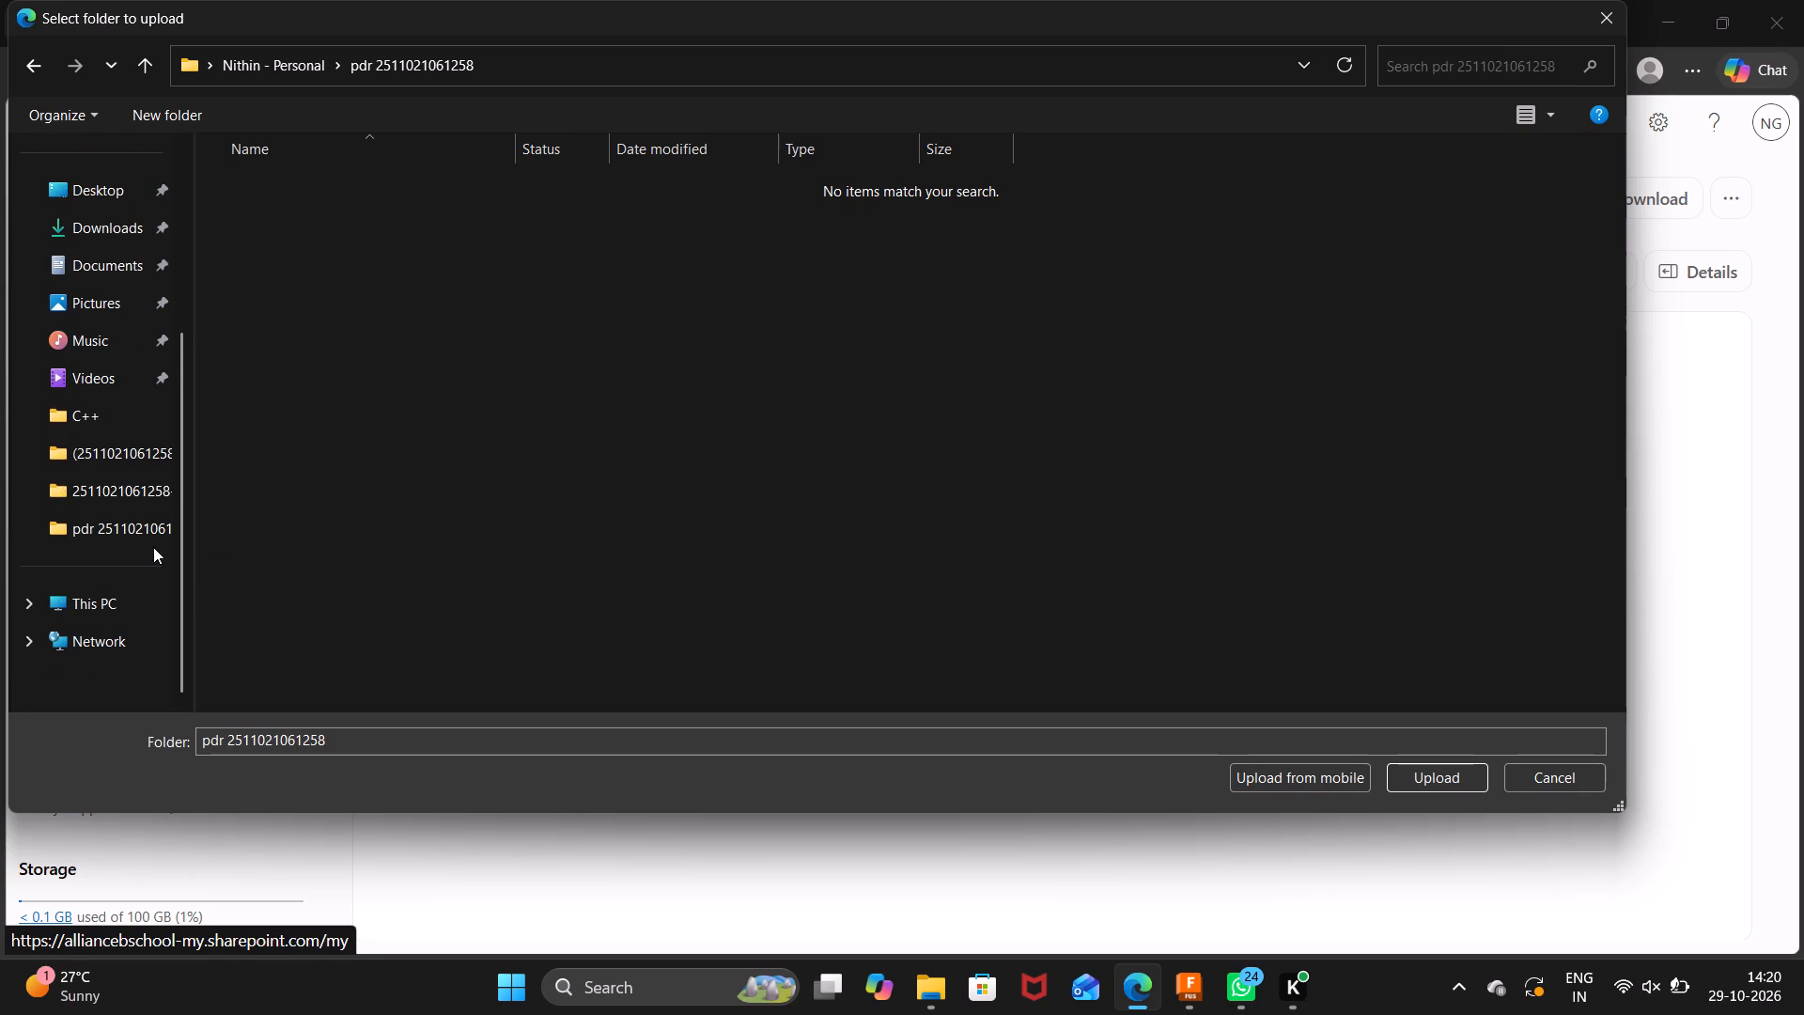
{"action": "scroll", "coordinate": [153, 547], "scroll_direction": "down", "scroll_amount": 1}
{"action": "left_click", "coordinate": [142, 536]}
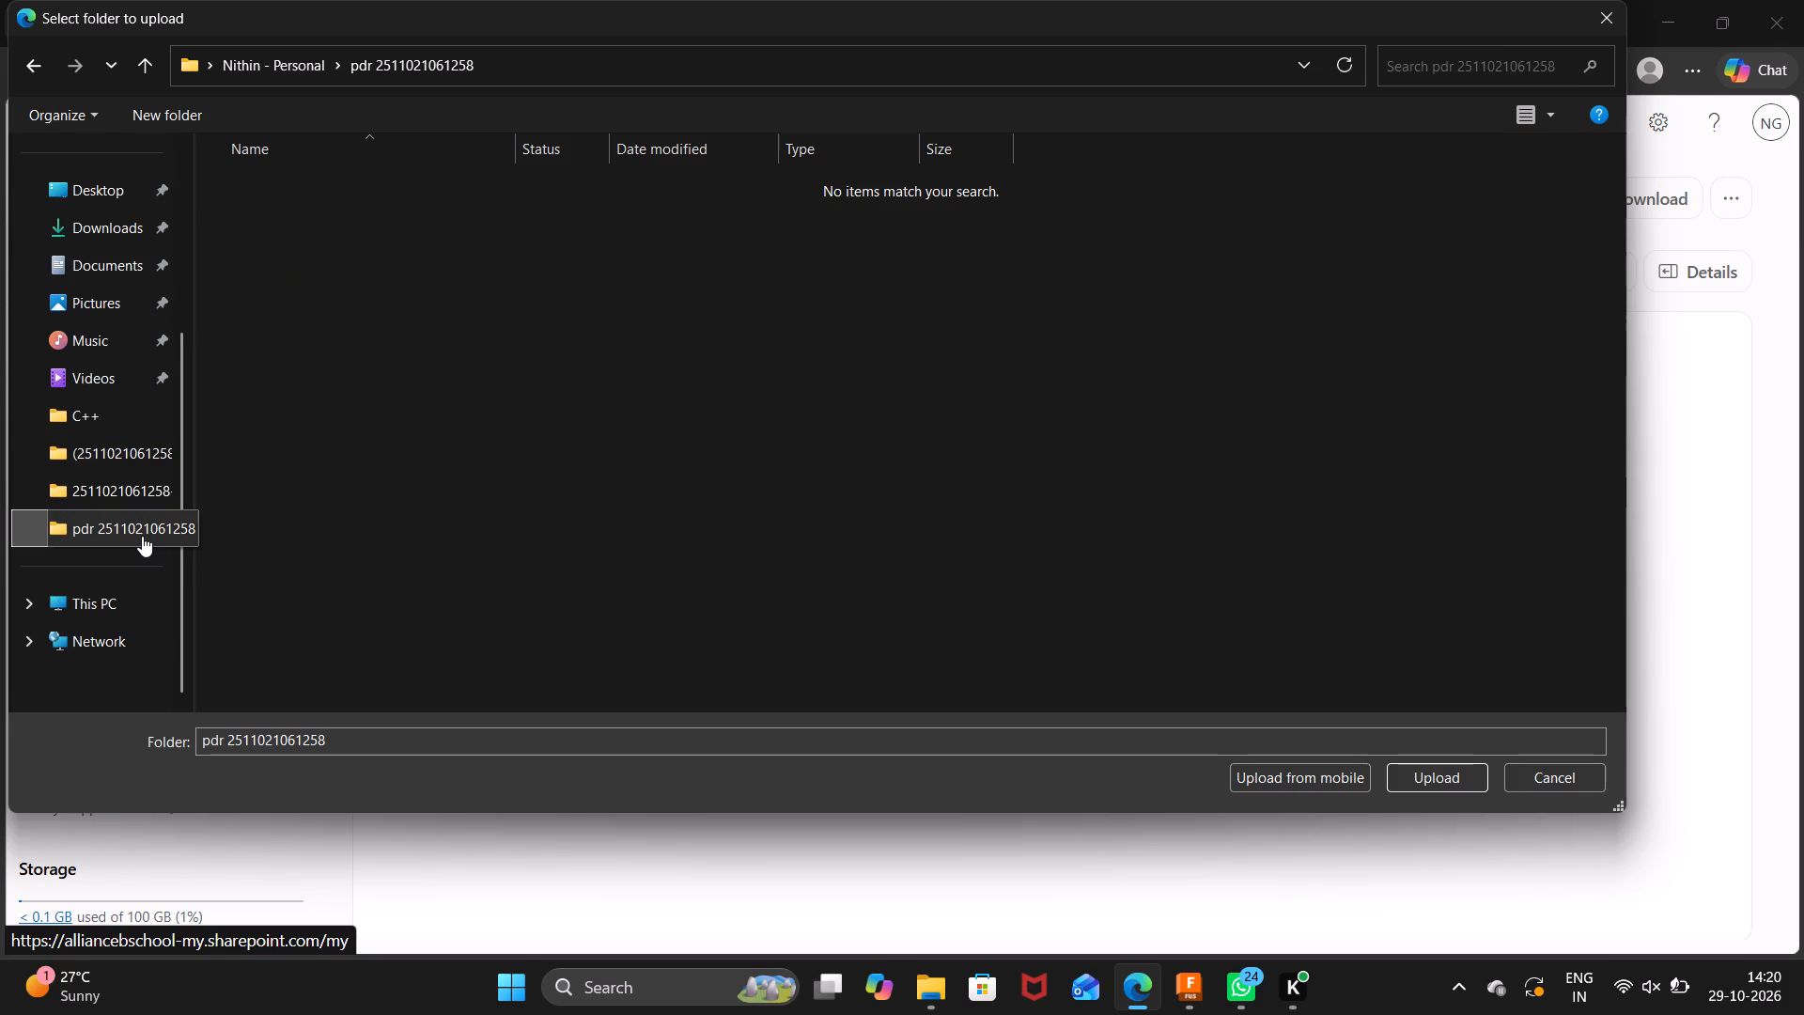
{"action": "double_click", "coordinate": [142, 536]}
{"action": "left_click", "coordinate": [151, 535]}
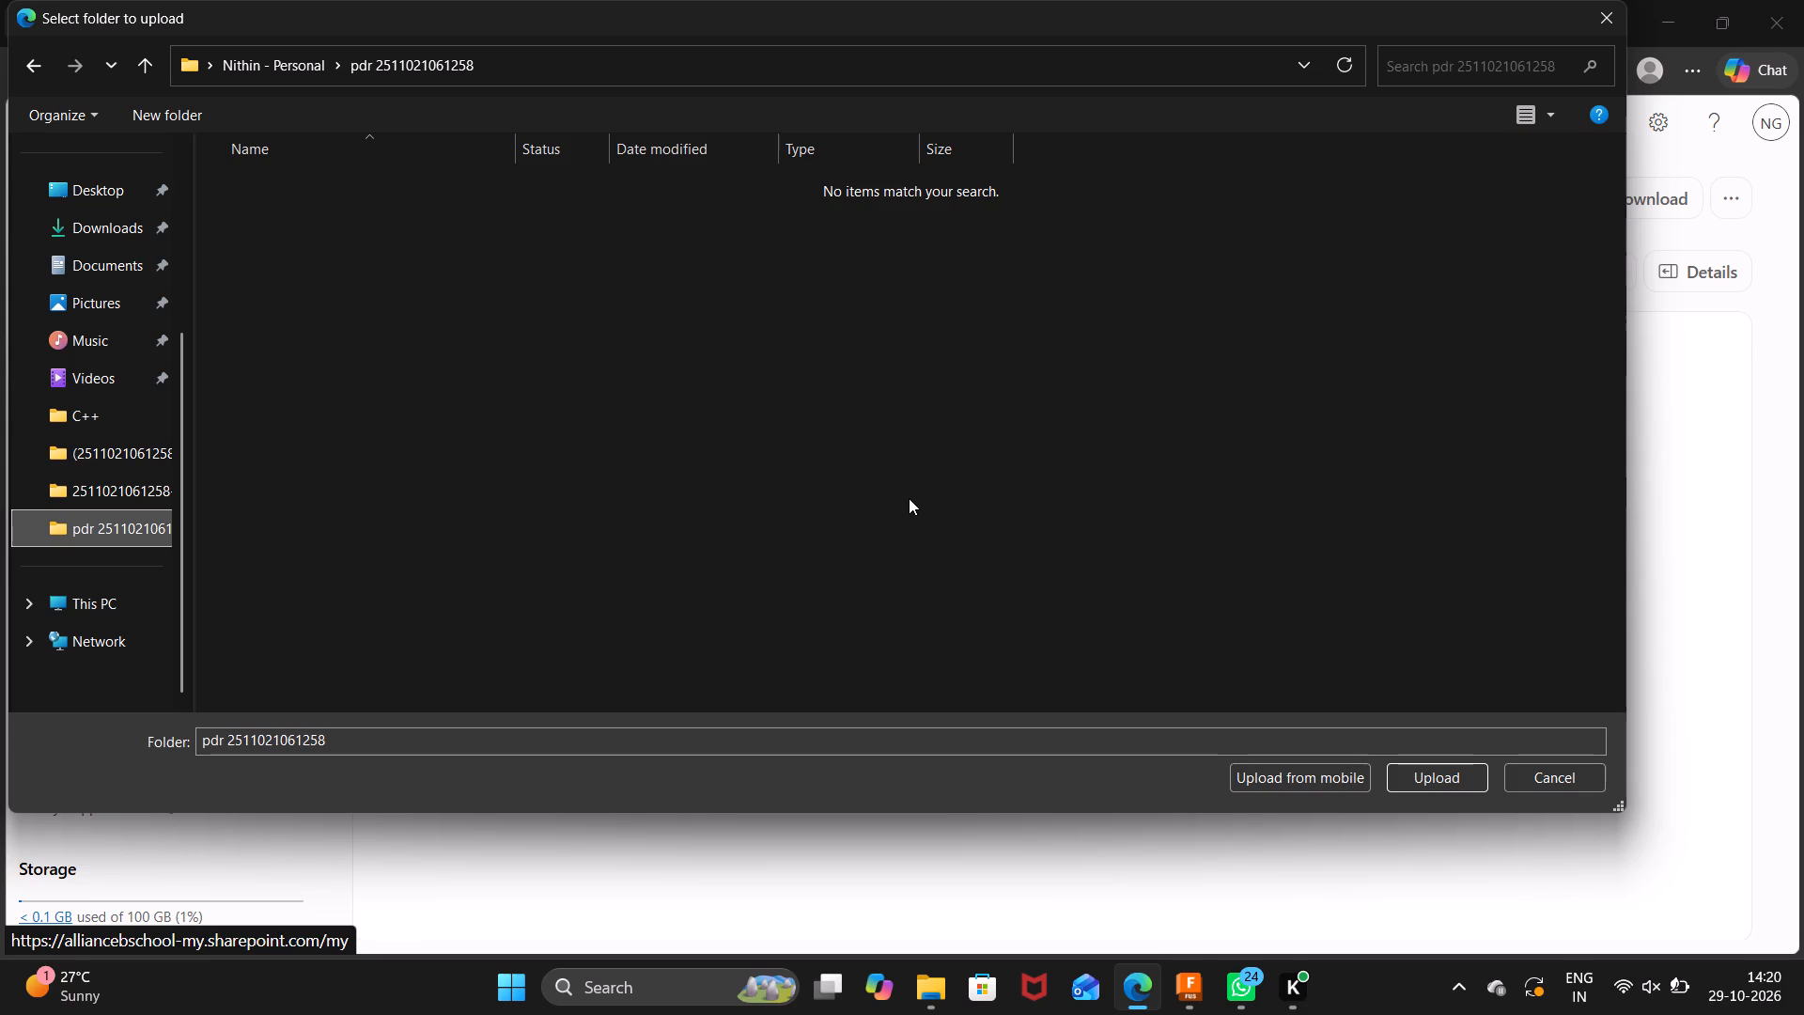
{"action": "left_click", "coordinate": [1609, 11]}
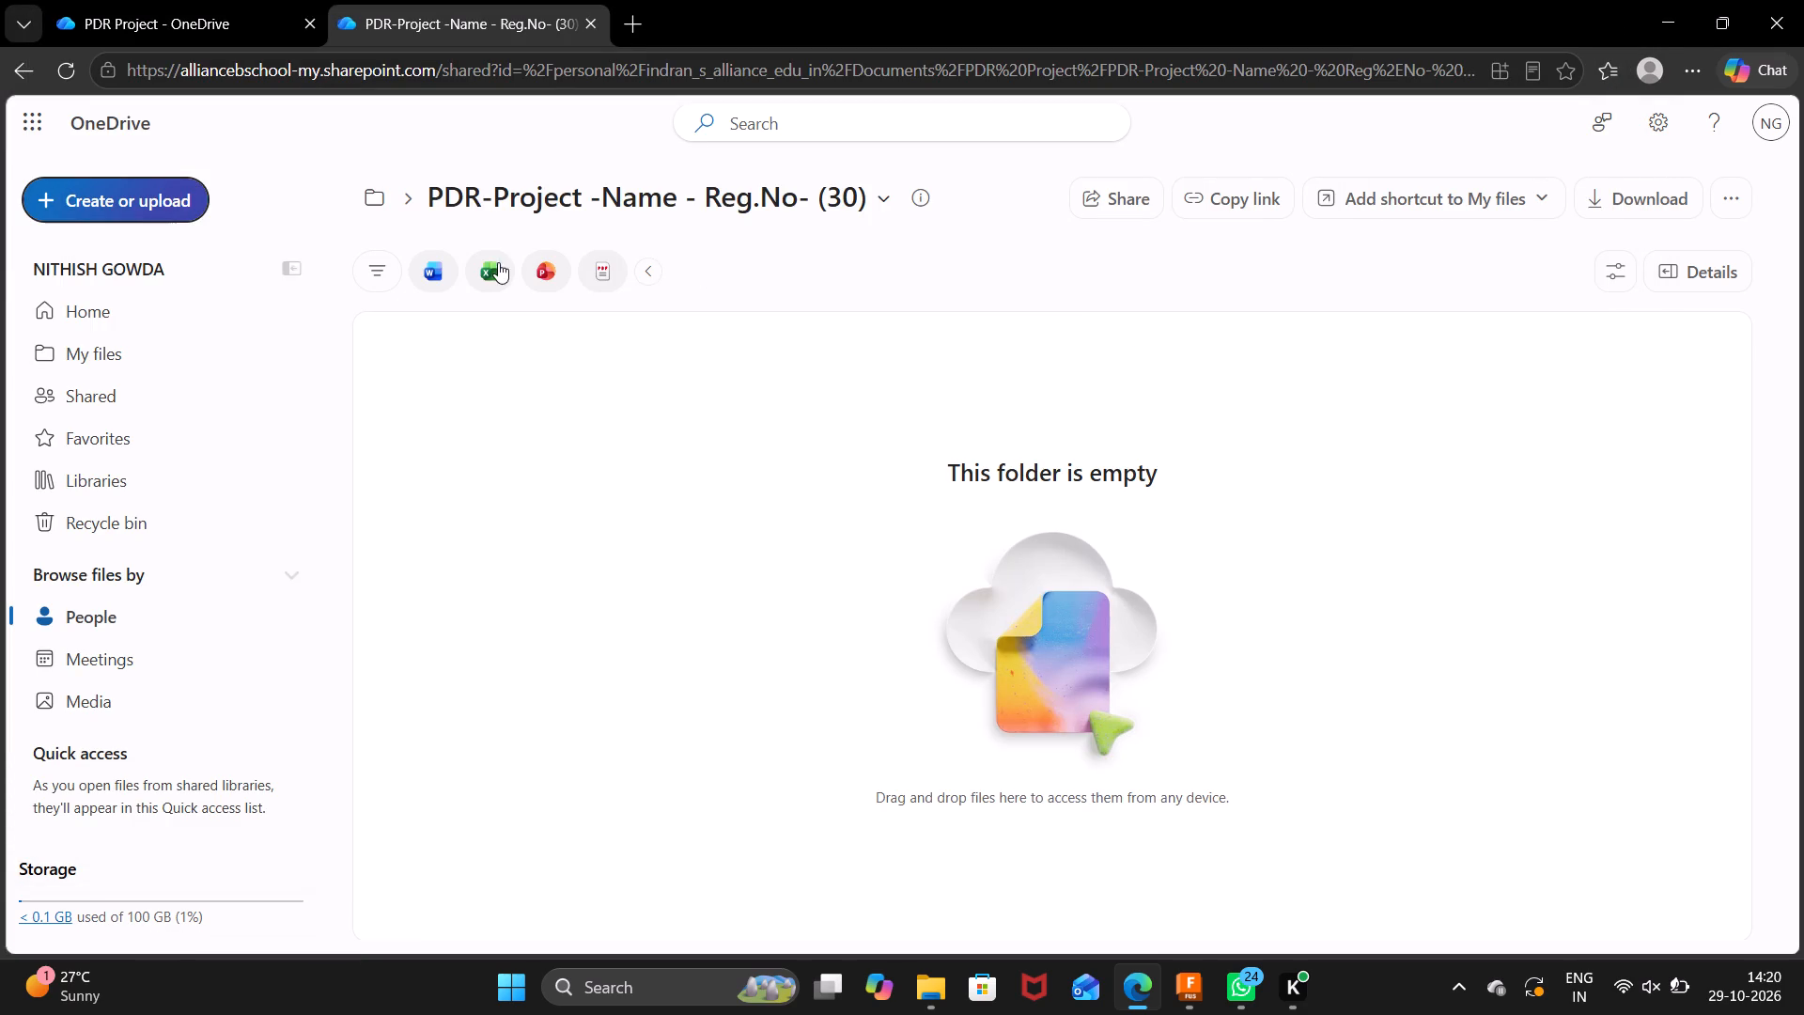
Upload both coffee cup files, the Fusion f3d and the STL, from Documents into submission folder (30).
{"action": "left_click", "coordinate": [146, 191]}
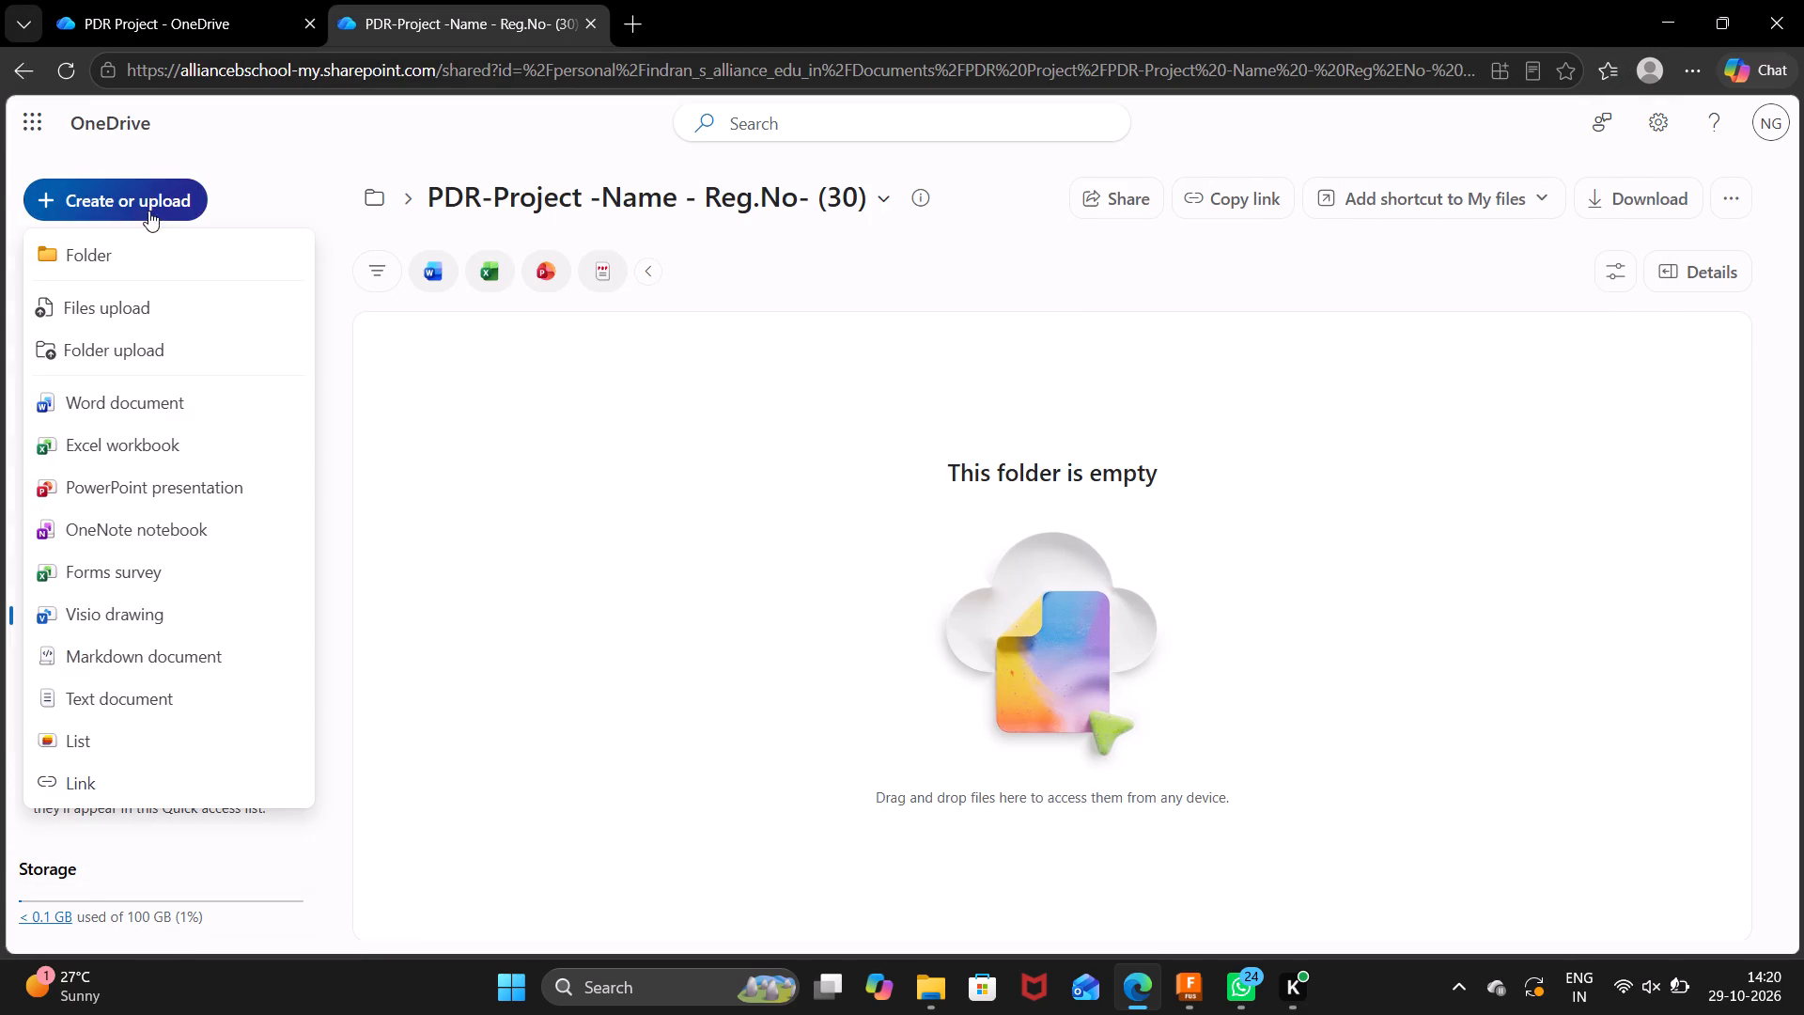
{"action": "left_click", "coordinate": [119, 318]}
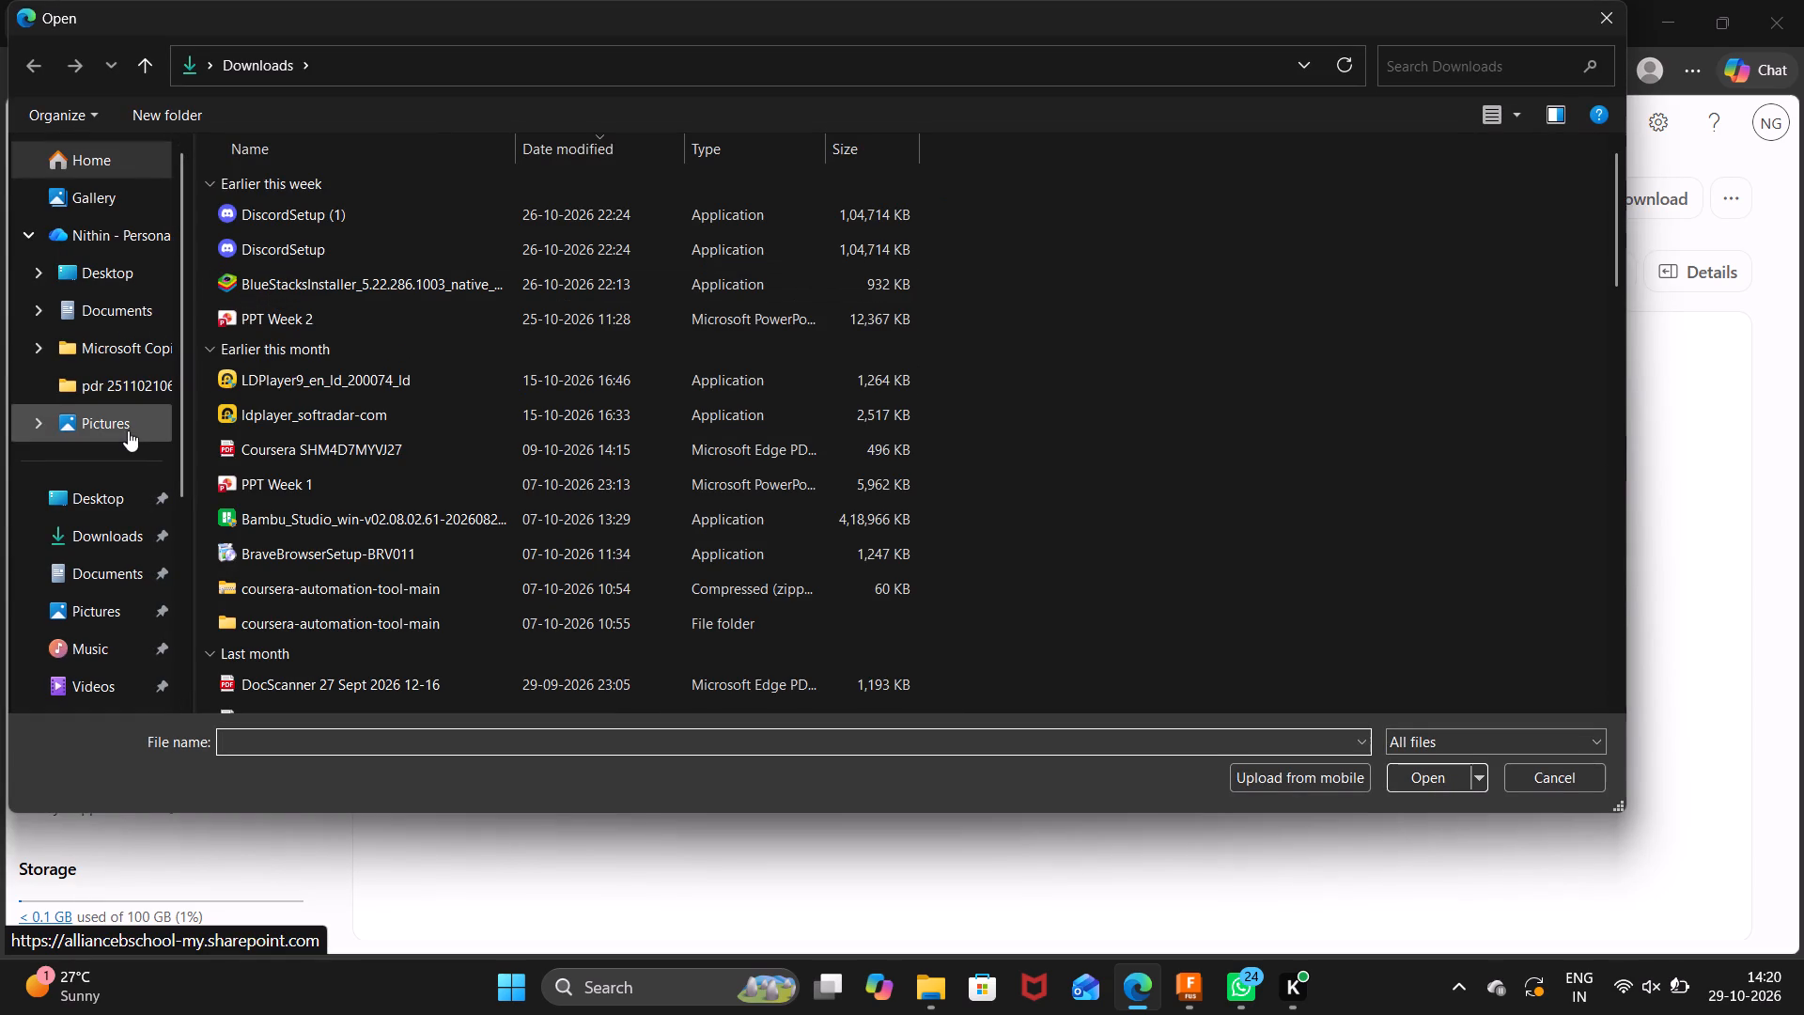
{"action": "left_click", "coordinate": [127, 570]}
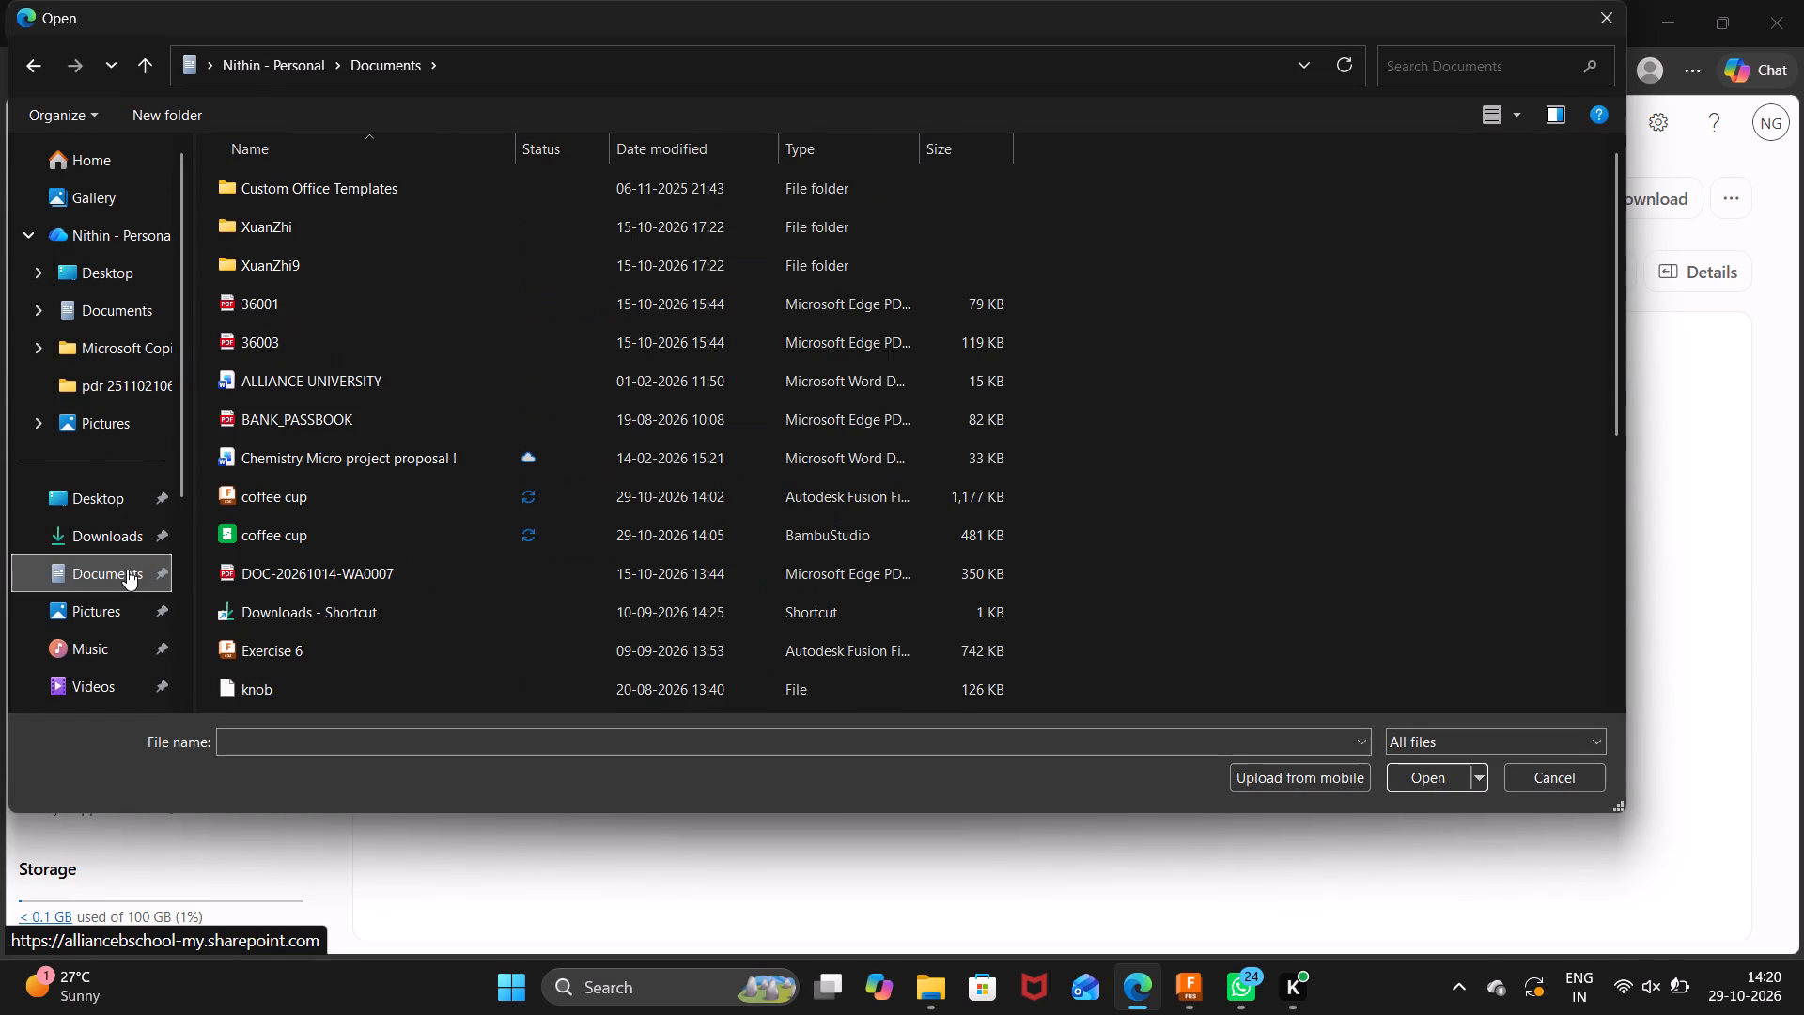
{"action": "left_click", "coordinate": [321, 495], "text": "ctrl"}
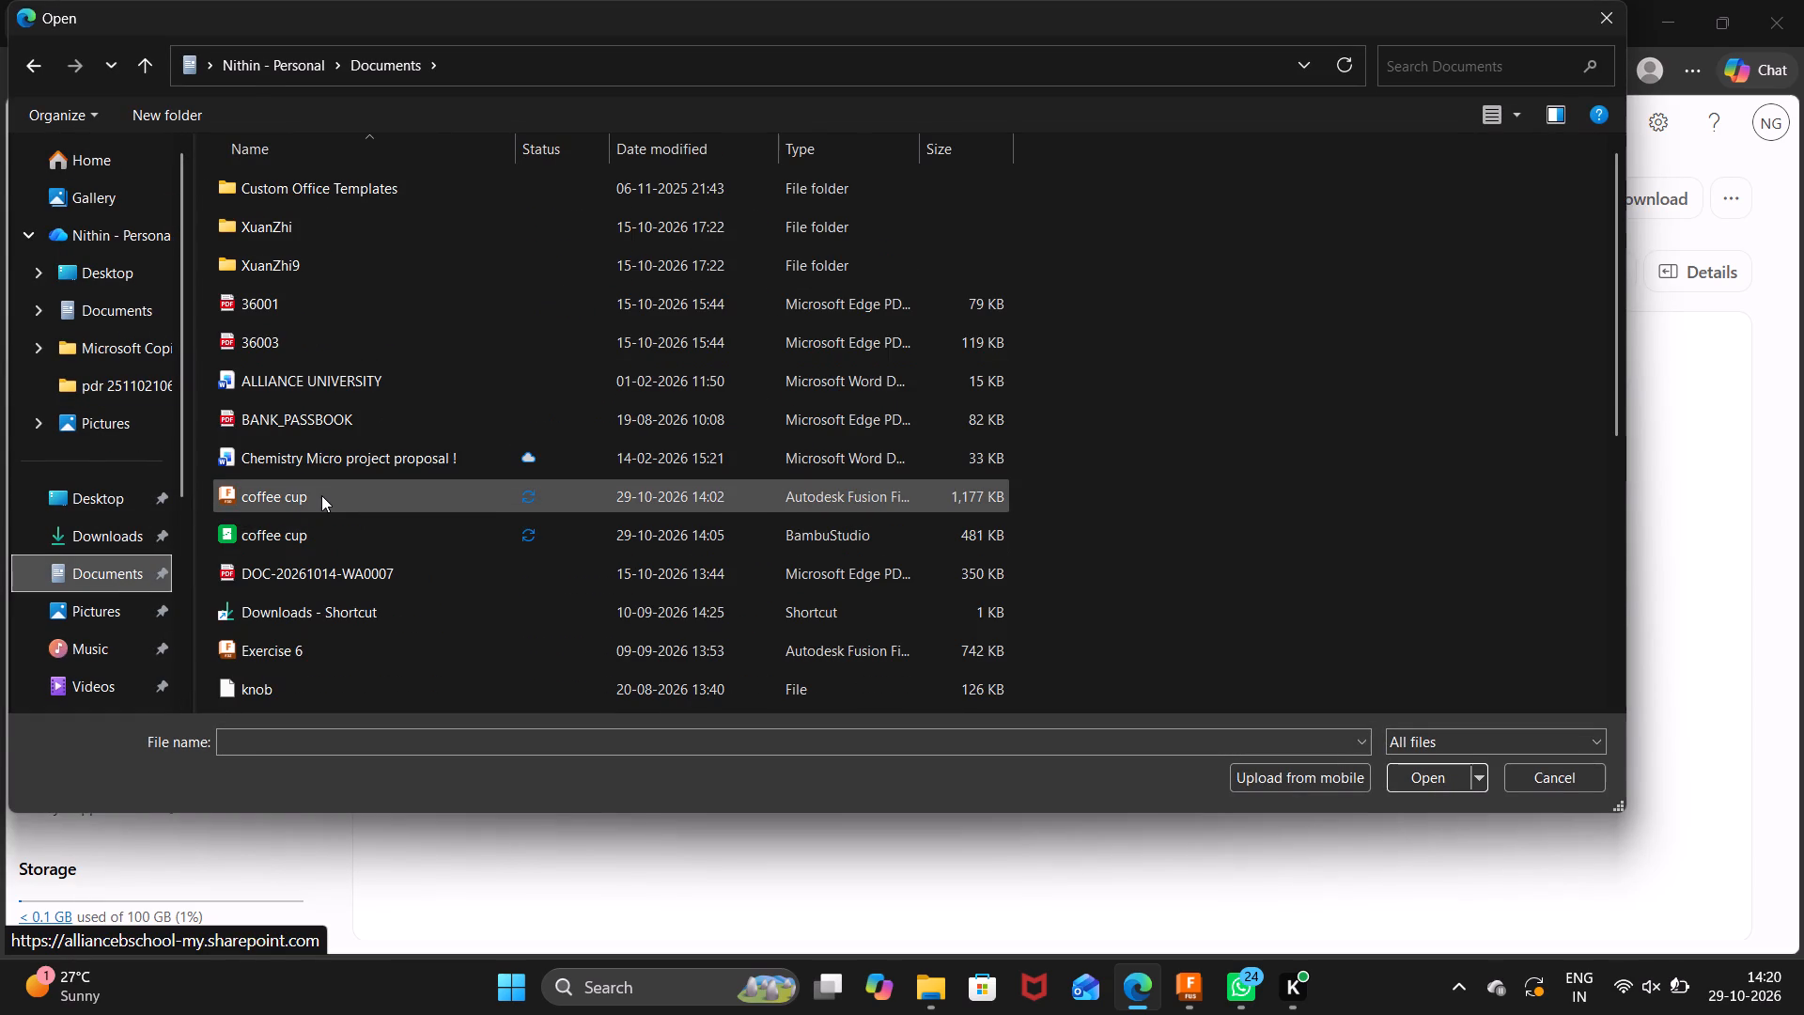
{"action": "left_click", "coordinate": [319, 522], "text": "ctrl"}
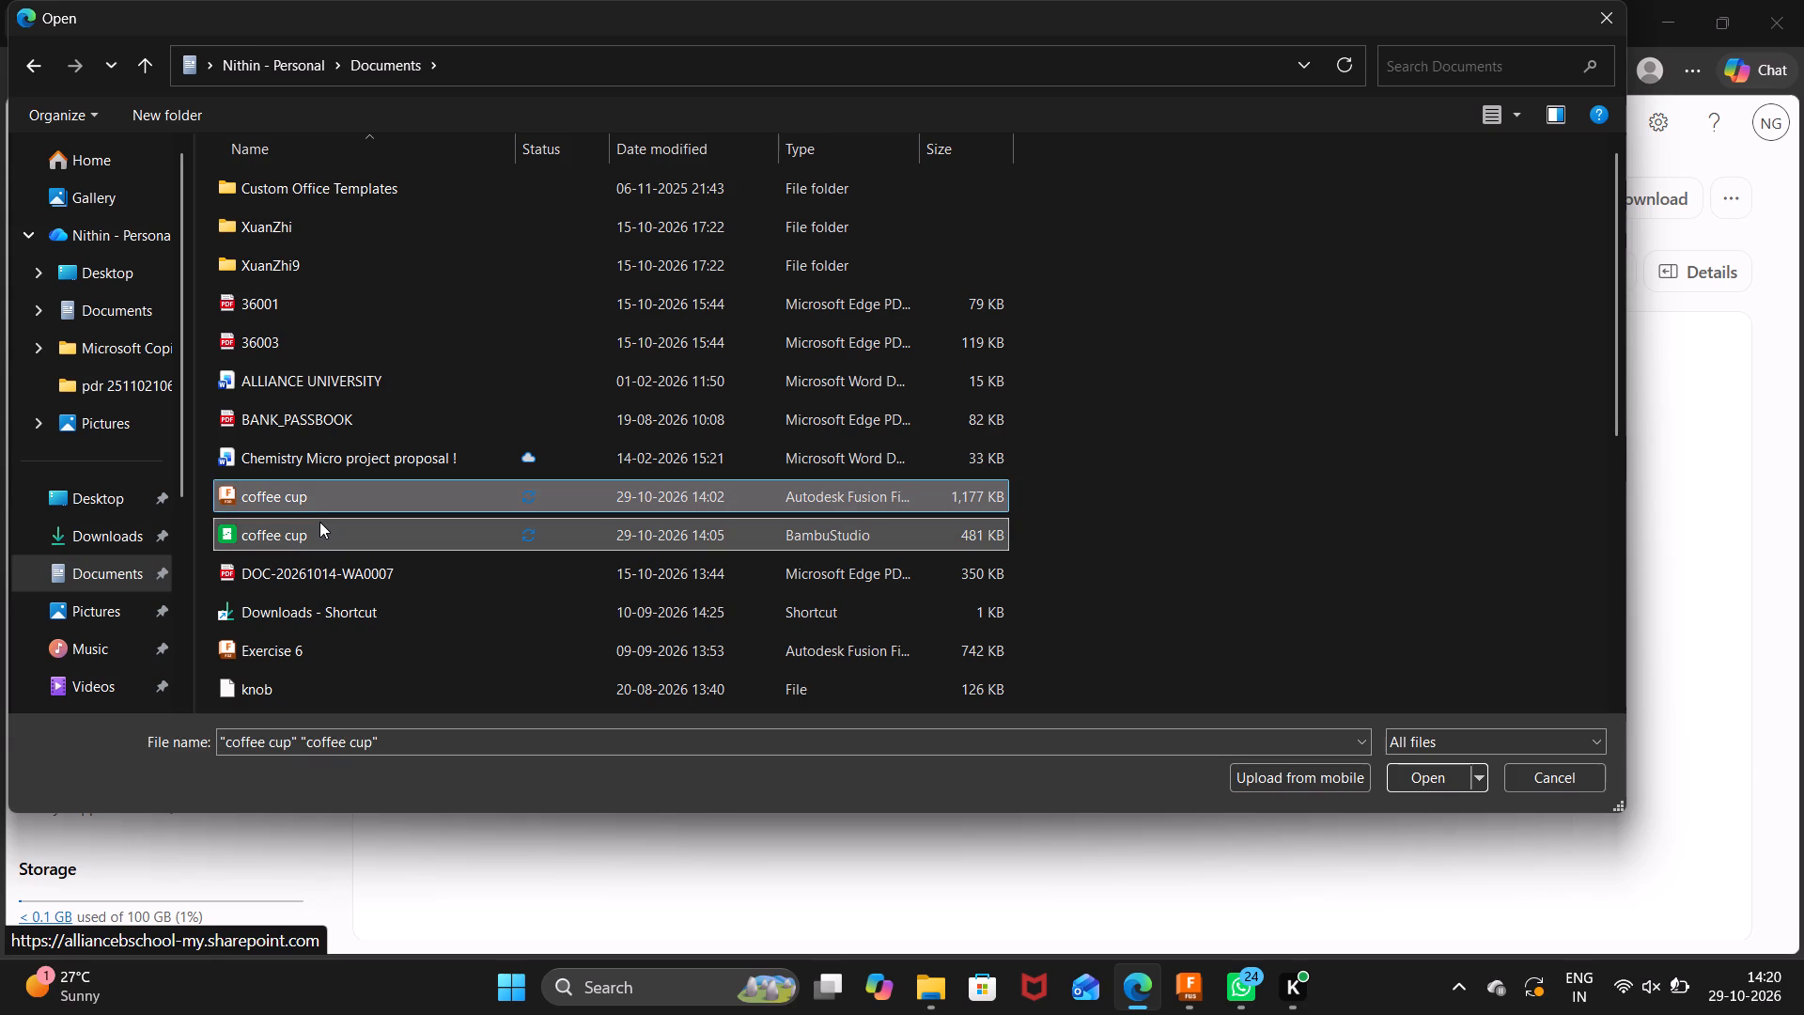
{"action": "key", "text": "Return"}
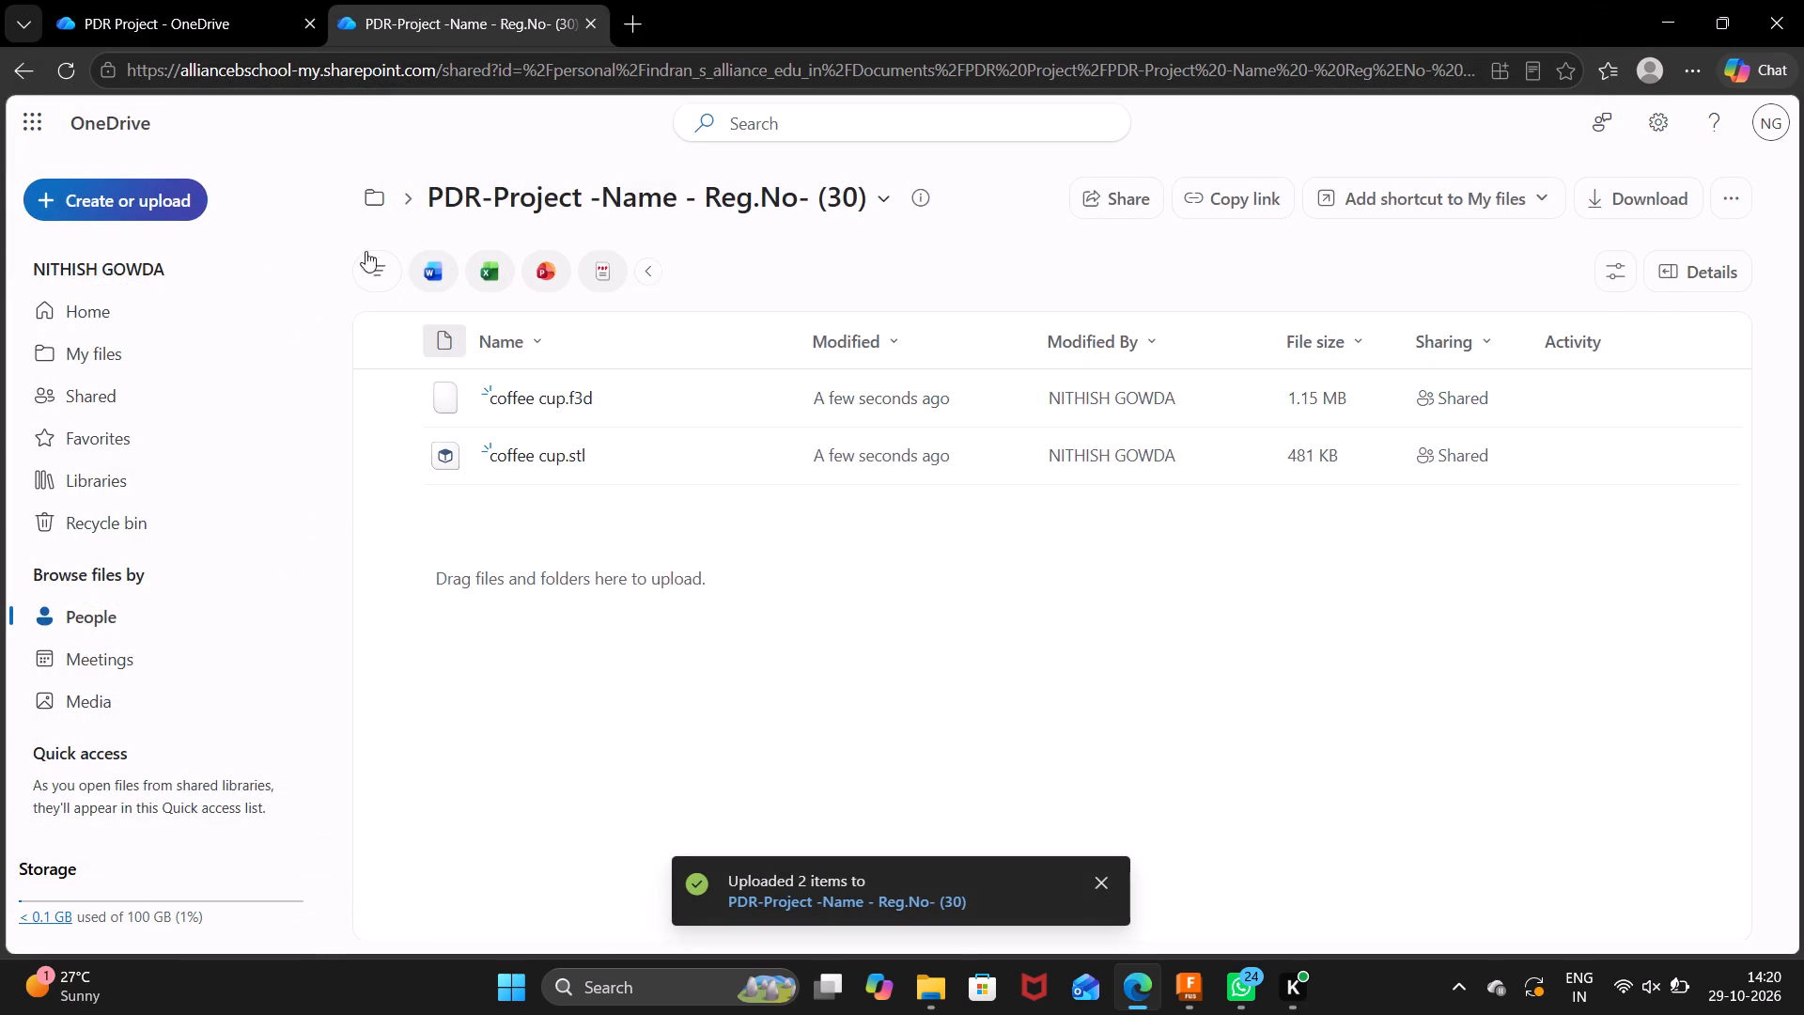
{"action": "left_click", "coordinate": [101, 208]}
{"action": "left_click", "coordinate": [142, 318]}
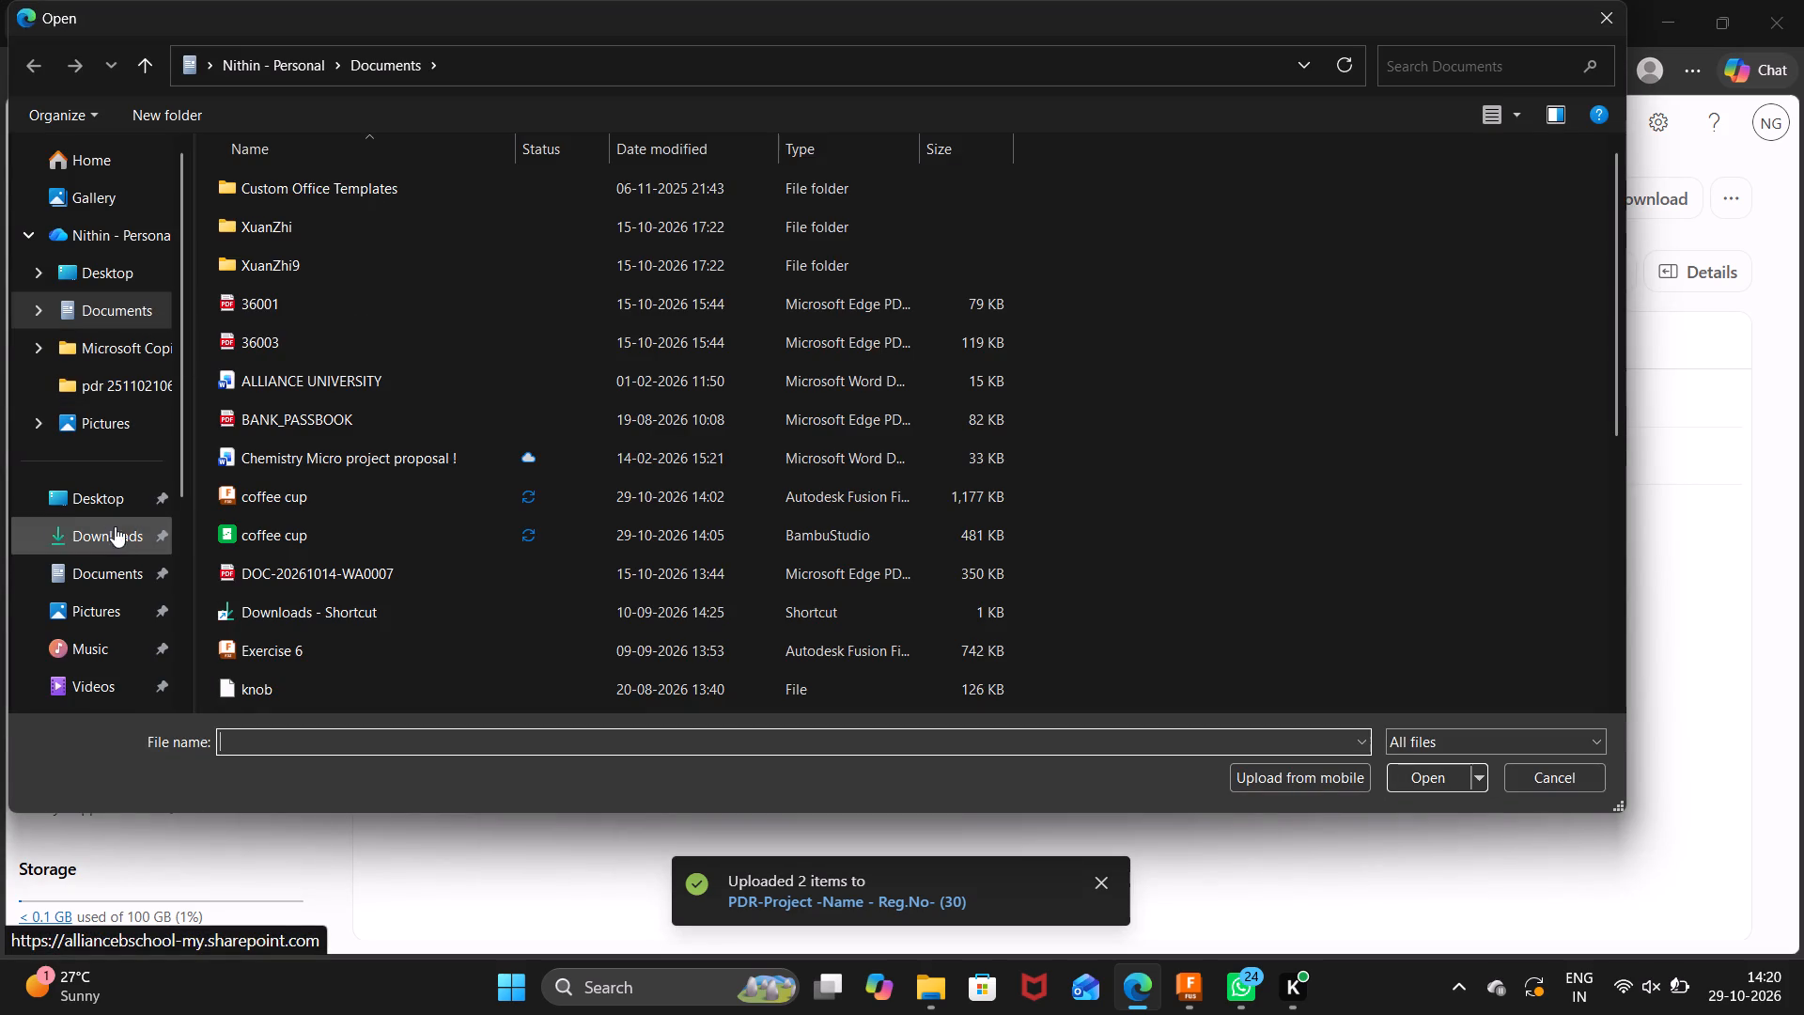
{"action": "left_click", "coordinate": [104, 593]}
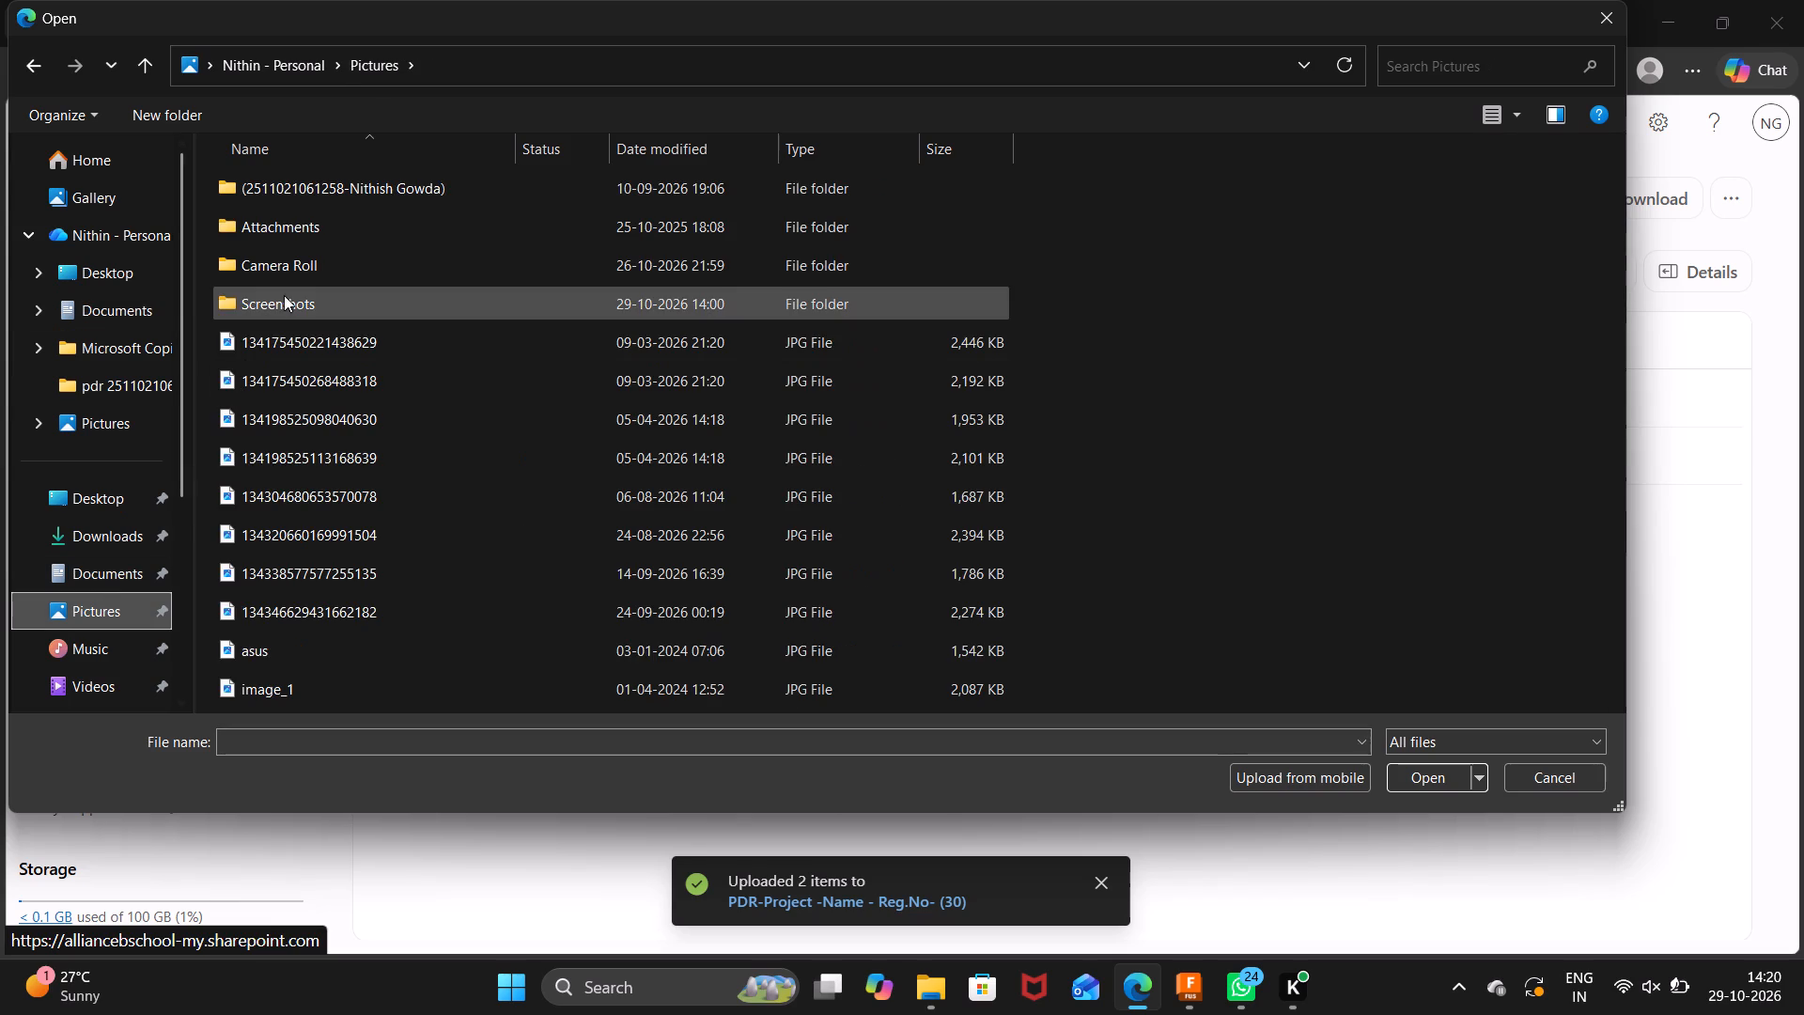
{"action": "left_click", "coordinate": [284, 295]}
{"action": "left_click", "coordinate": [284, 295]}
{"action": "double_click", "coordinate": [284, 295]}
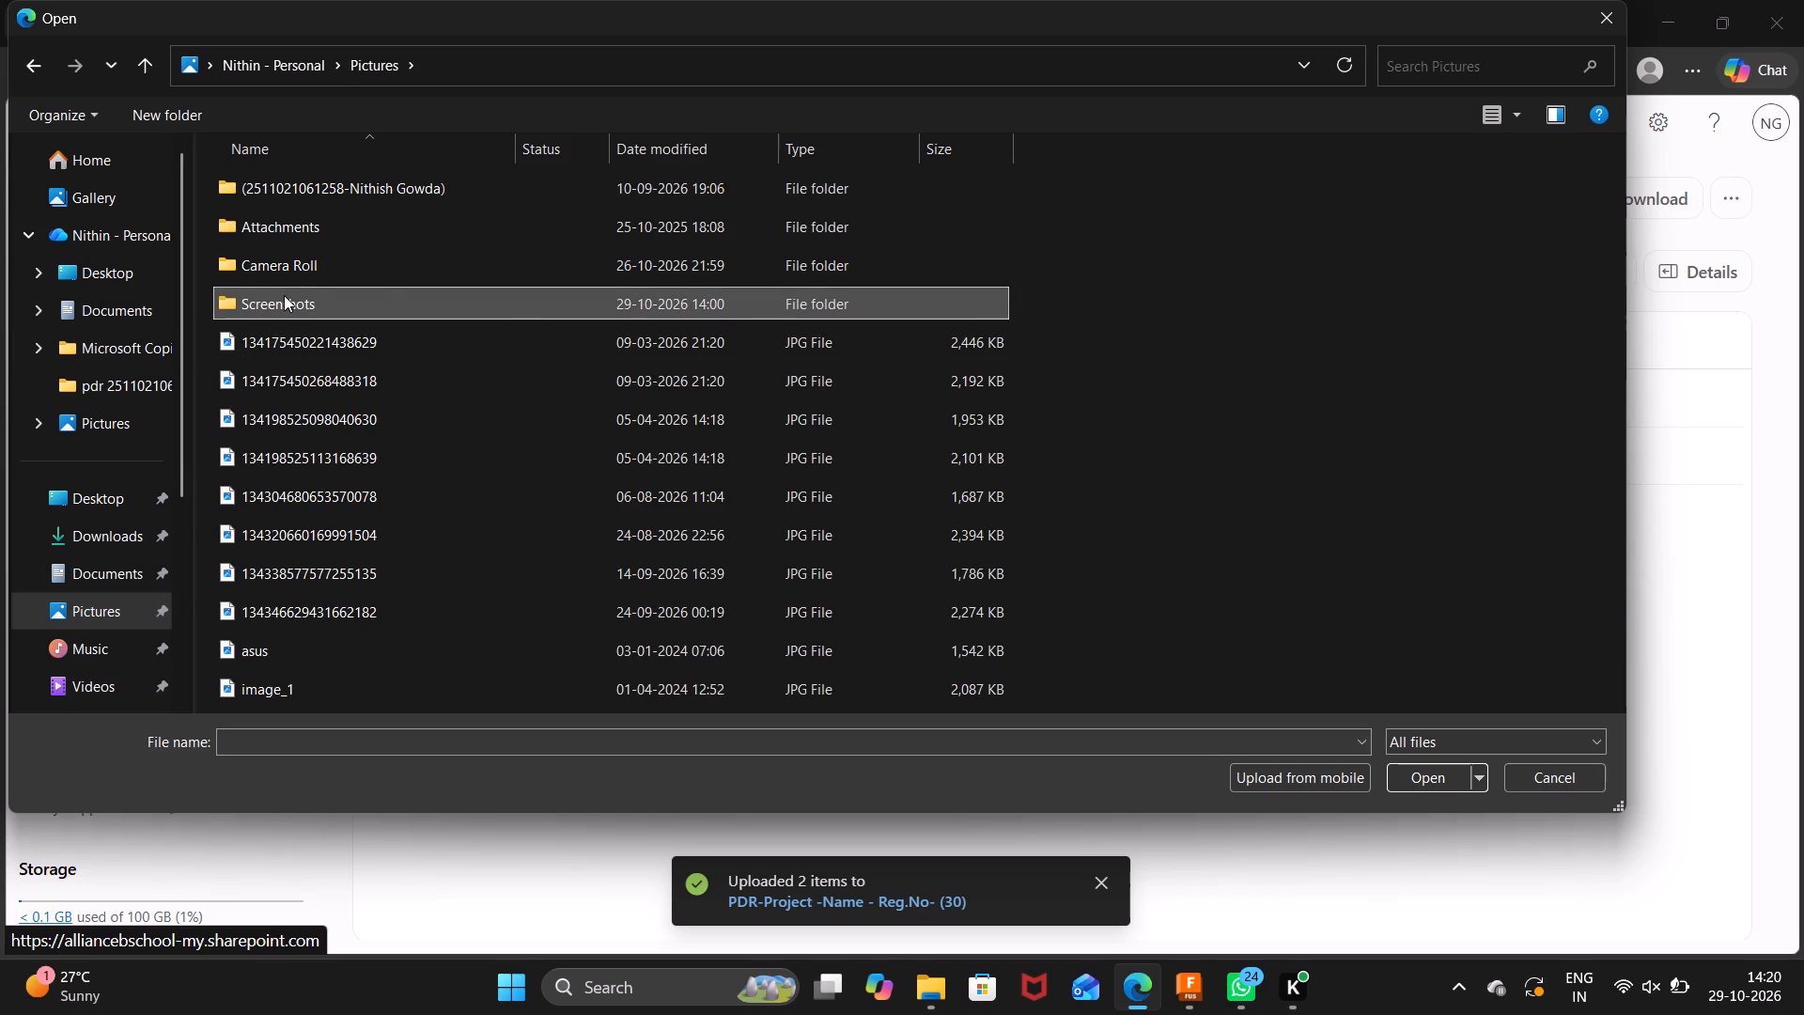
{"action": "left_click", "coordinate": [1530, 209], "text": "ctrl"}
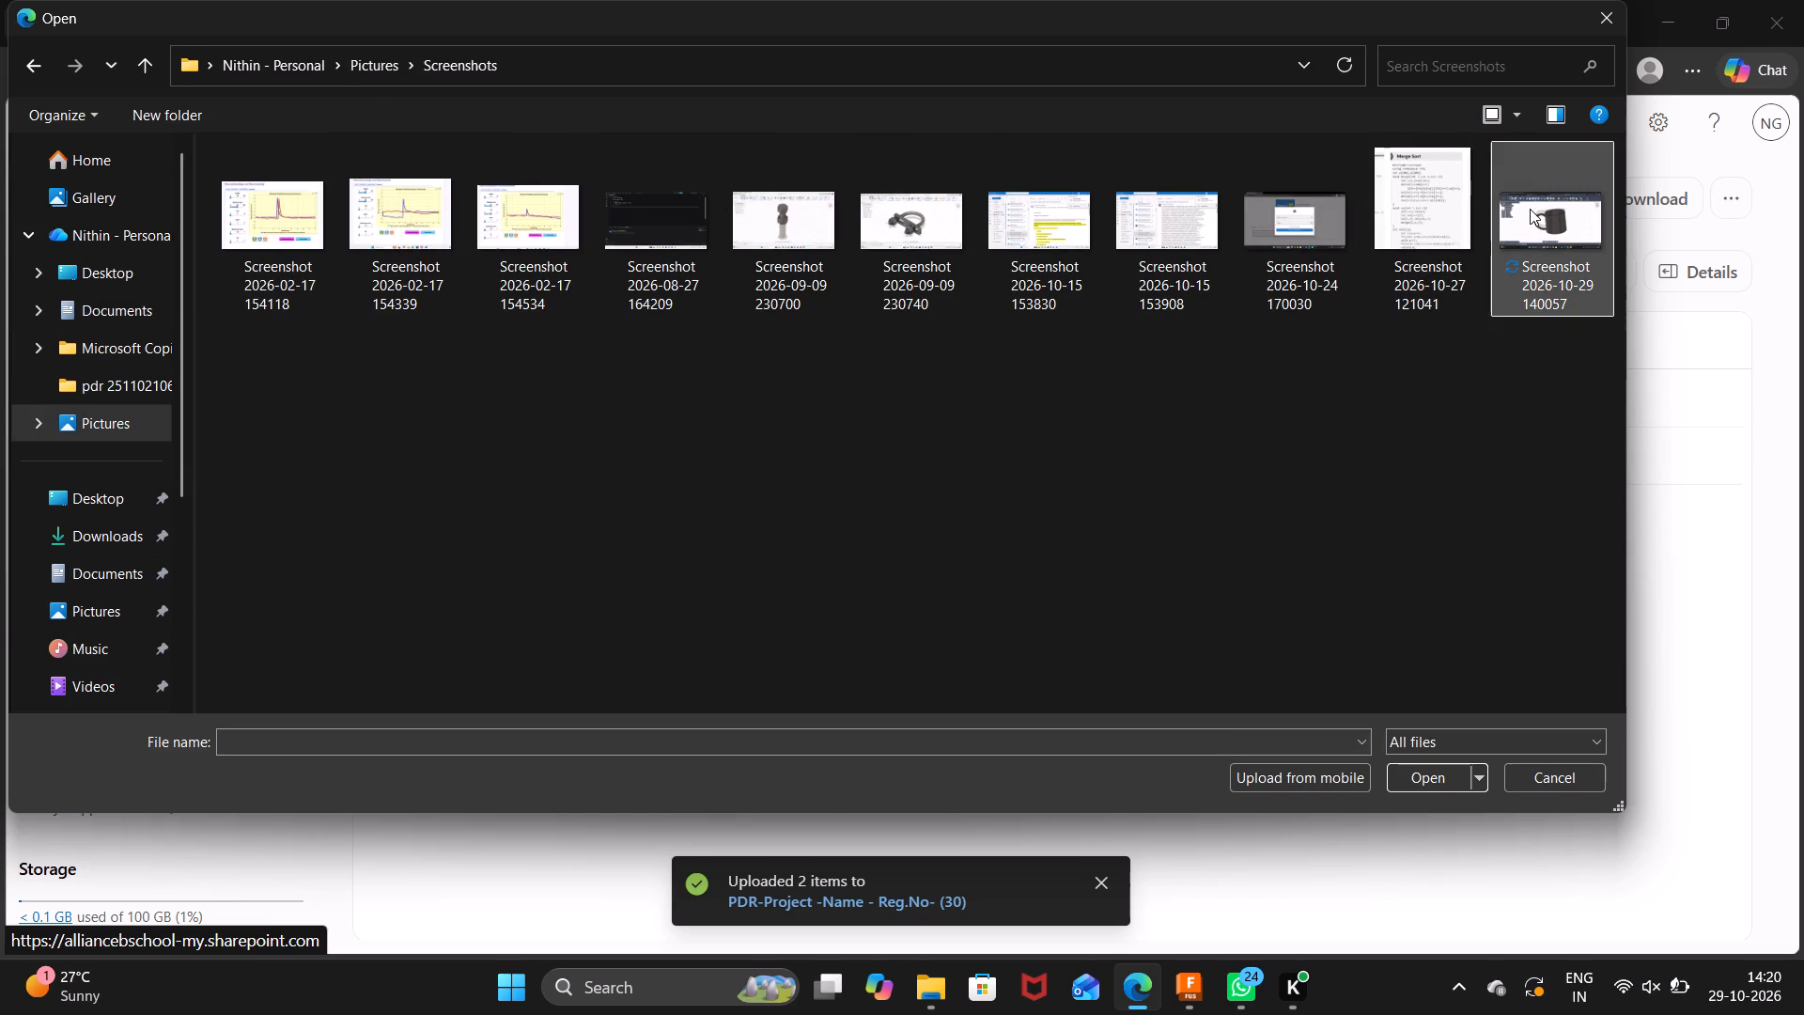
{"action": "key", "text": "Return"}
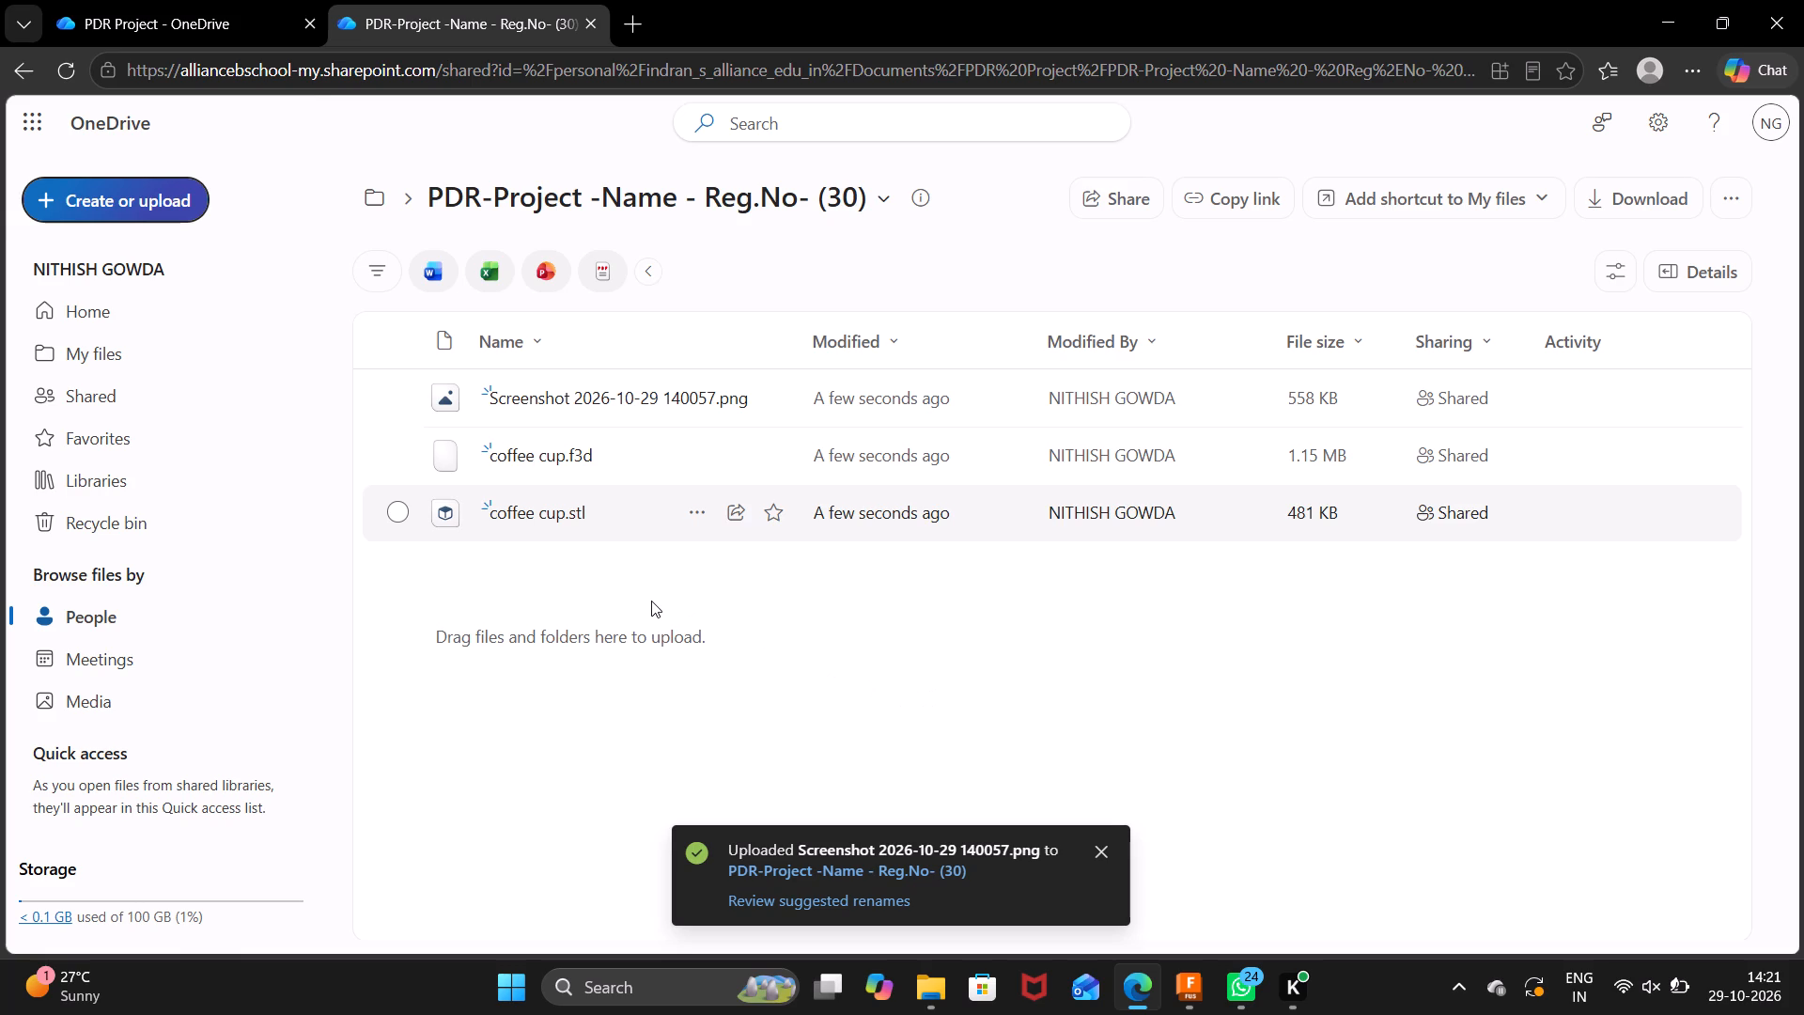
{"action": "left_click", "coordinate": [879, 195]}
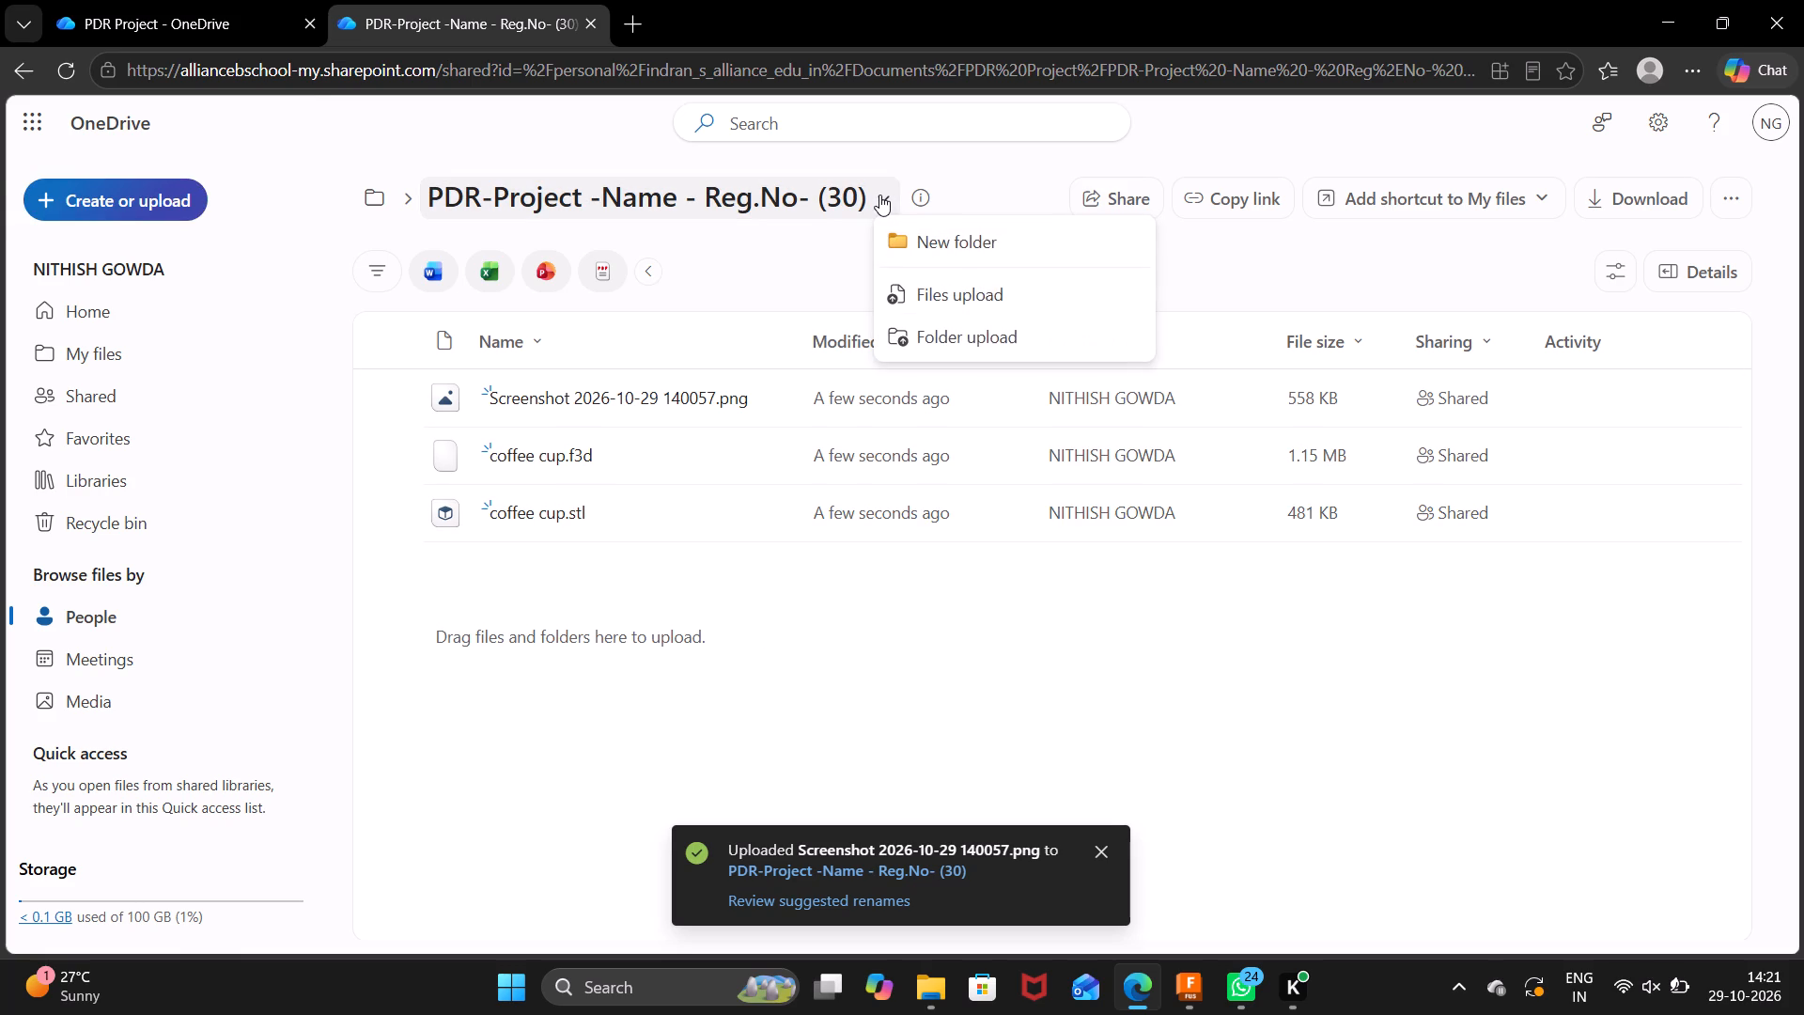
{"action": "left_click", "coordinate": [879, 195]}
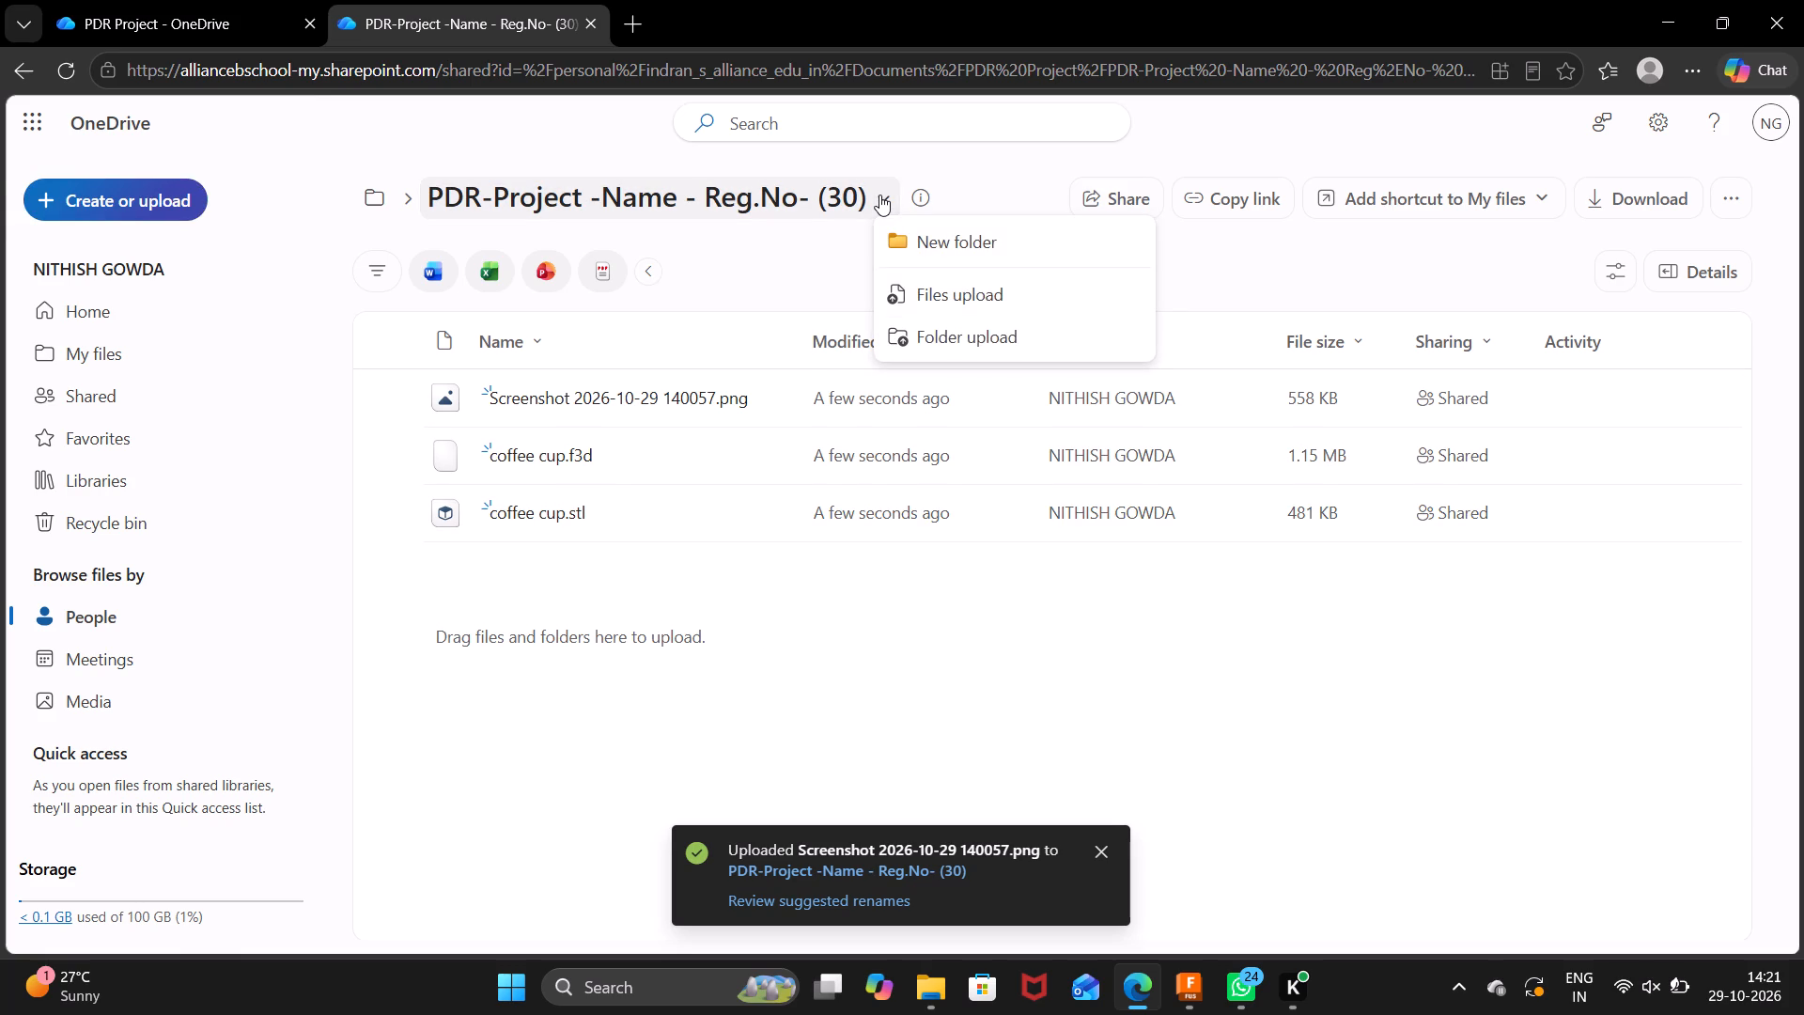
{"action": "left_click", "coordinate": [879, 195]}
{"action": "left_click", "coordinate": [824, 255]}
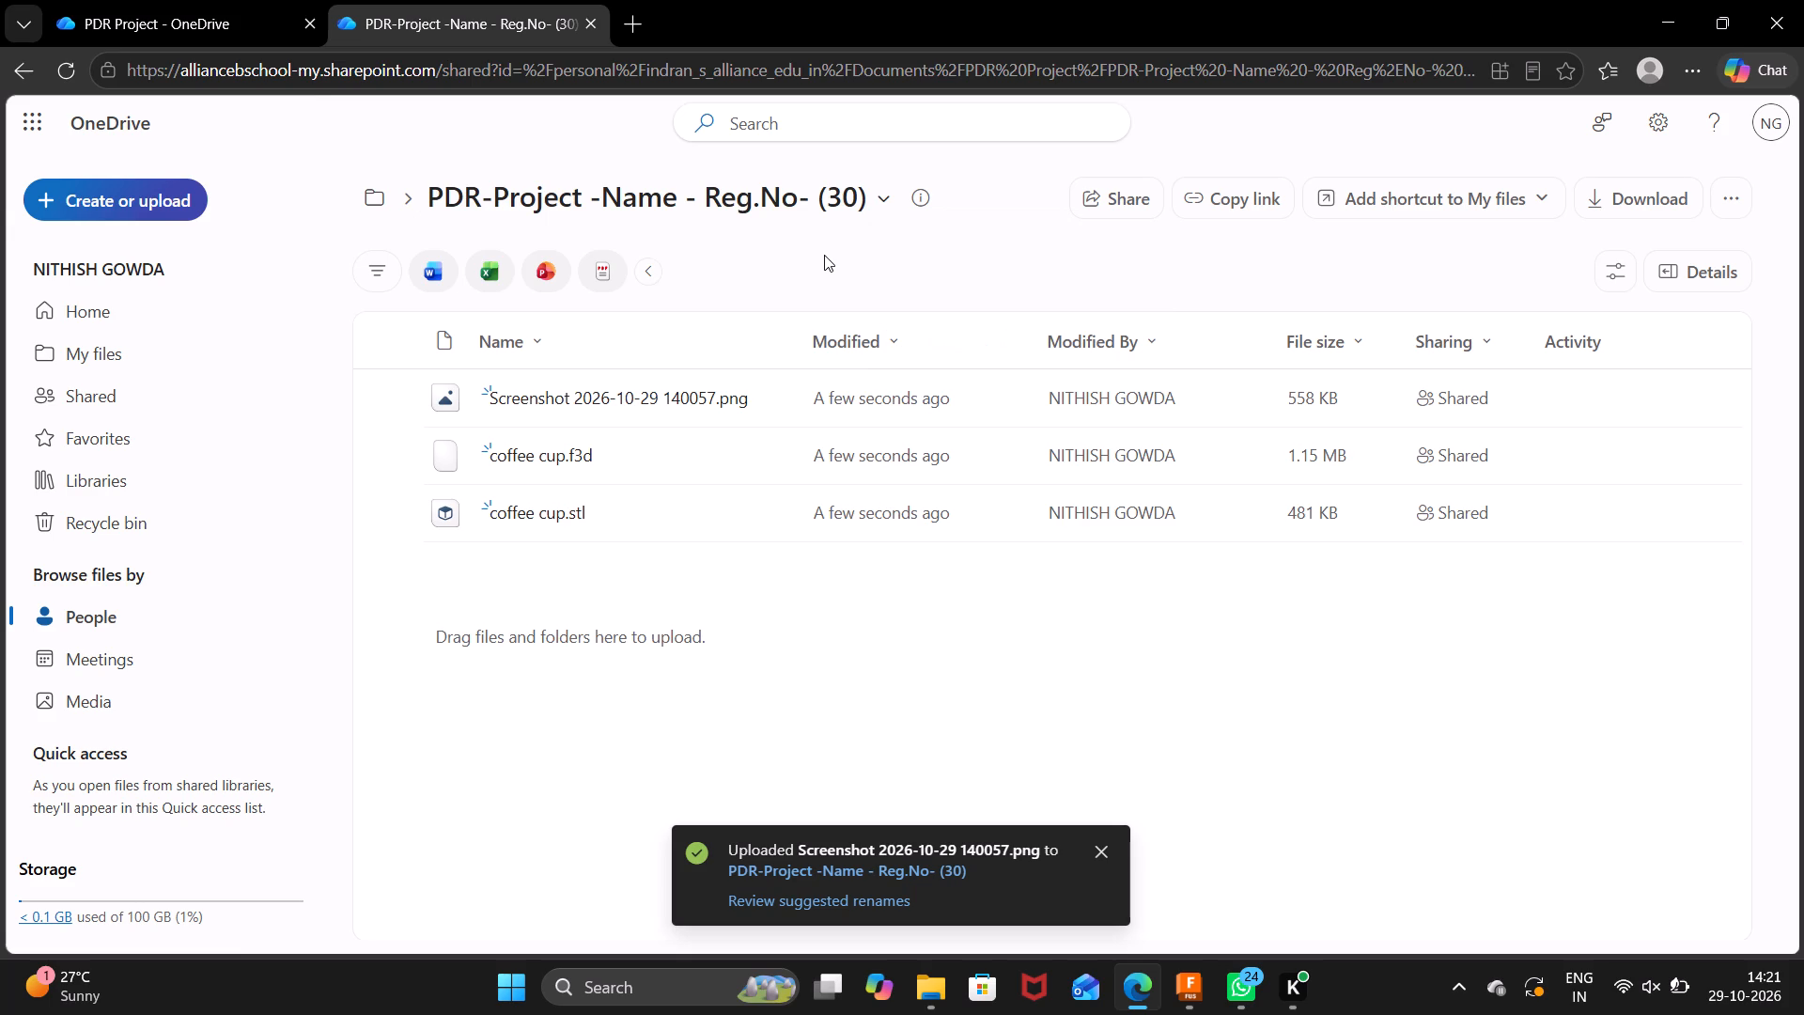
Return to the PDR Project folder list and open PDR-Project -Name - Reg.No- (31) to examine its contents.
{"action": "left_click", "coordinate": [33, 67]}
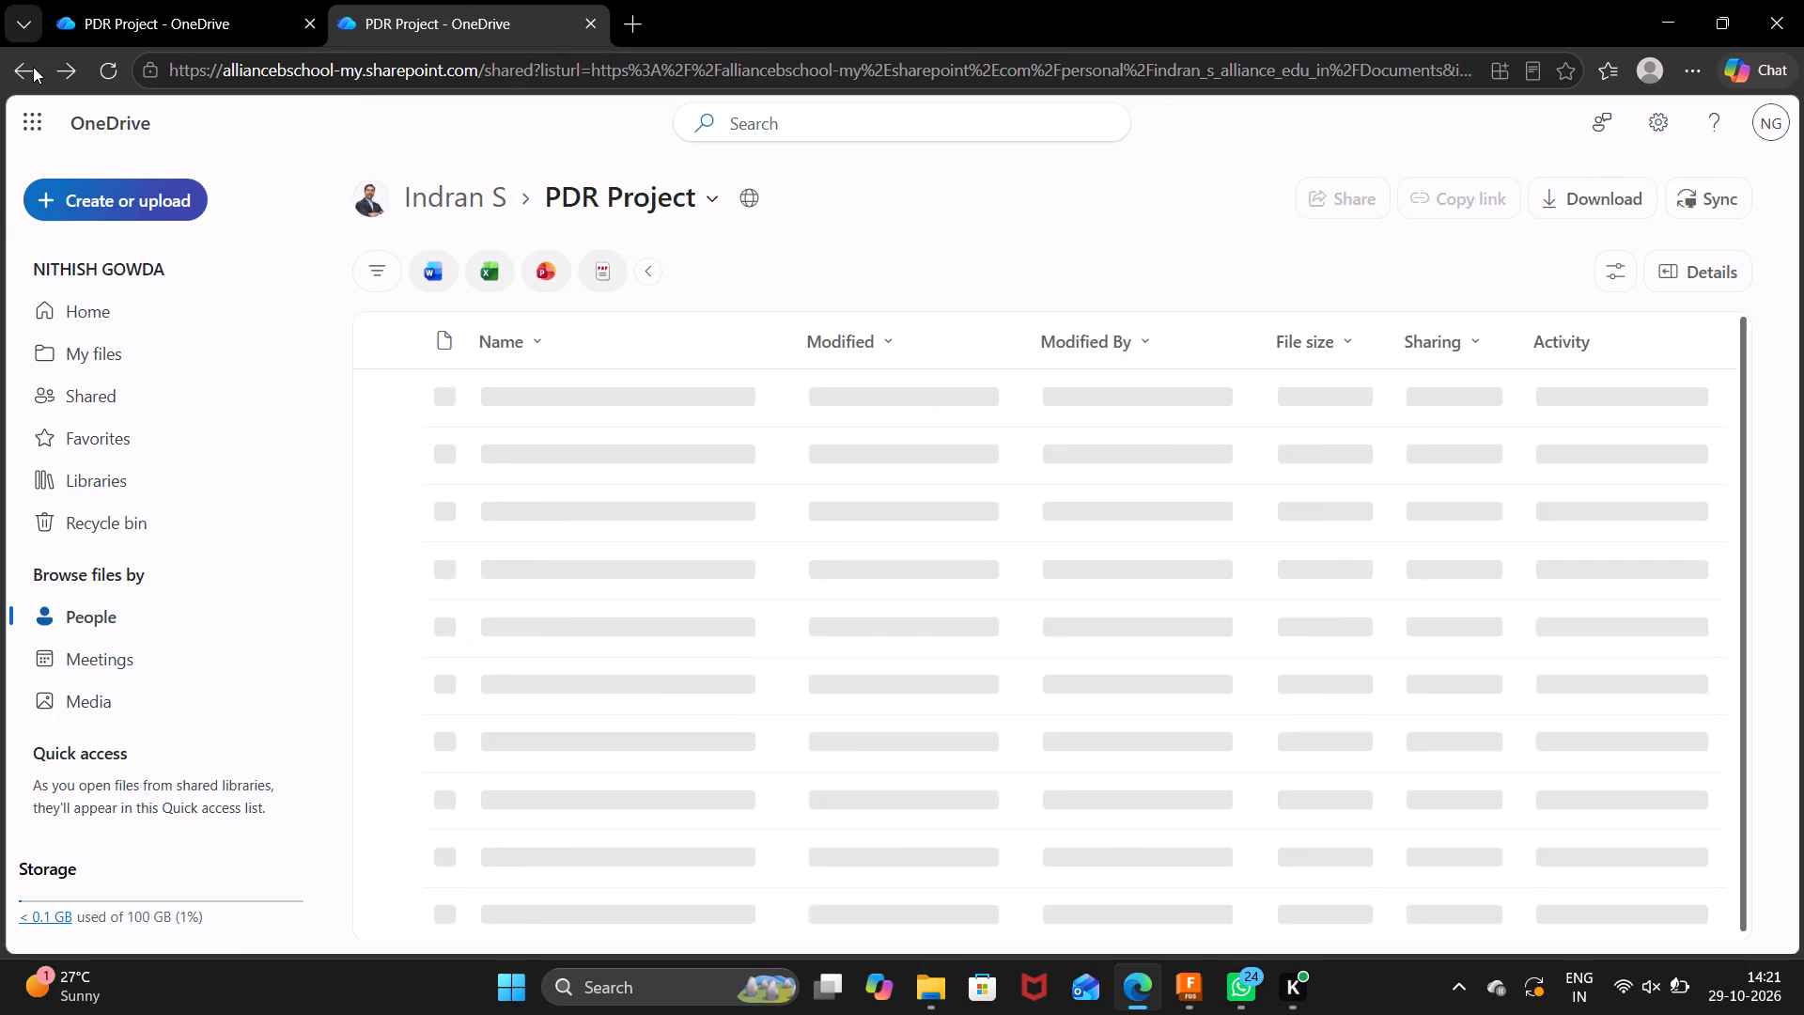
{"action": "scroll", "coordinate": [841, 667], "scroll_direction": "down", "scroll_amount": 1}
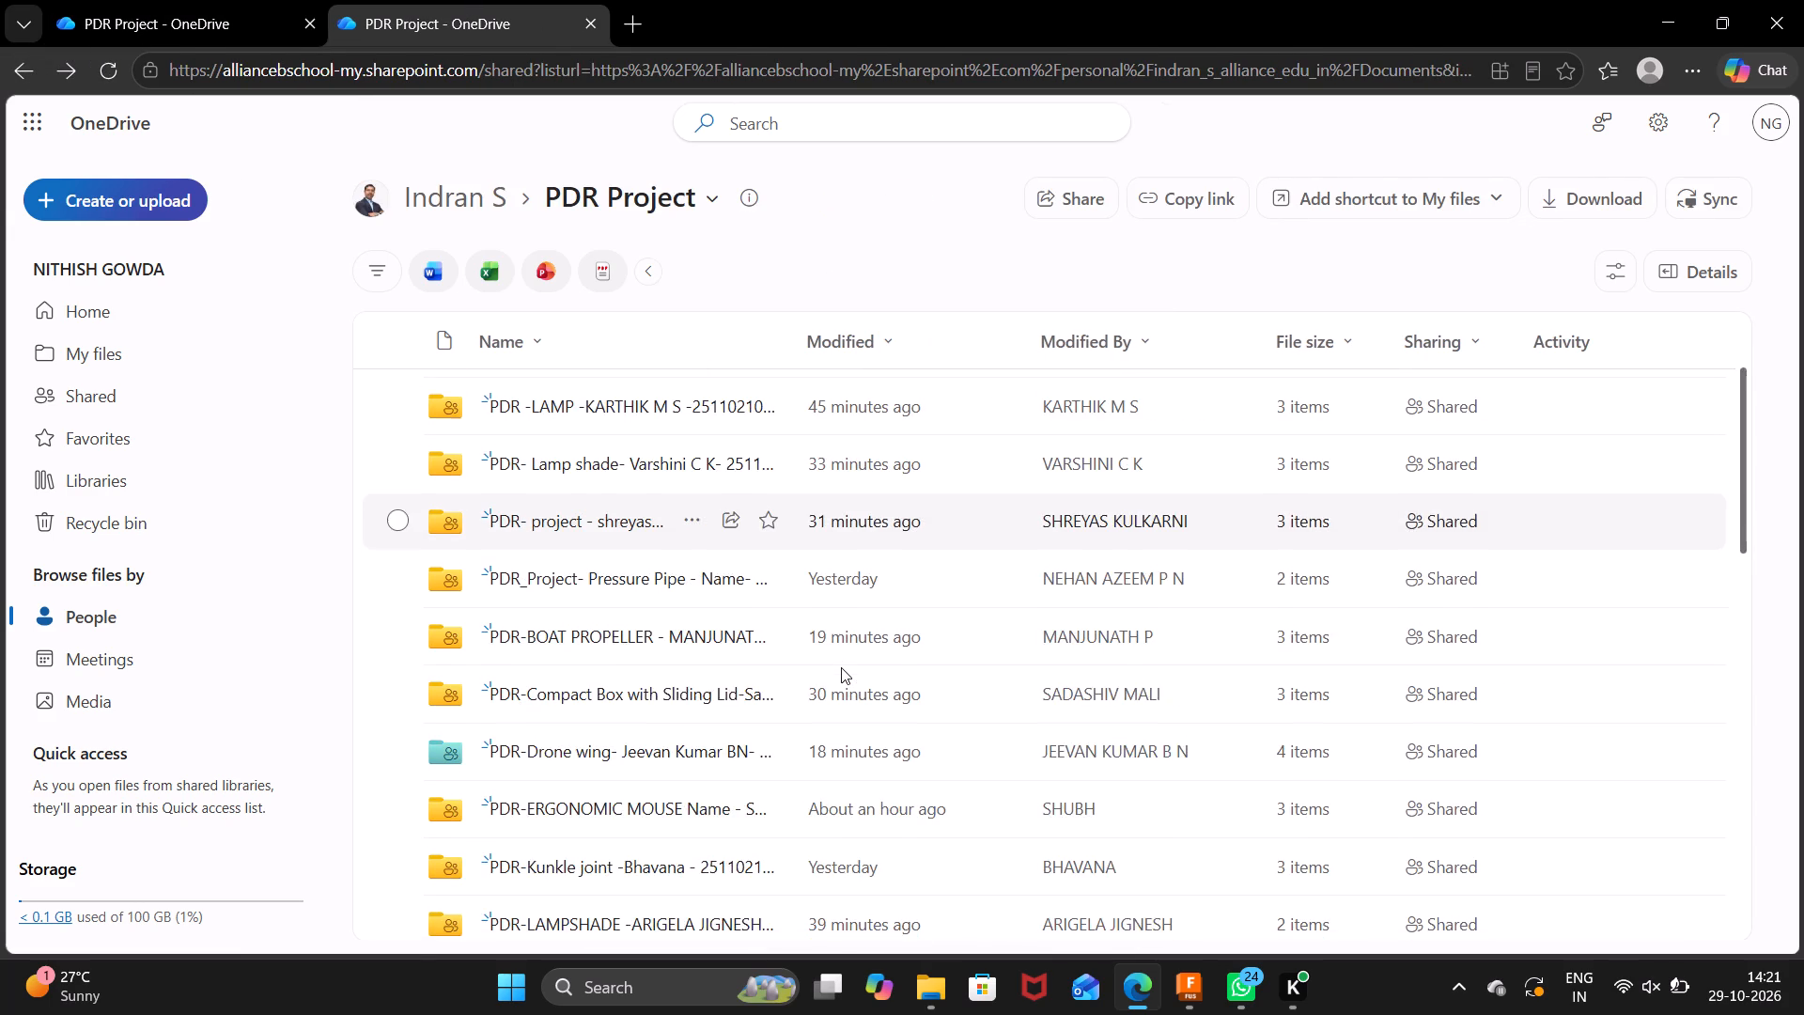
{"action": "scroll", "coordinate": [841, 667], "scroll_direction": "down", "scroll_amount": 4}
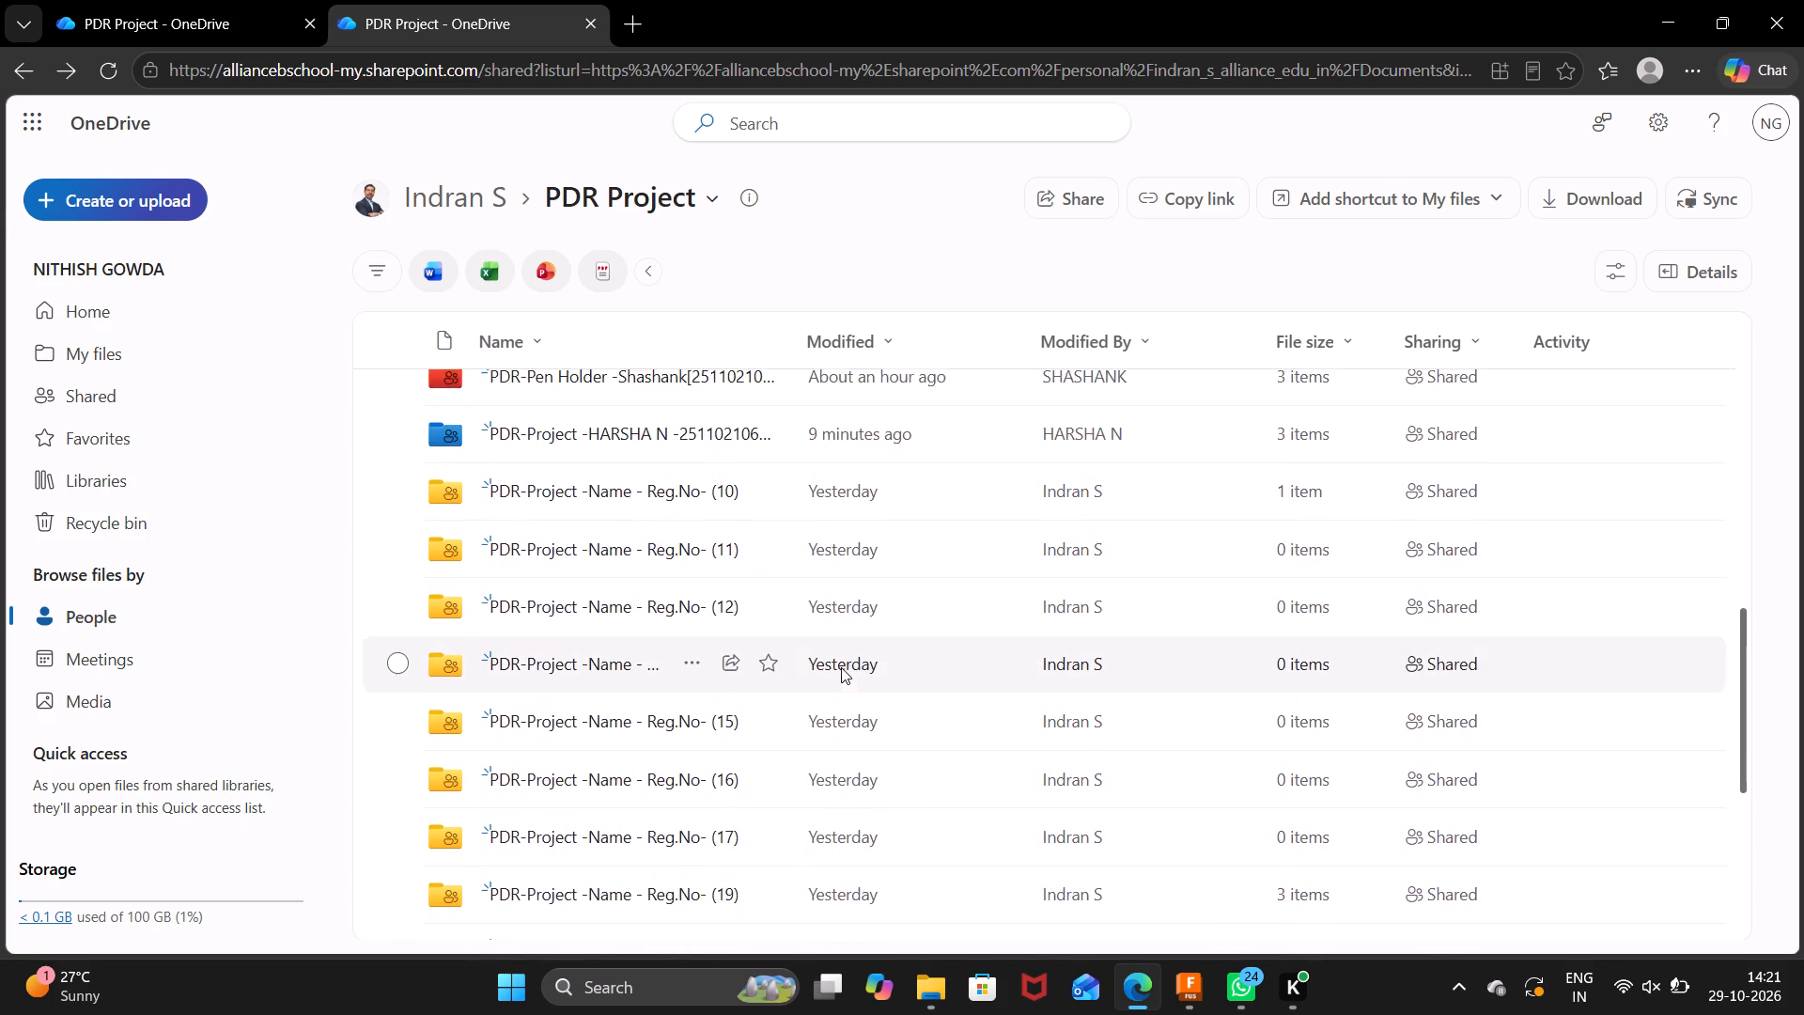
{"action": "scroll", "coordinate": [841, 667], "scroll_direction": "down", "scroll_amount": 7}
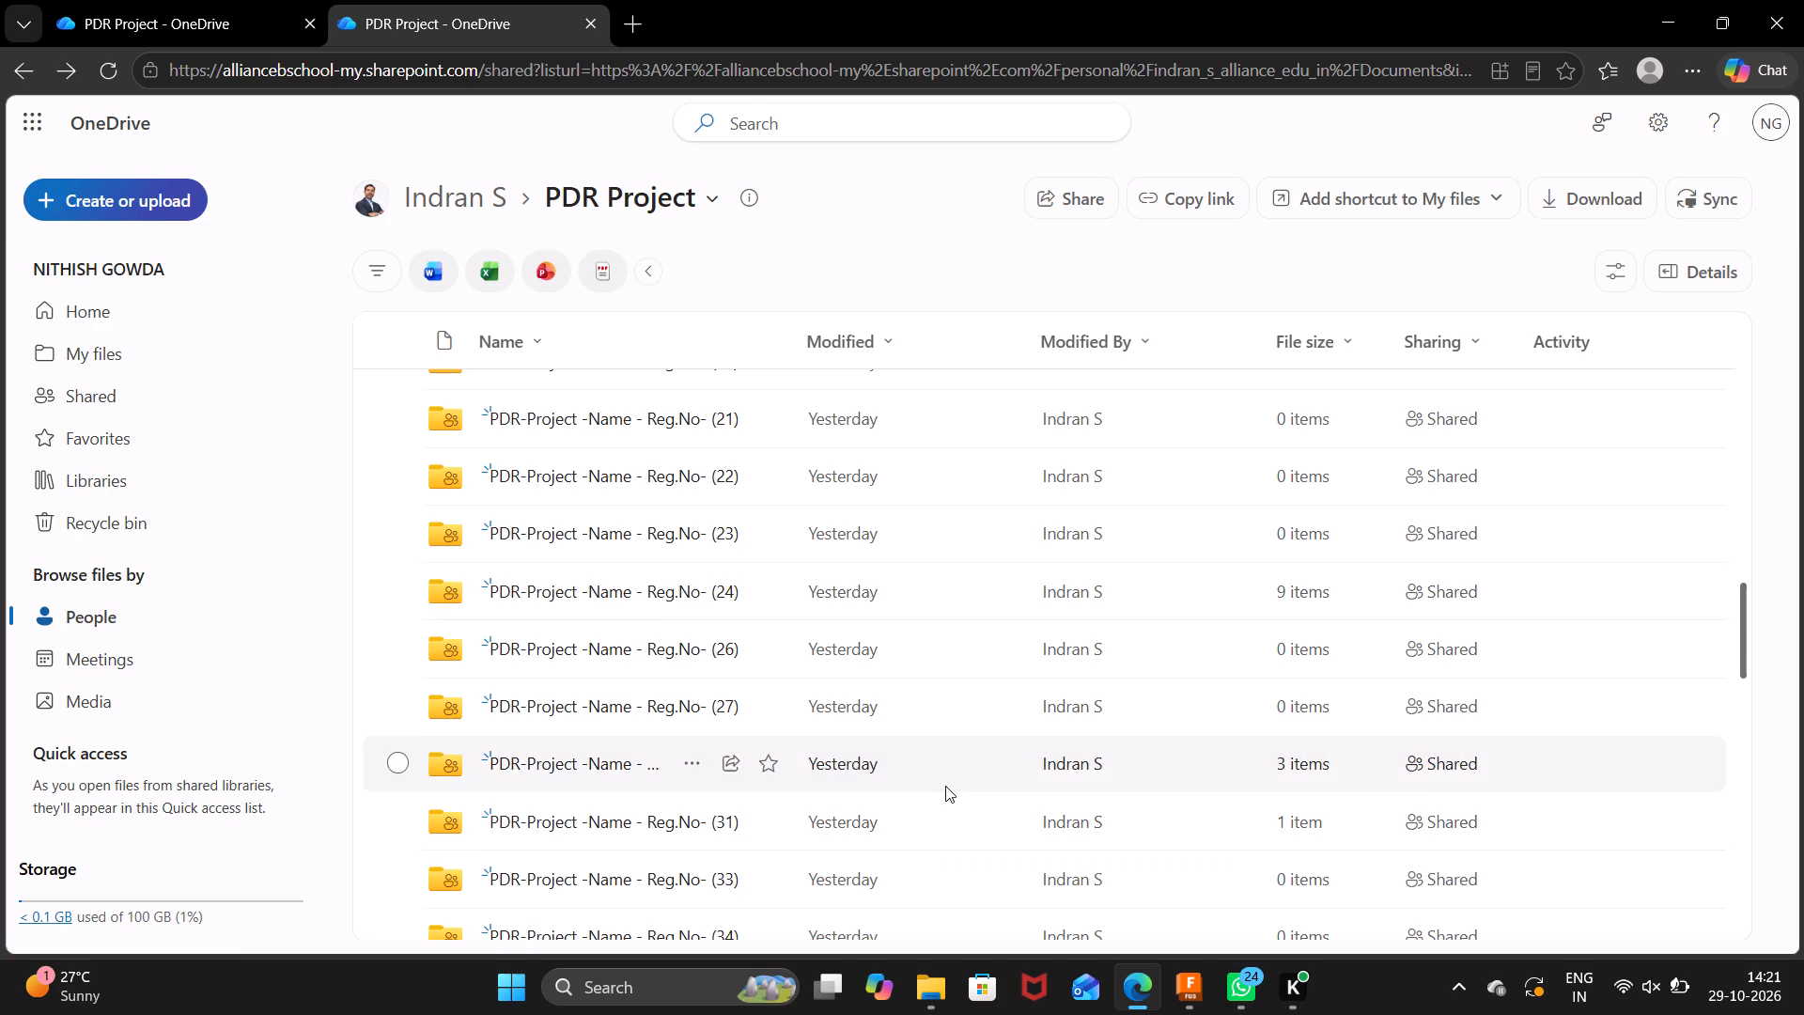
{"action": "double_click", "coordinate": [948, 823]}
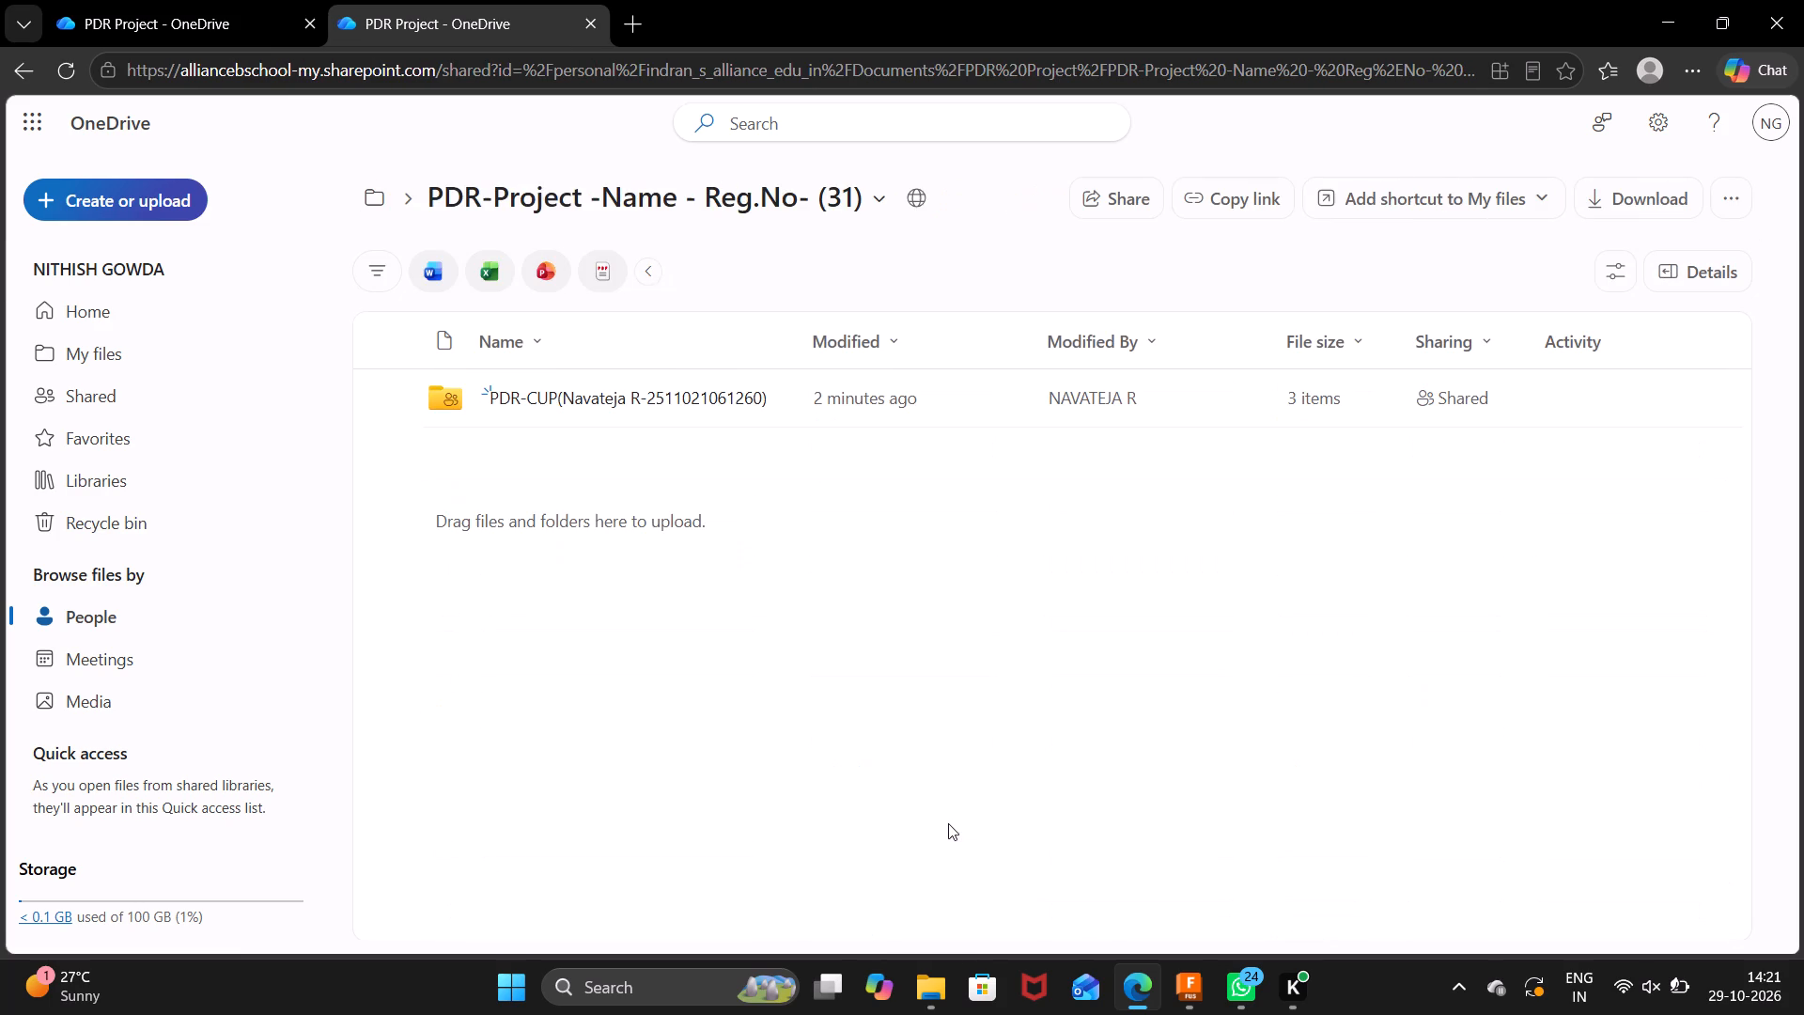
Return to the PDR Project folder list and open PDR-Project -Name - Reg.No- (30) to check the uploaded files.
{"action": "left_click", "coordinate": [31, 68]}
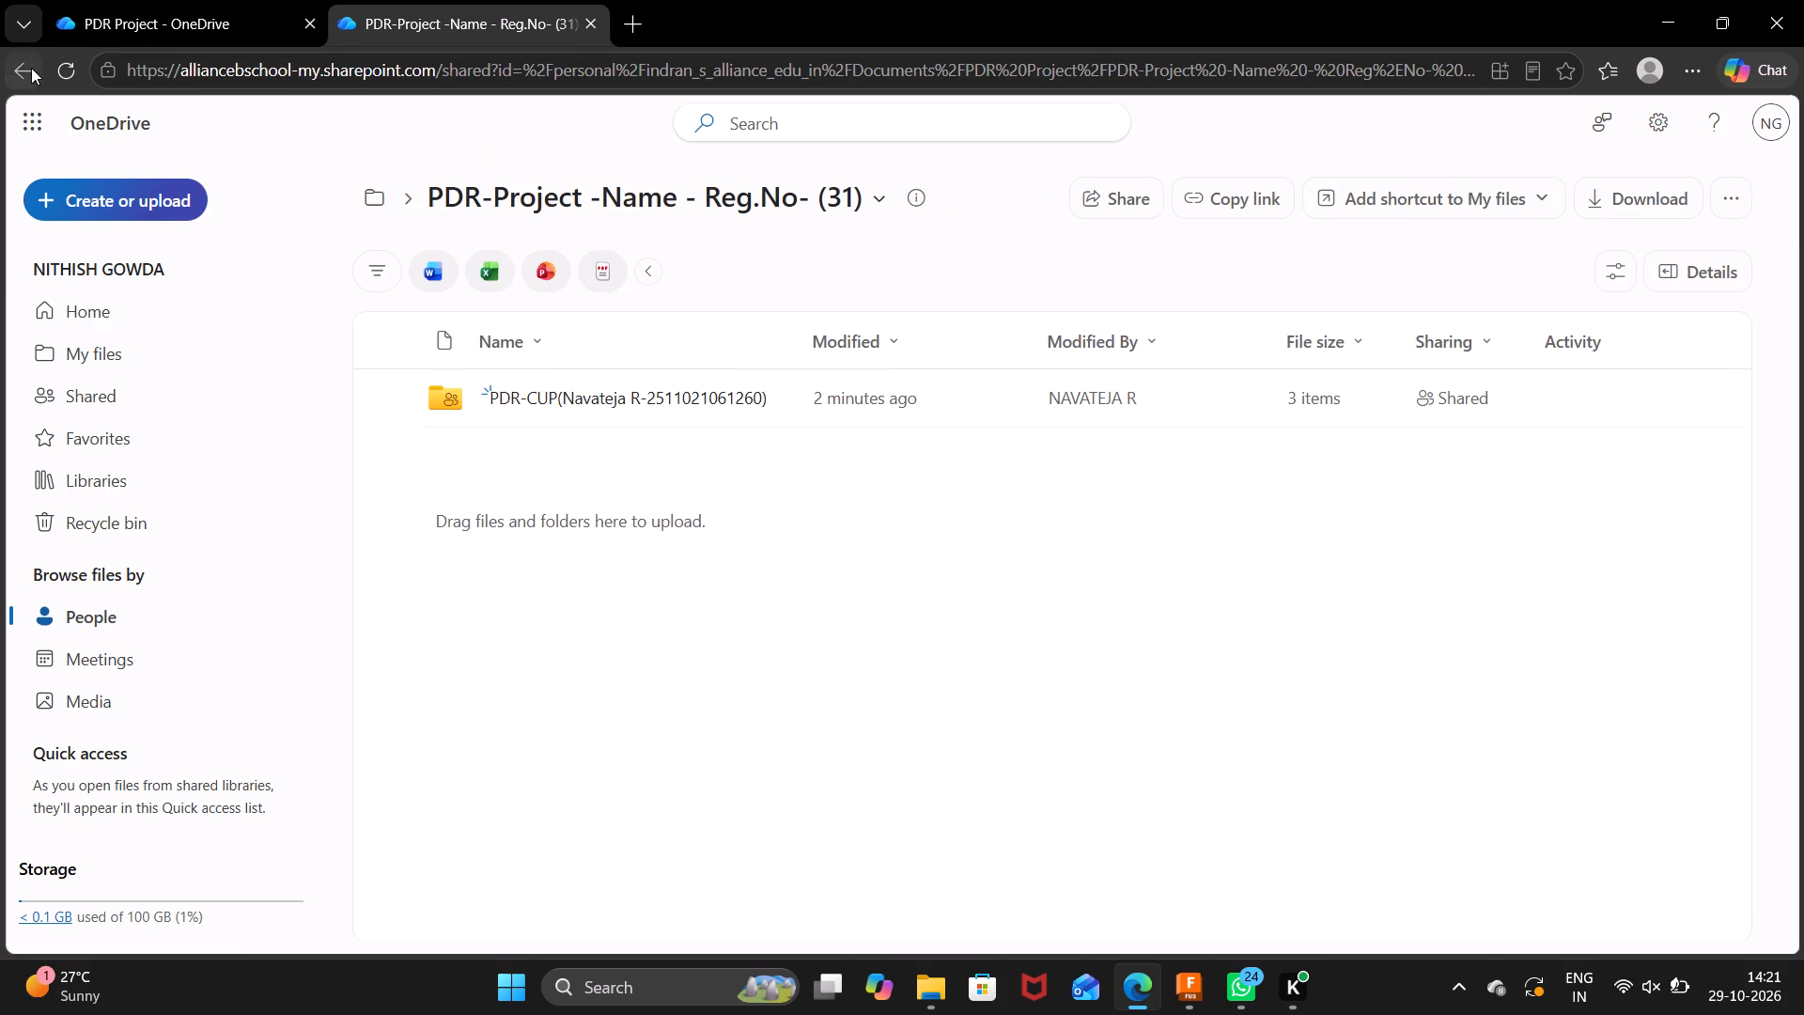
{"action": "scroll", "coordinate": [817, 648], "scroll_direction": "down", "scroll_amount": 2}
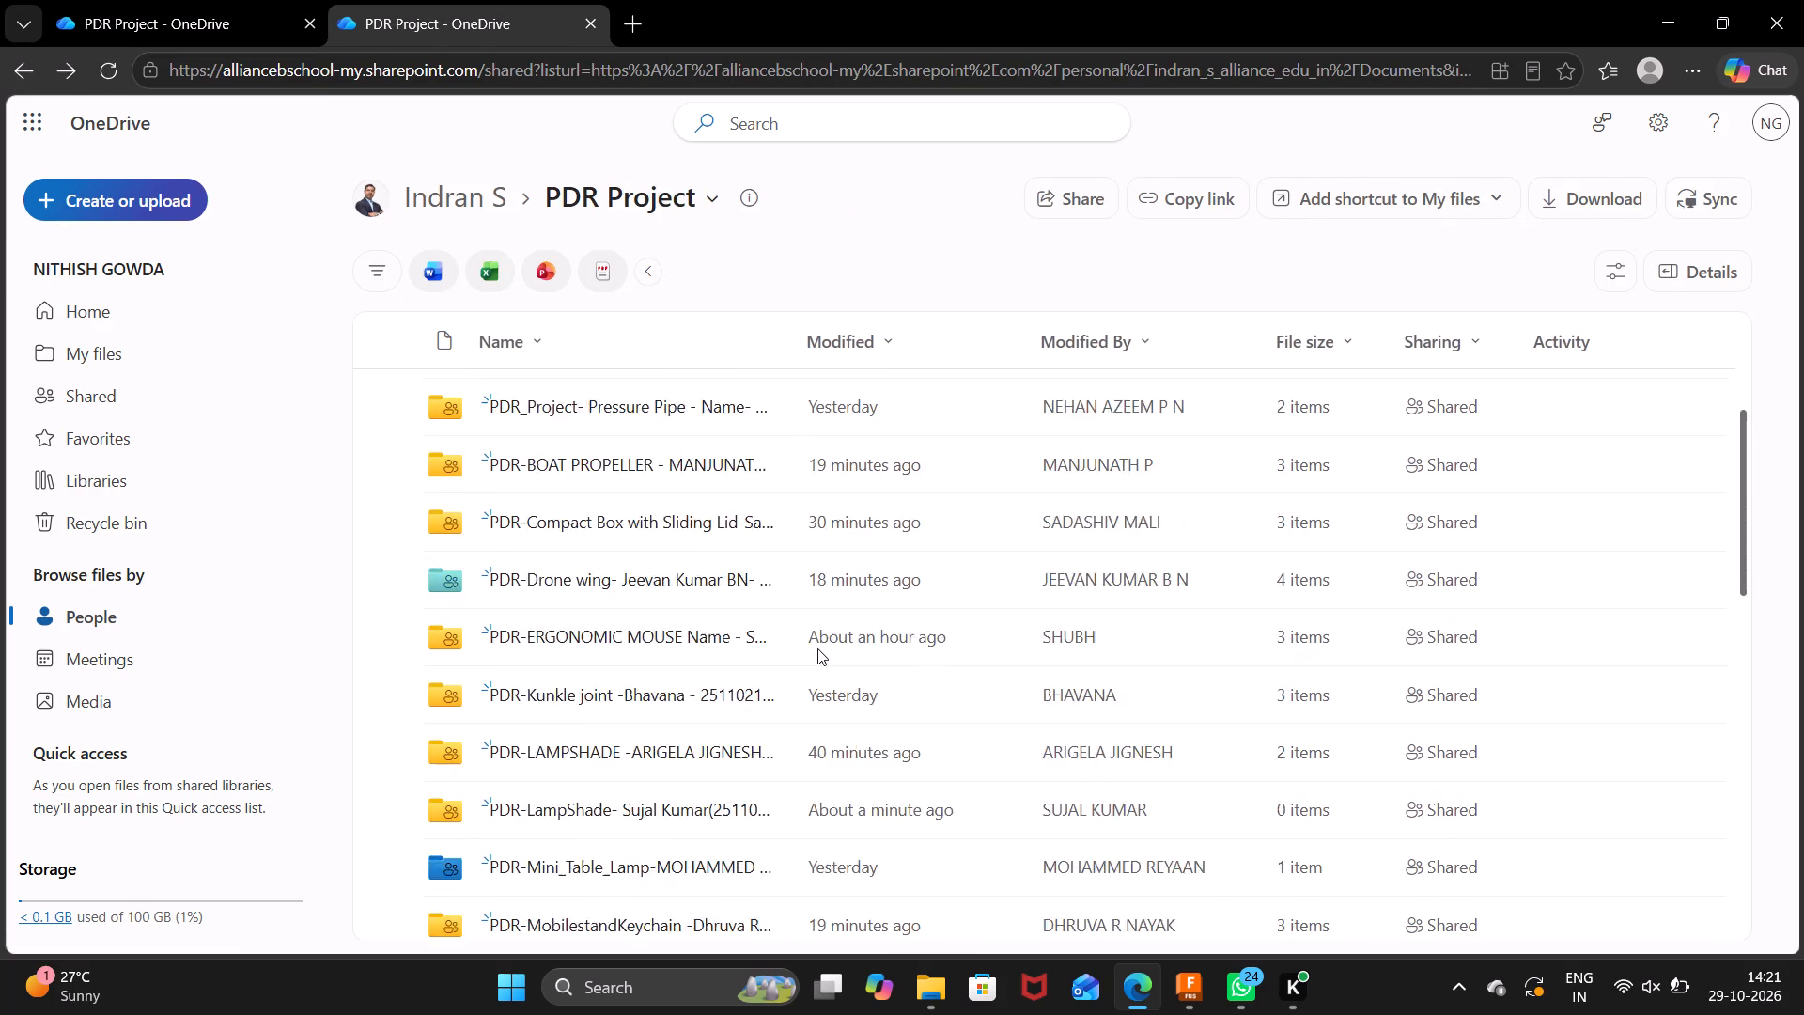
{"action": "scroll", "coordinate": [817, 648], "scroll_direction": "down", "scroll_amount": 2}
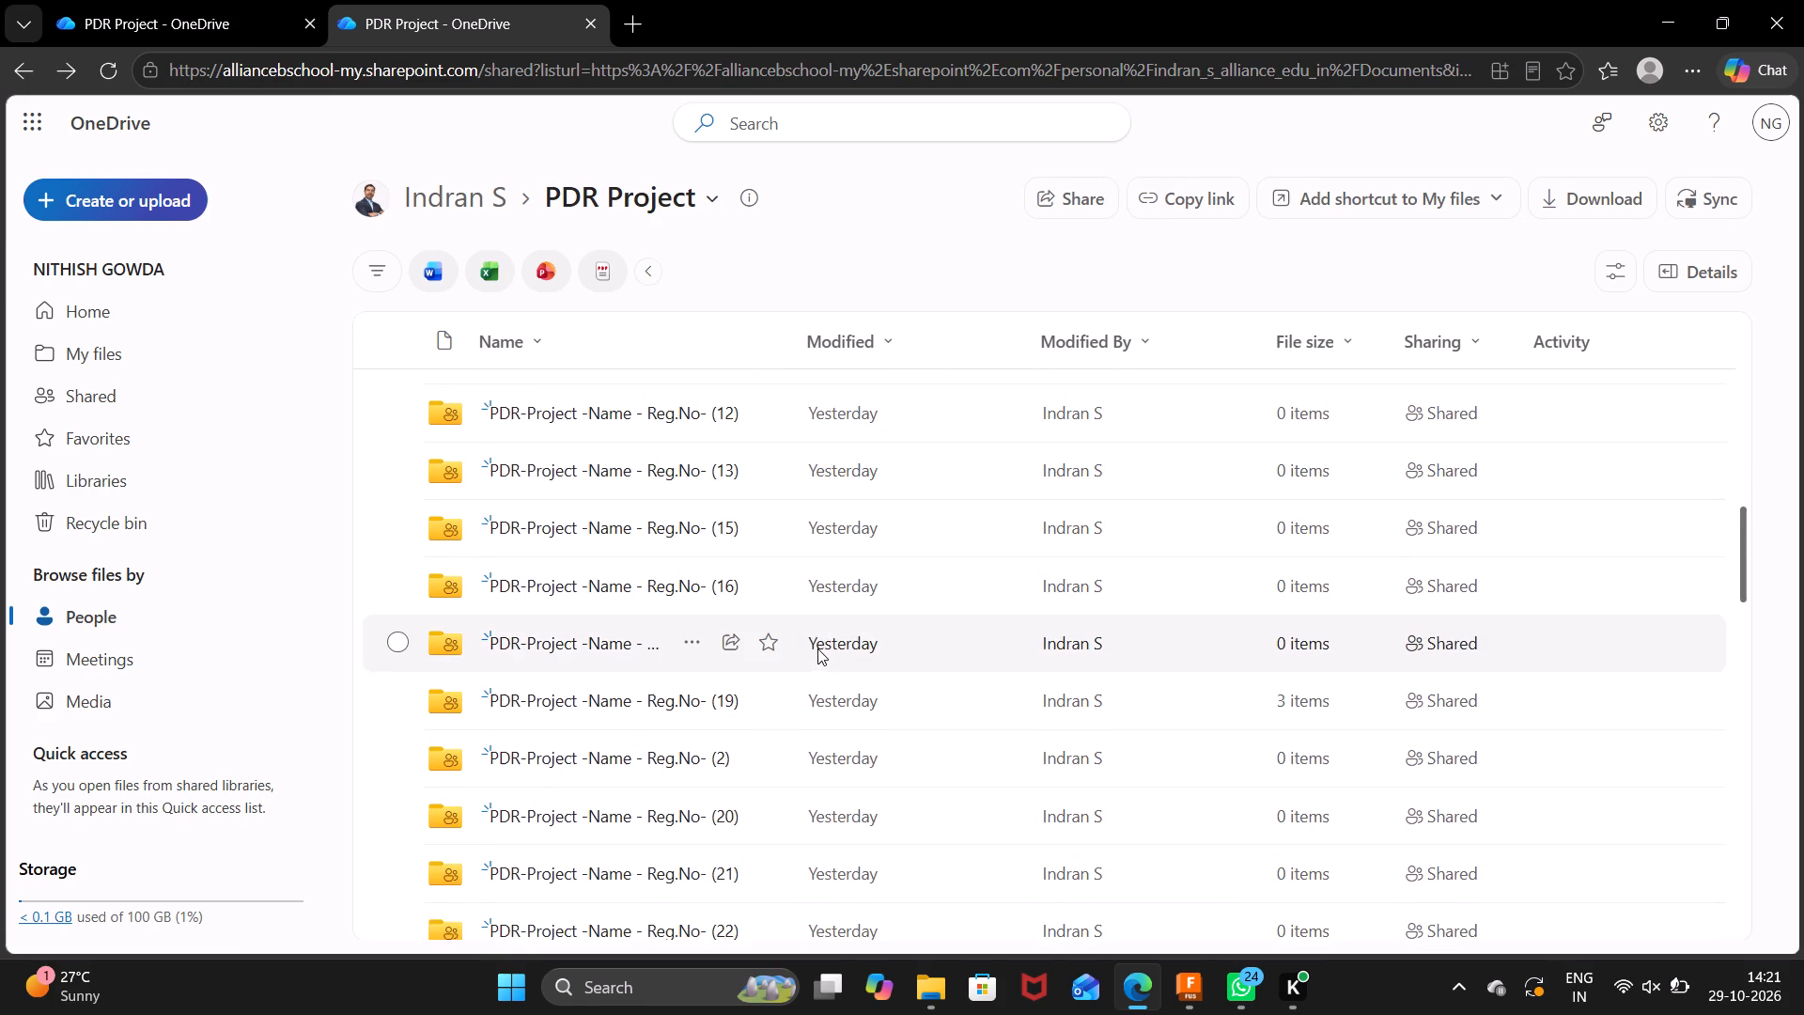
{"action": "scroll", "coordinate": [817, 648], "scroll_direction": "down", "scroll_amount": 1}
{"action": "scroll", "coordinate": [765, 832], "scroll_direction": "down", "scroll_amount": 2}
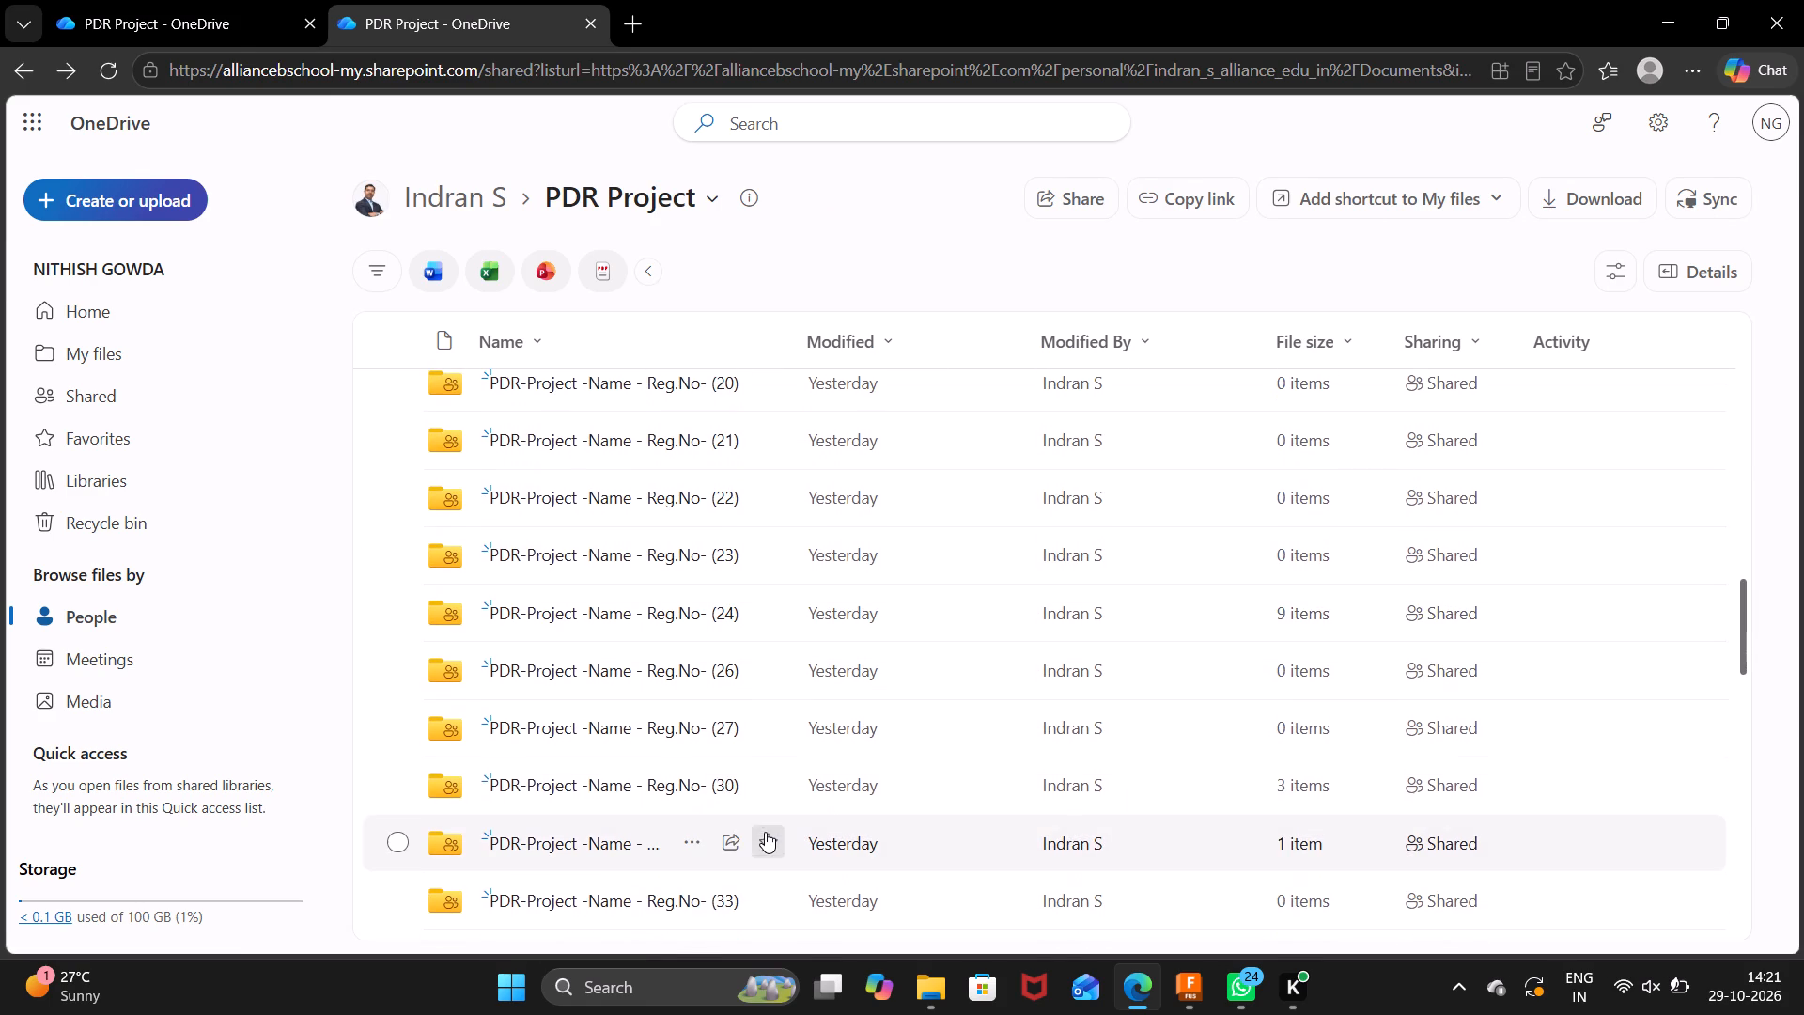
{"action": "double_click", "coordinate": [894, 792]}
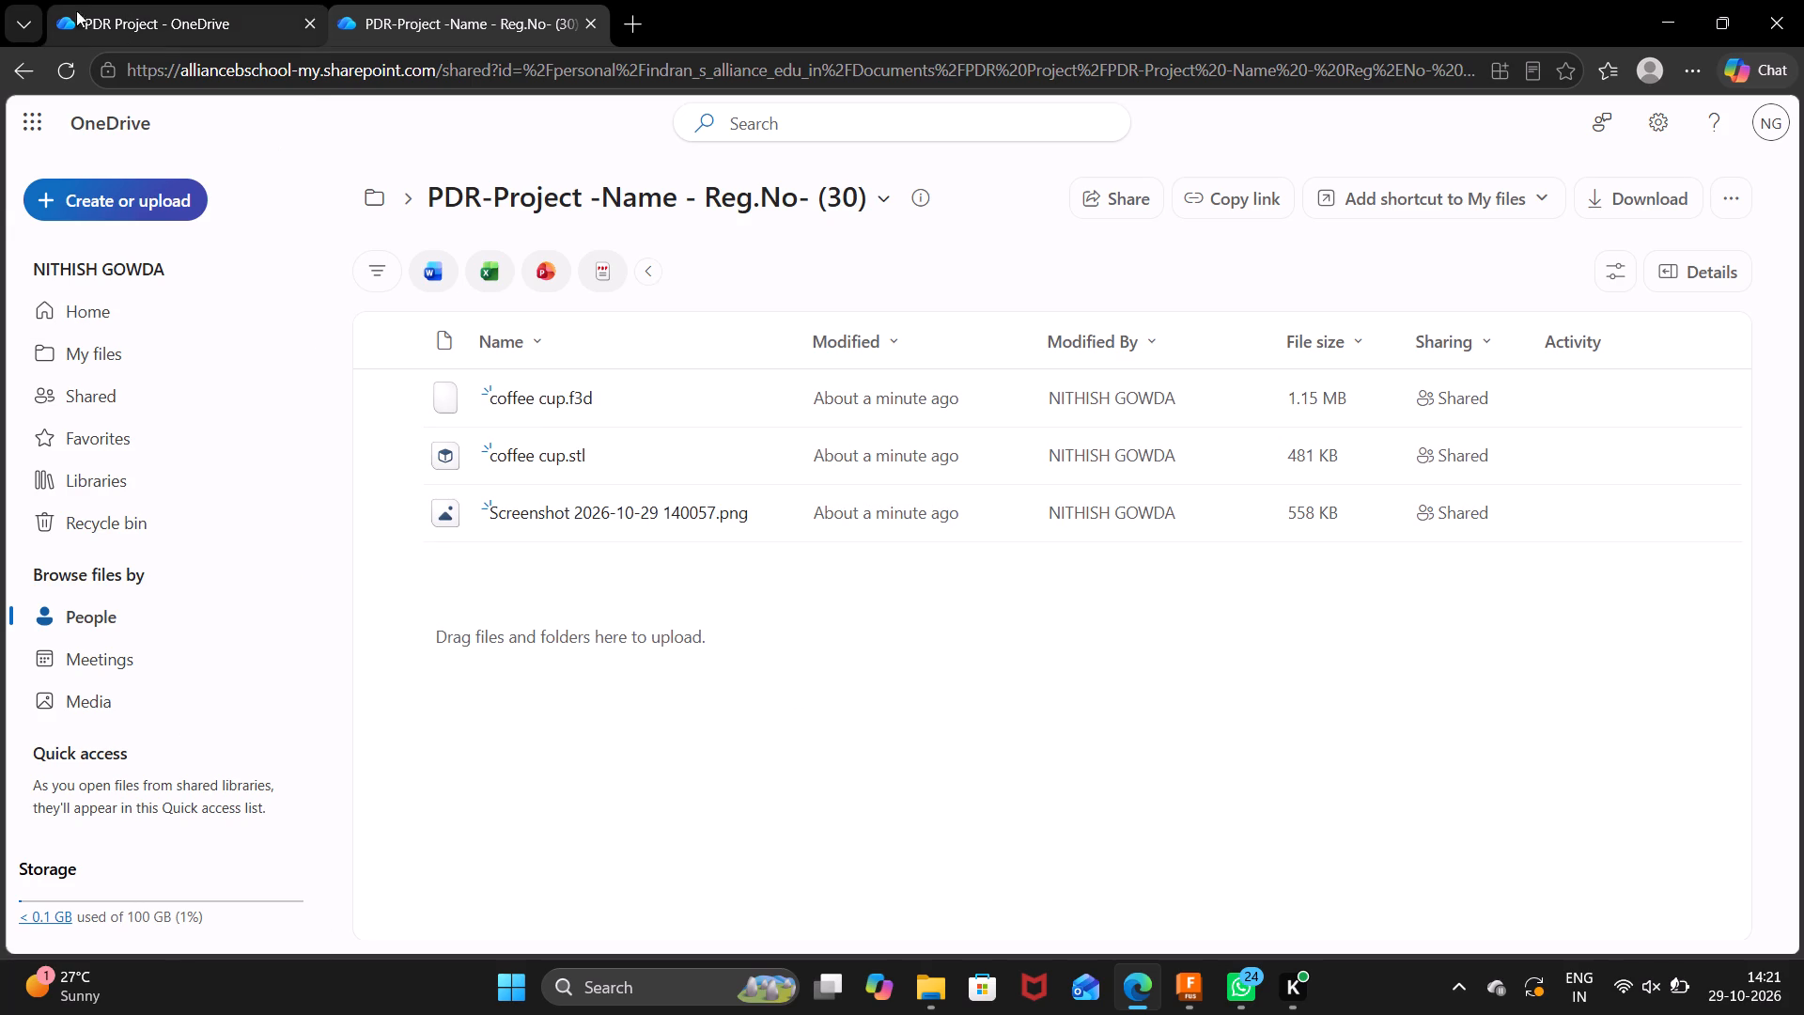
Start renaming submission folder (30) from the PDR Project list, replacing the Name placeholder with the student's own name.
{"action": "left_click", "coordinate": [21, 68]}
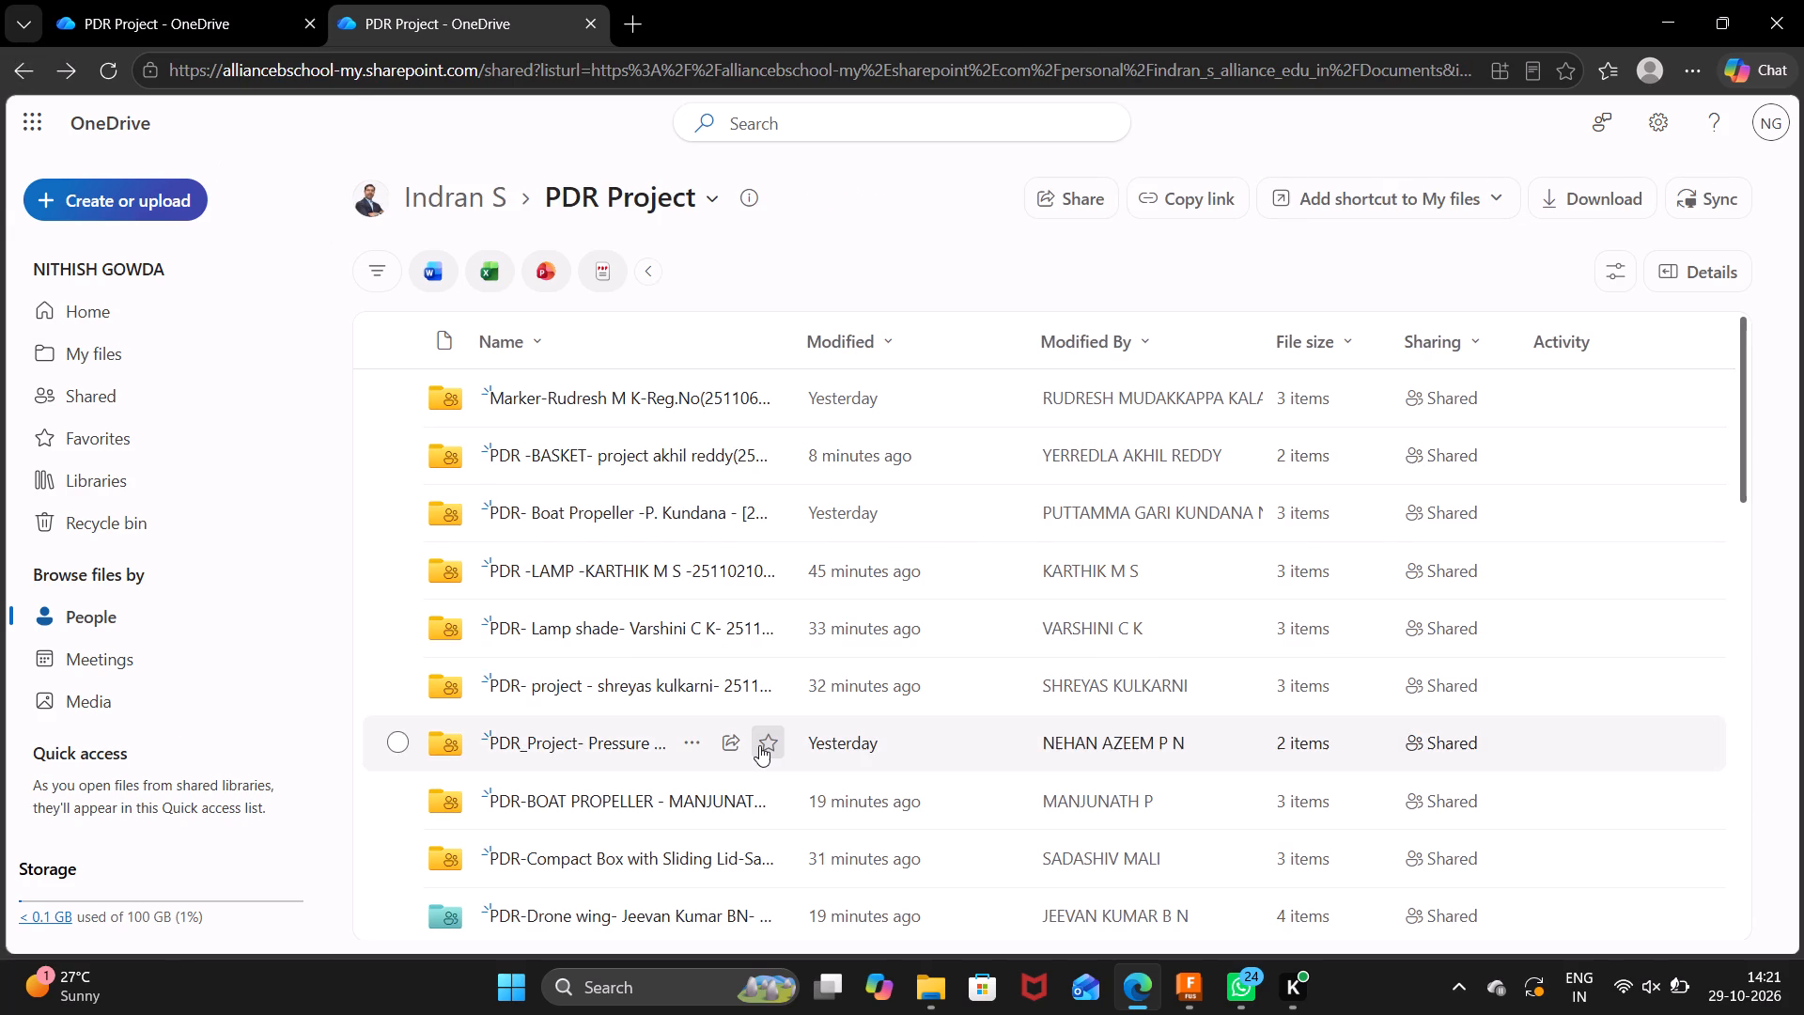
{"action": "scroll", "coordinate": [891, 842], "scroll_direction": "down", "scroll_amount": 5}
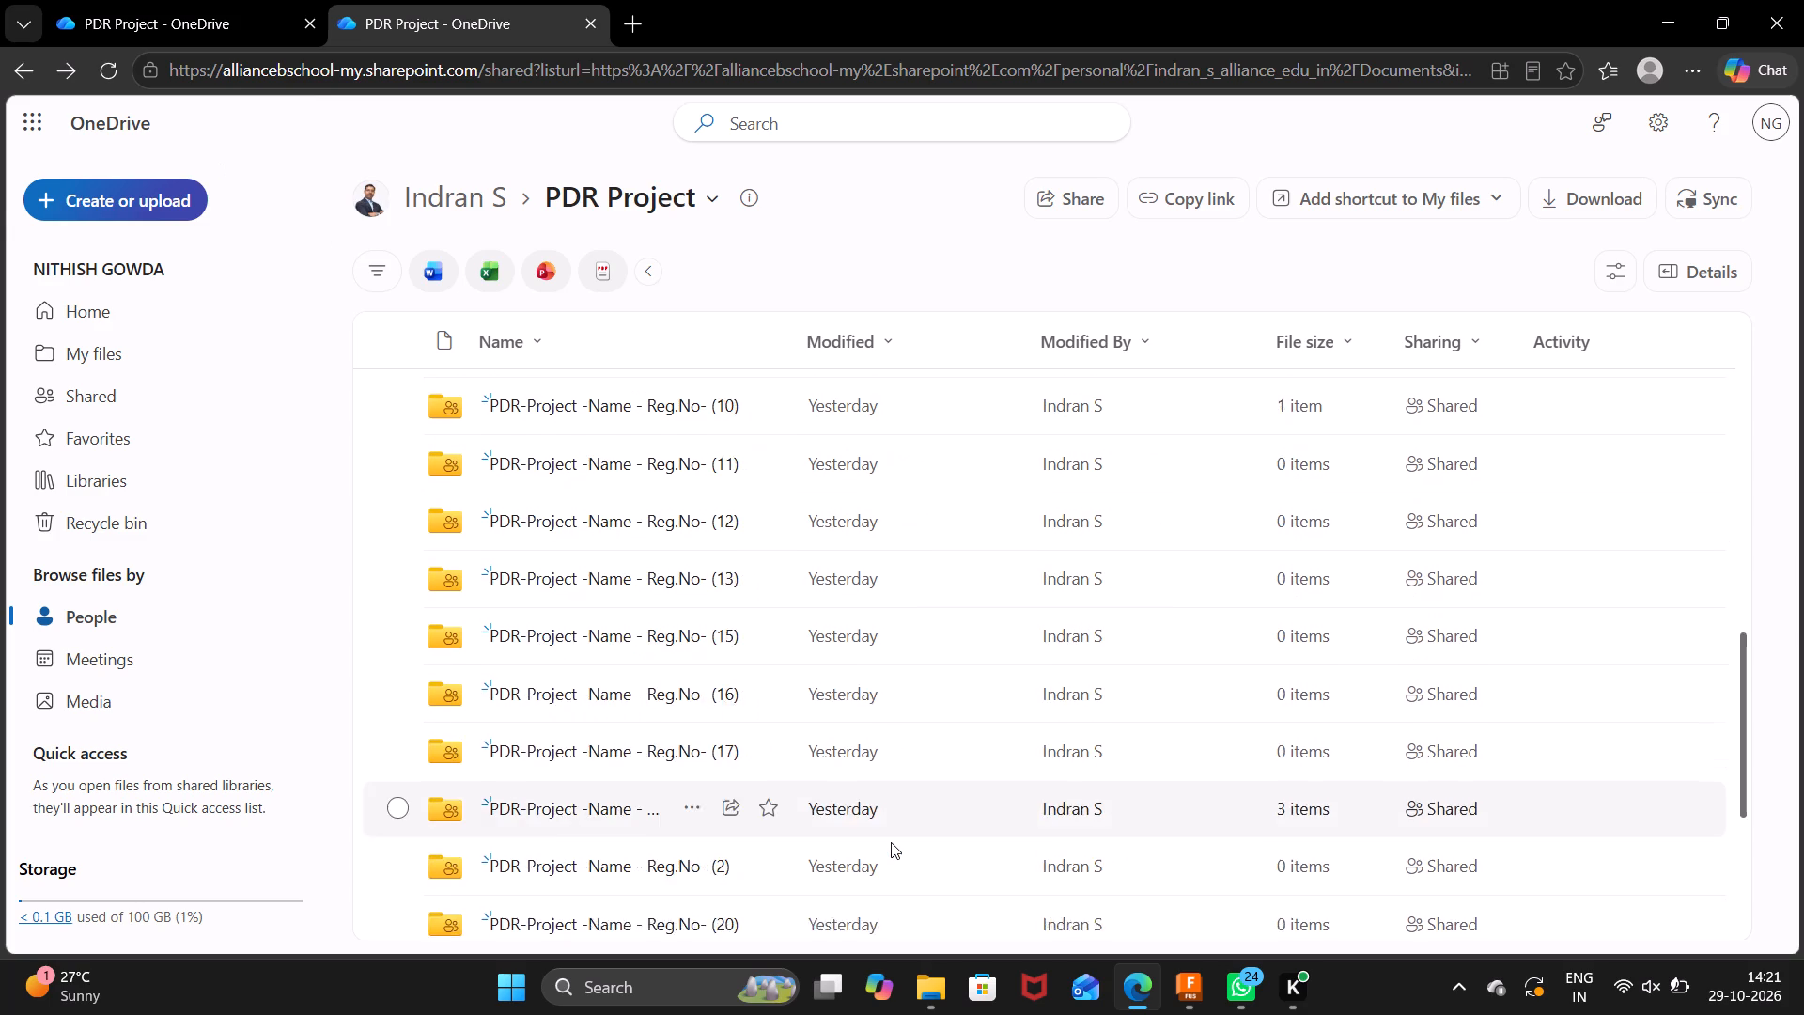
{"action": "scroll", "coordinate": [891, 842], "scroll_direction": "down", "scroll_amount": 1}
{"action": "scroll", "coordinate": [803, 748], "scroll_direction": "down", "scroll_amount": 2}
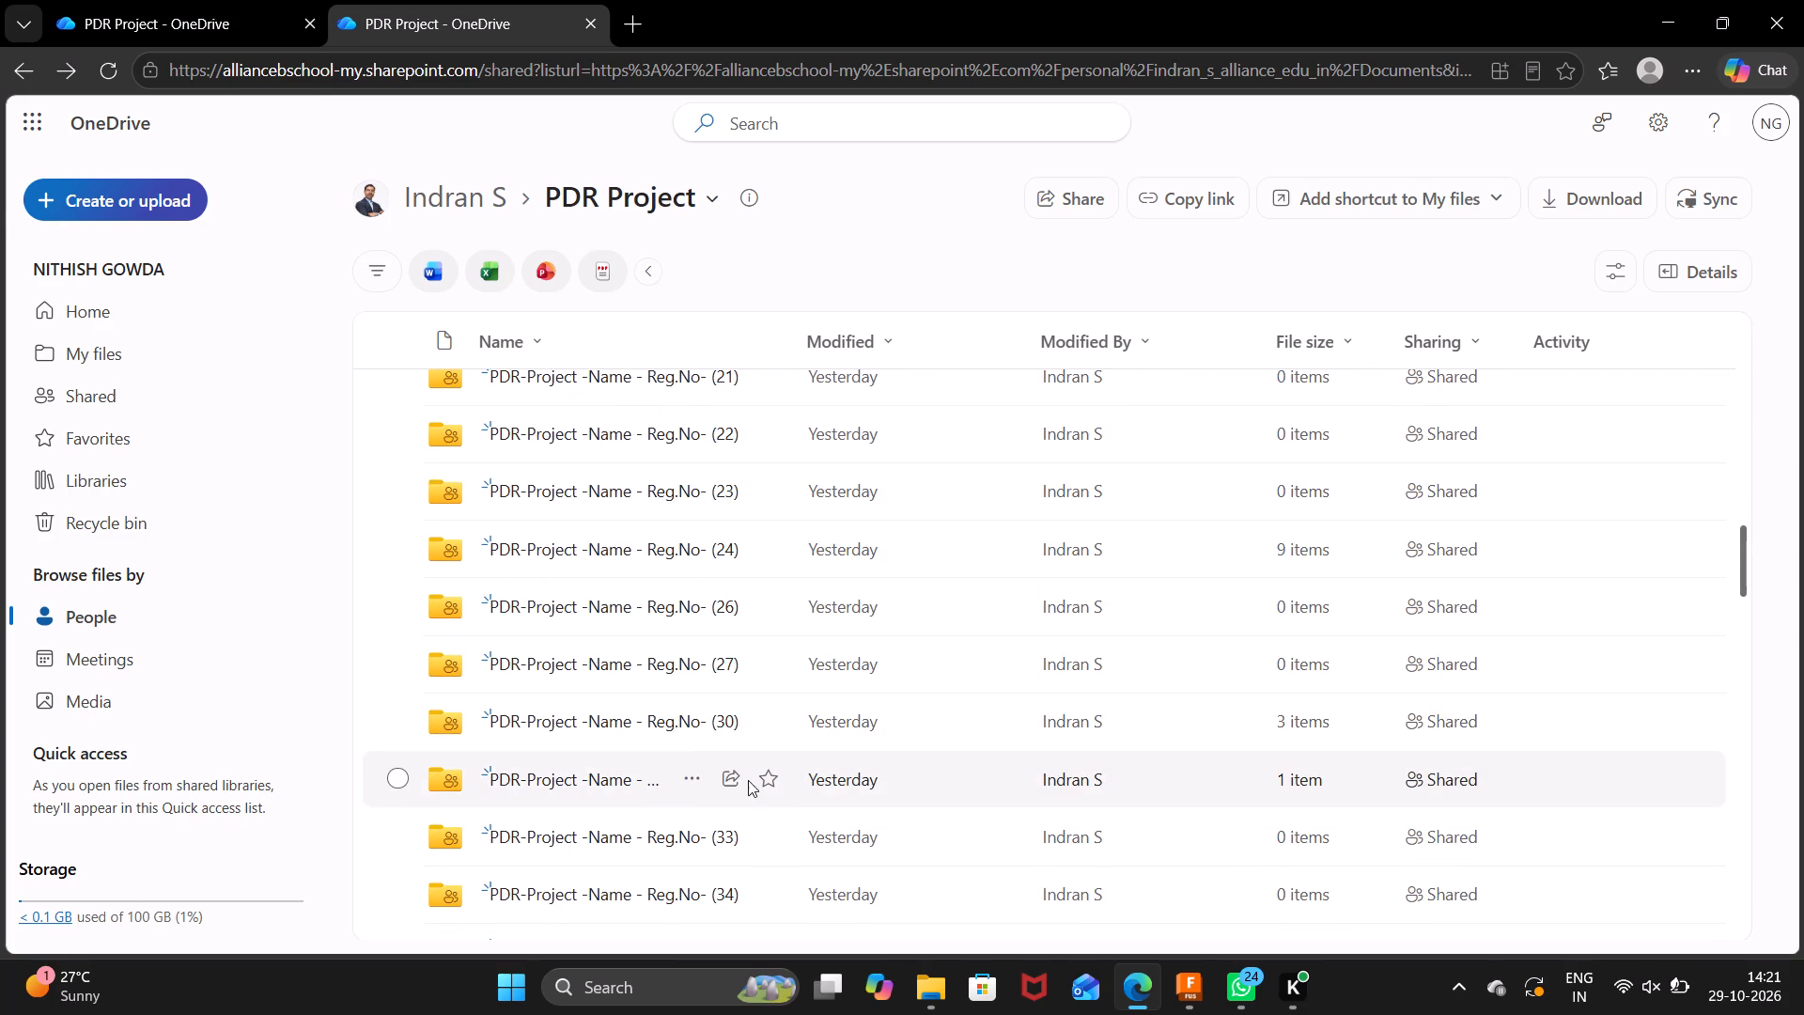
{"action": "left_click", "coordinate": [692, 715]}
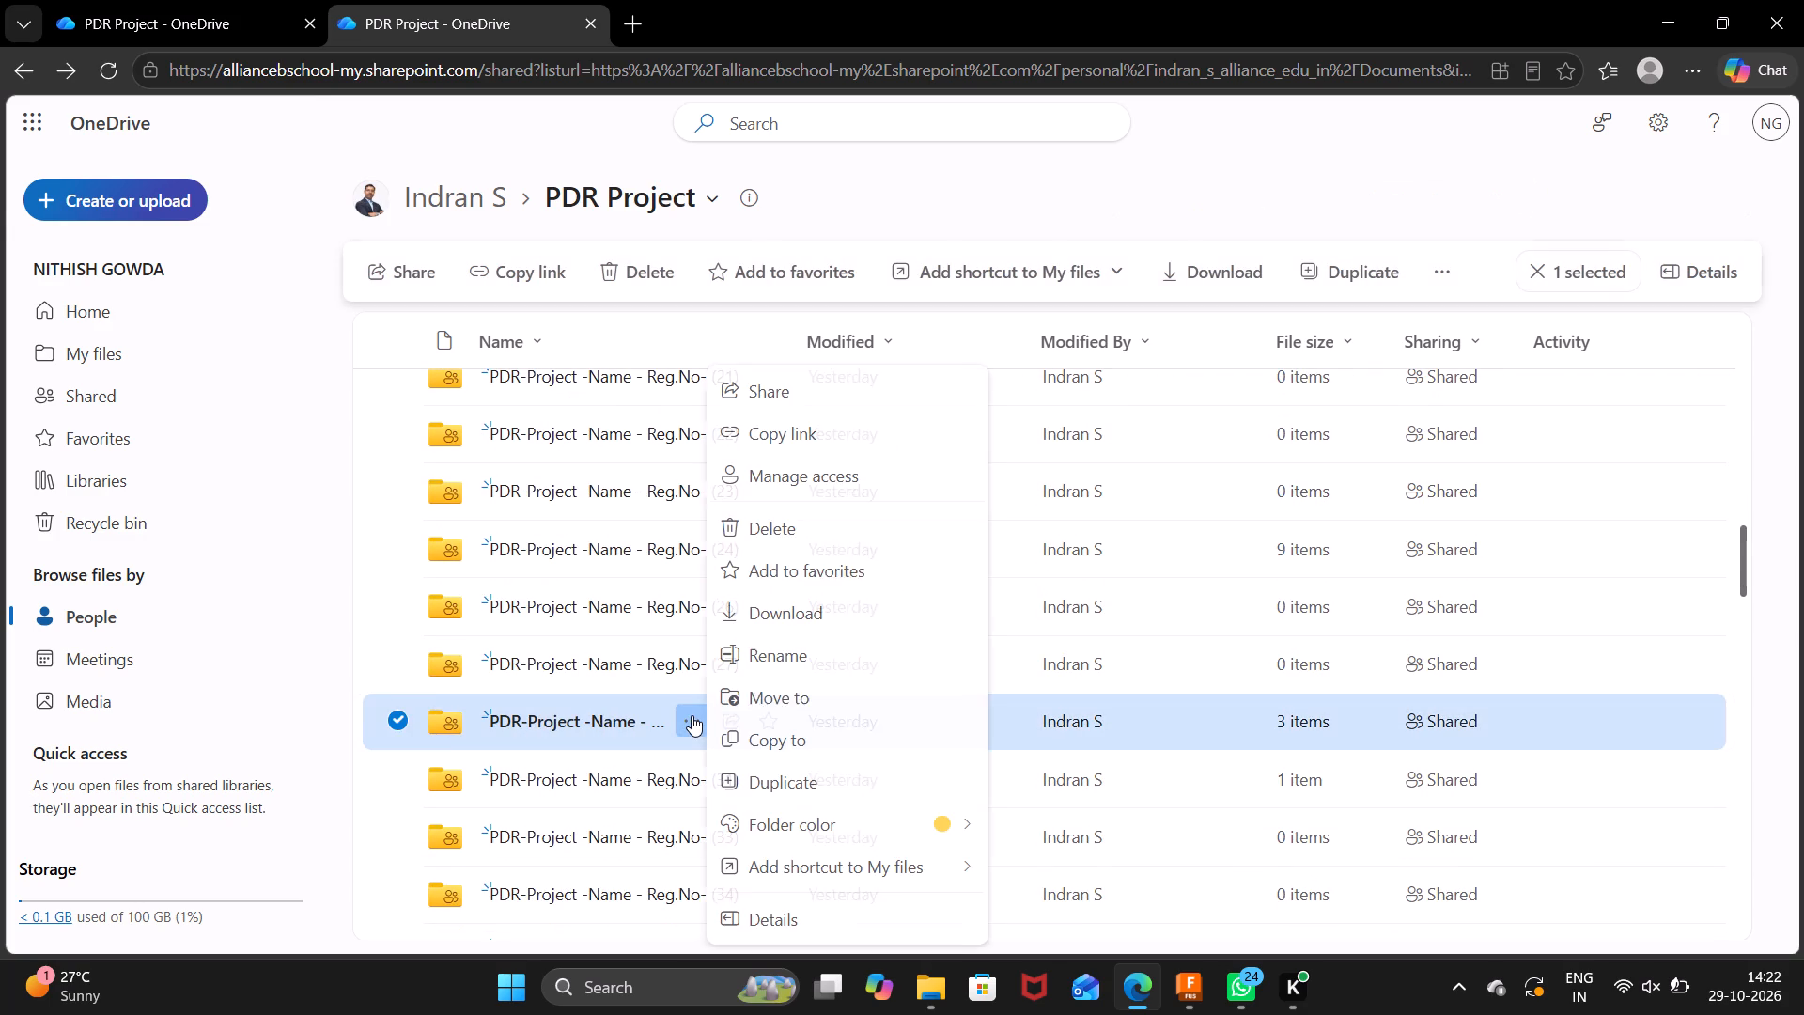
{"action": "left_click", "coordinate": [787, 658]}
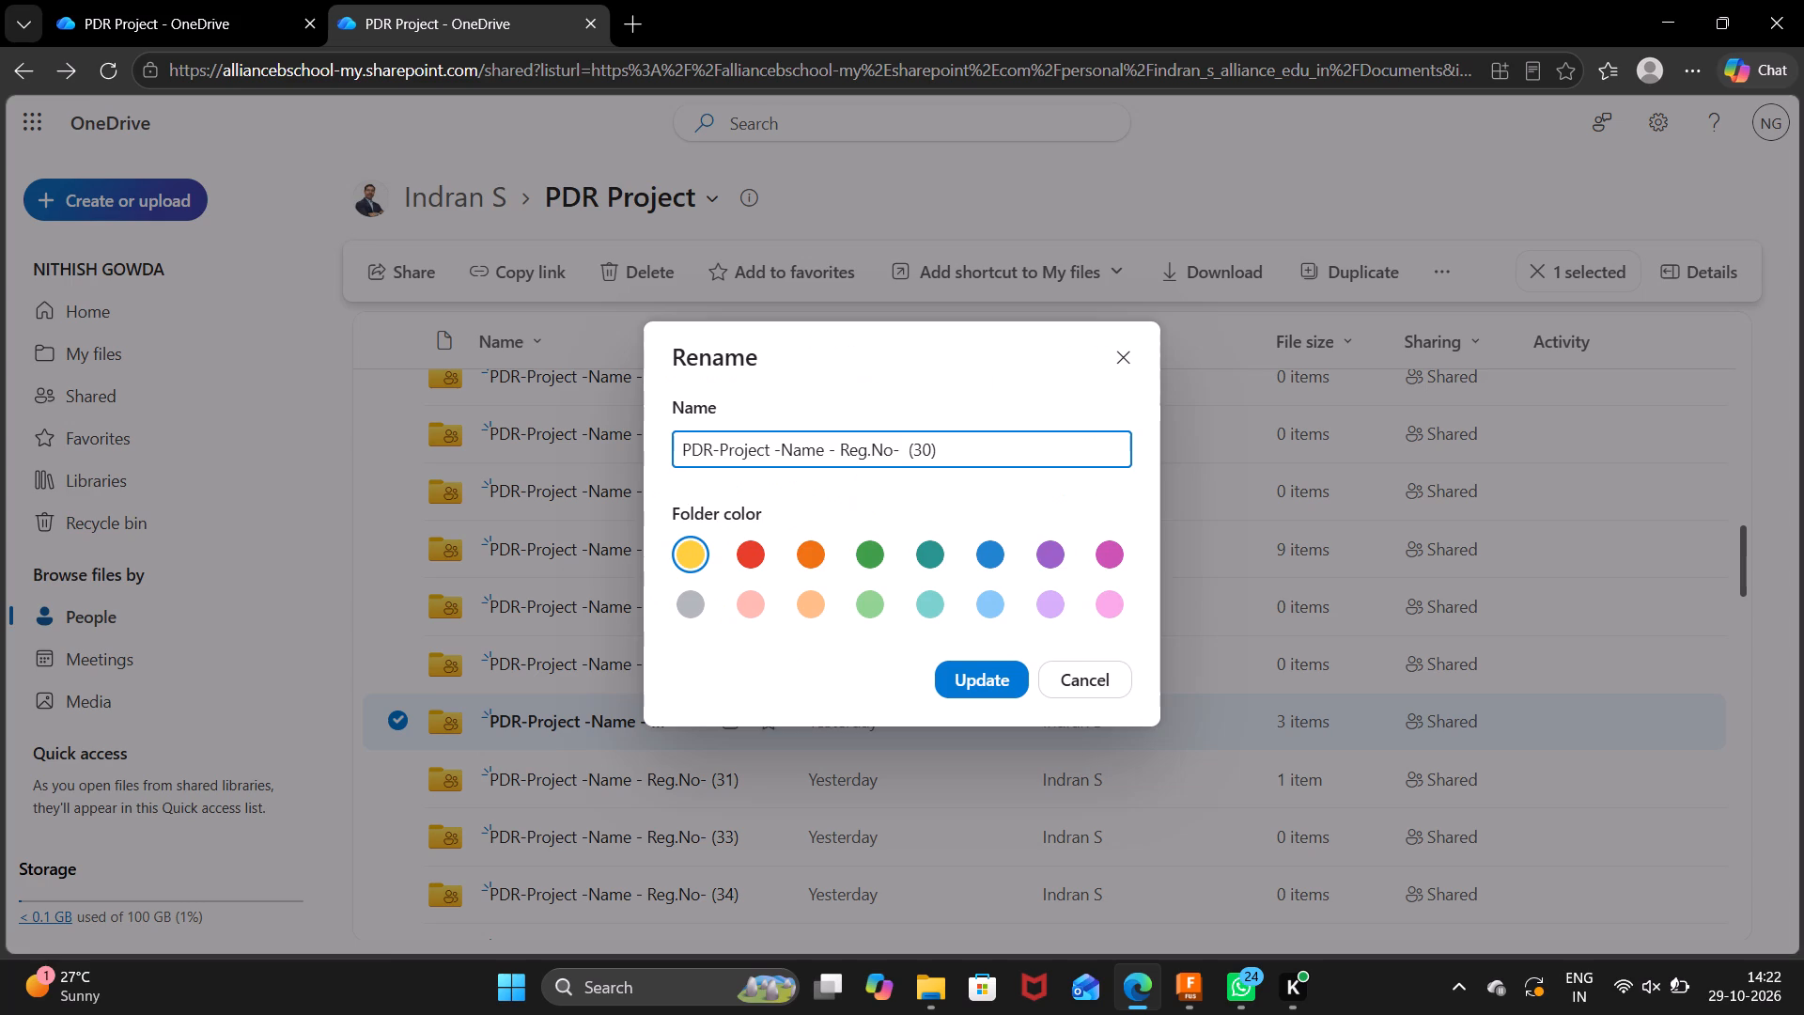
{"action": "left_click", "coordinate": [824, 453]}
{"action": "key", "text": "BackSpace"}
{"action": "key", "text": "BackSpace"}
{"action": "key", "text": "BackSpace"}
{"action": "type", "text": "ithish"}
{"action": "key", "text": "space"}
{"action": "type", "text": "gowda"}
Replace the Reg.No- placeholder in the folder name with the student's registration number, keeping the (30) suffix, and save the rename.
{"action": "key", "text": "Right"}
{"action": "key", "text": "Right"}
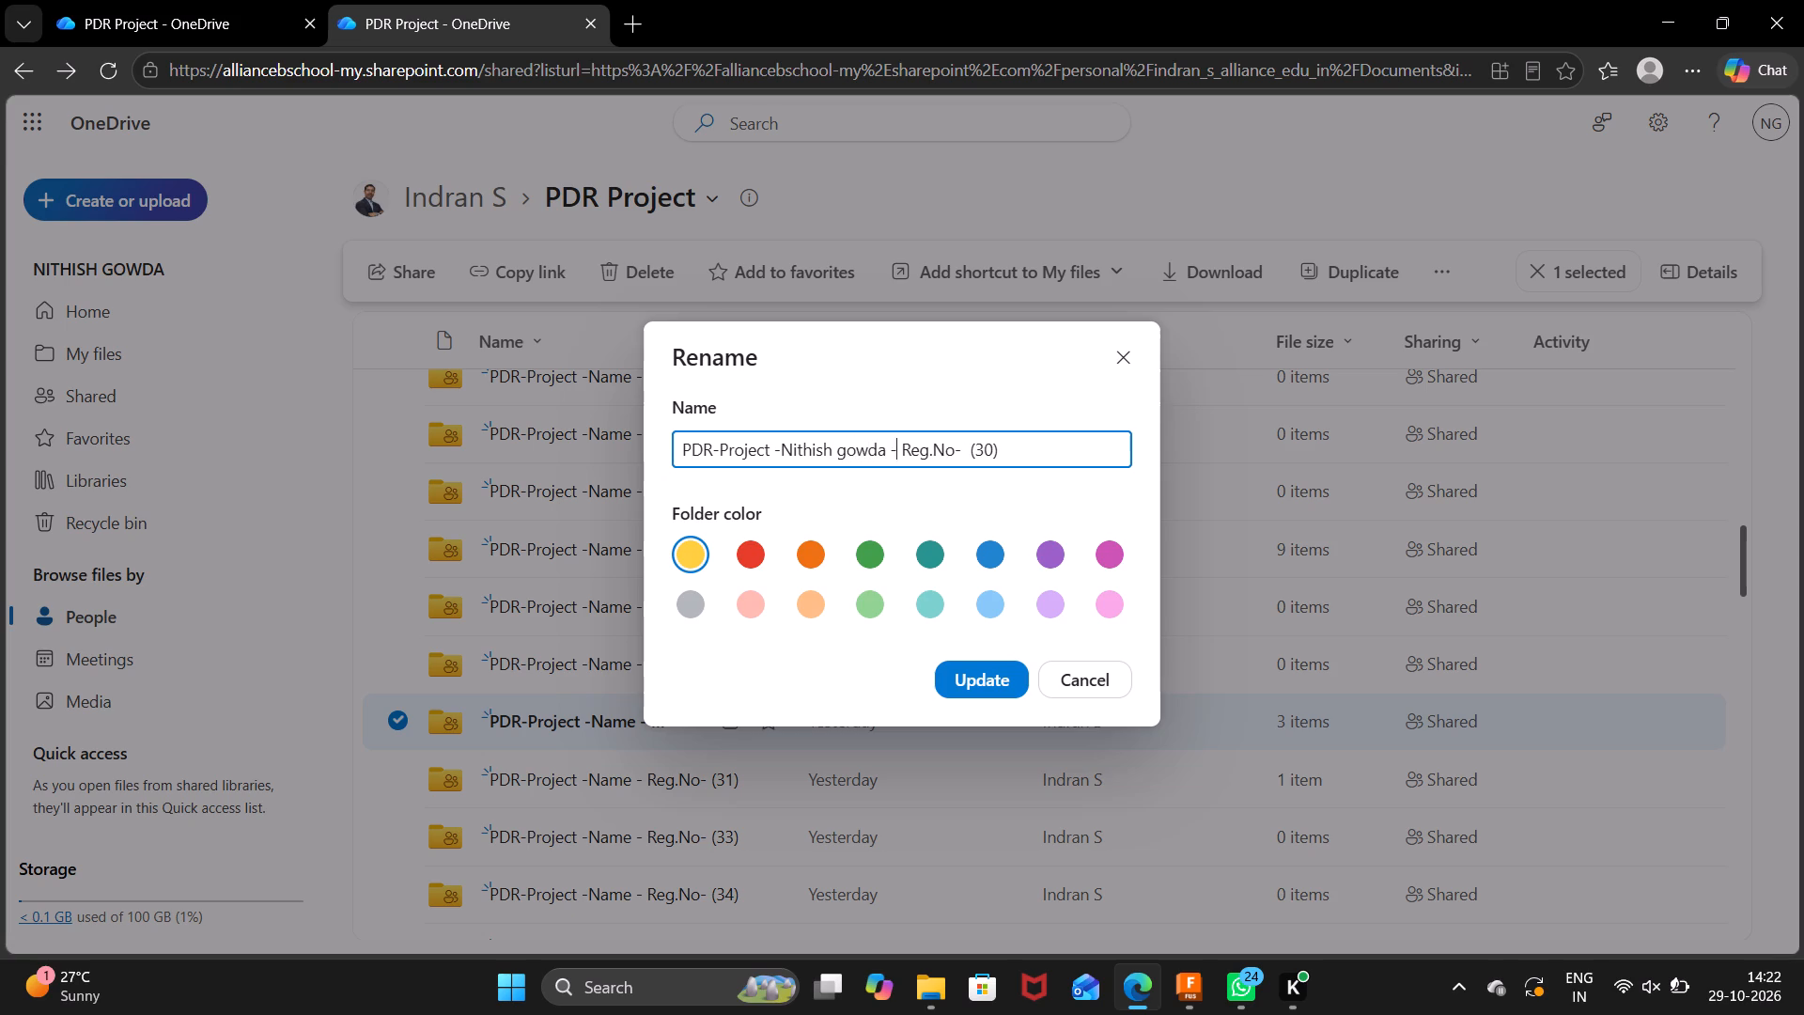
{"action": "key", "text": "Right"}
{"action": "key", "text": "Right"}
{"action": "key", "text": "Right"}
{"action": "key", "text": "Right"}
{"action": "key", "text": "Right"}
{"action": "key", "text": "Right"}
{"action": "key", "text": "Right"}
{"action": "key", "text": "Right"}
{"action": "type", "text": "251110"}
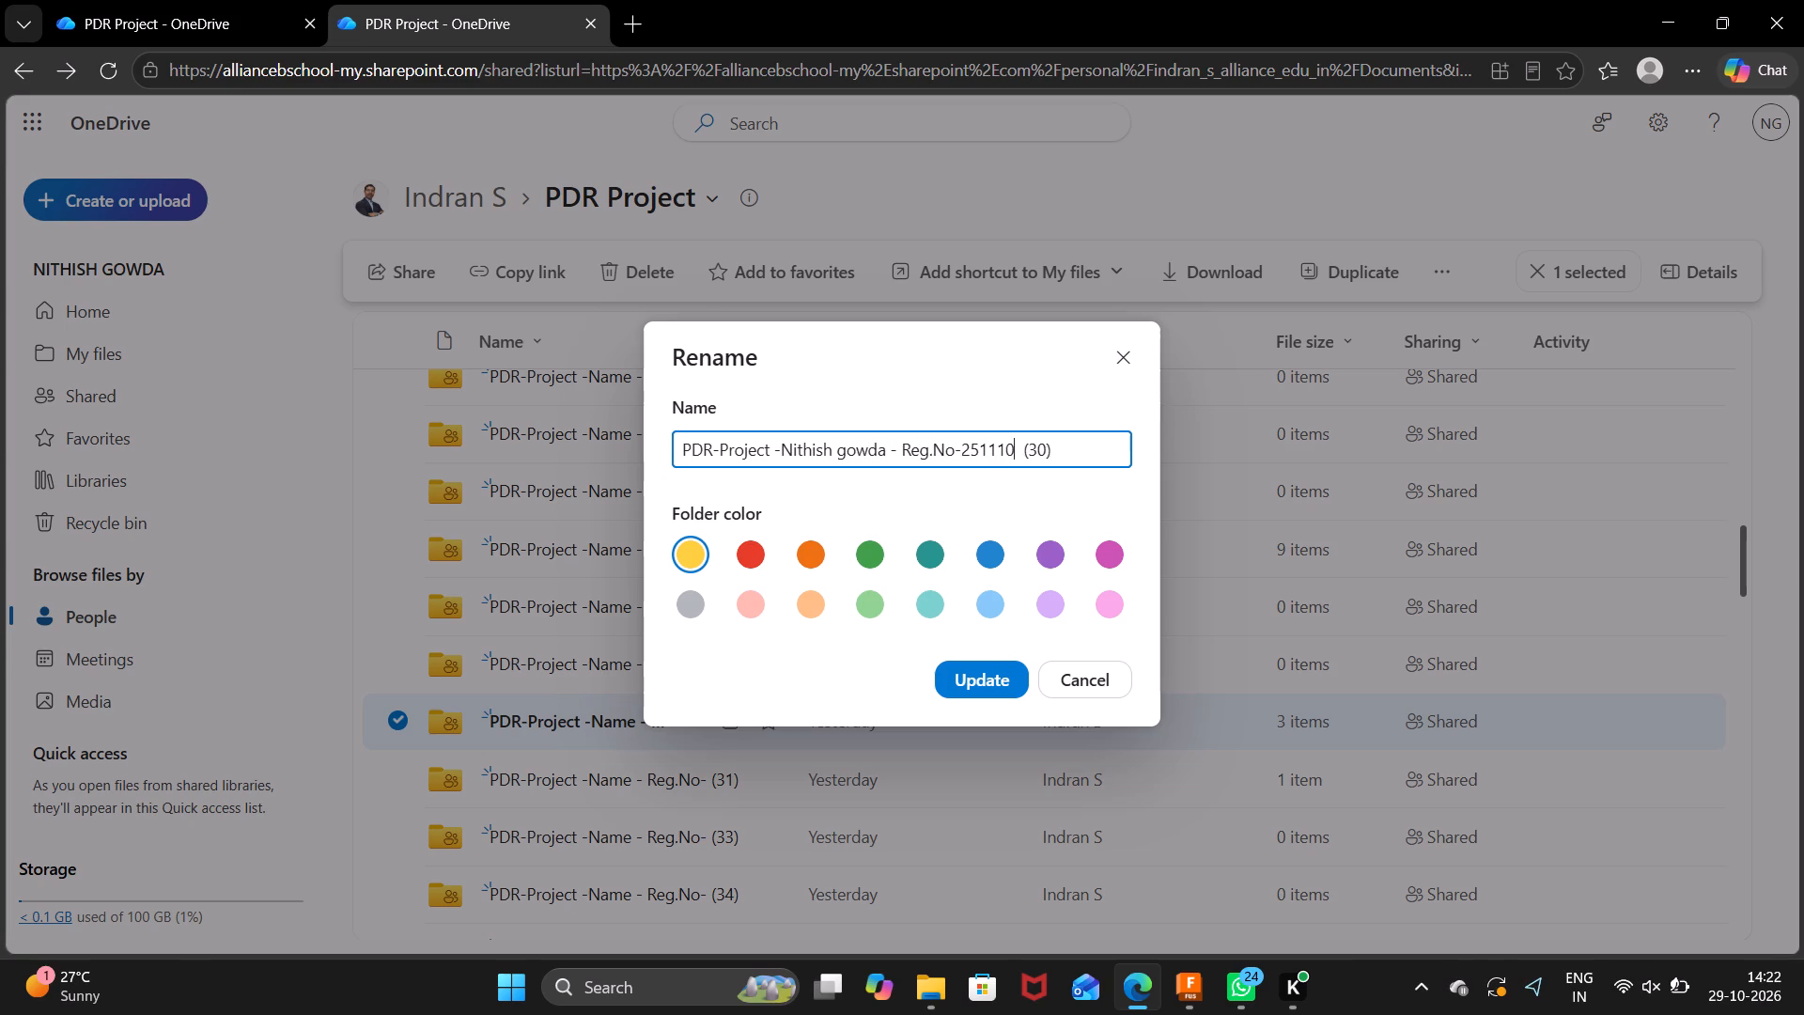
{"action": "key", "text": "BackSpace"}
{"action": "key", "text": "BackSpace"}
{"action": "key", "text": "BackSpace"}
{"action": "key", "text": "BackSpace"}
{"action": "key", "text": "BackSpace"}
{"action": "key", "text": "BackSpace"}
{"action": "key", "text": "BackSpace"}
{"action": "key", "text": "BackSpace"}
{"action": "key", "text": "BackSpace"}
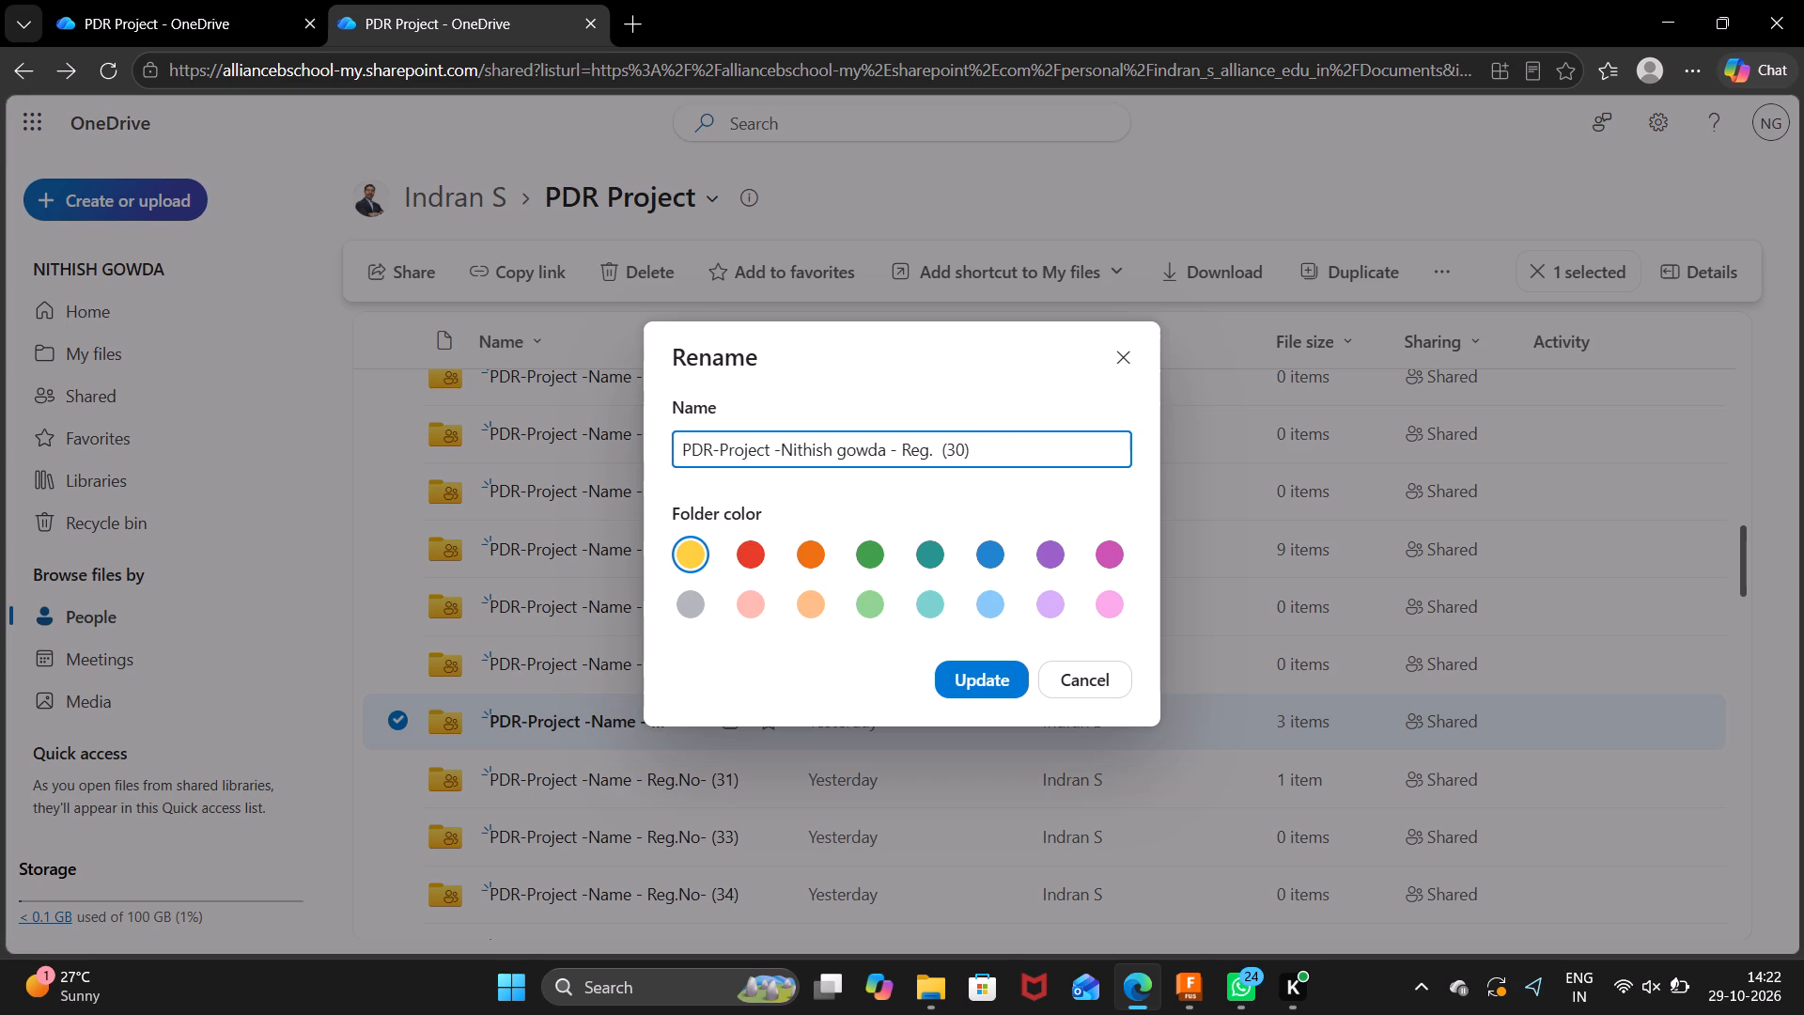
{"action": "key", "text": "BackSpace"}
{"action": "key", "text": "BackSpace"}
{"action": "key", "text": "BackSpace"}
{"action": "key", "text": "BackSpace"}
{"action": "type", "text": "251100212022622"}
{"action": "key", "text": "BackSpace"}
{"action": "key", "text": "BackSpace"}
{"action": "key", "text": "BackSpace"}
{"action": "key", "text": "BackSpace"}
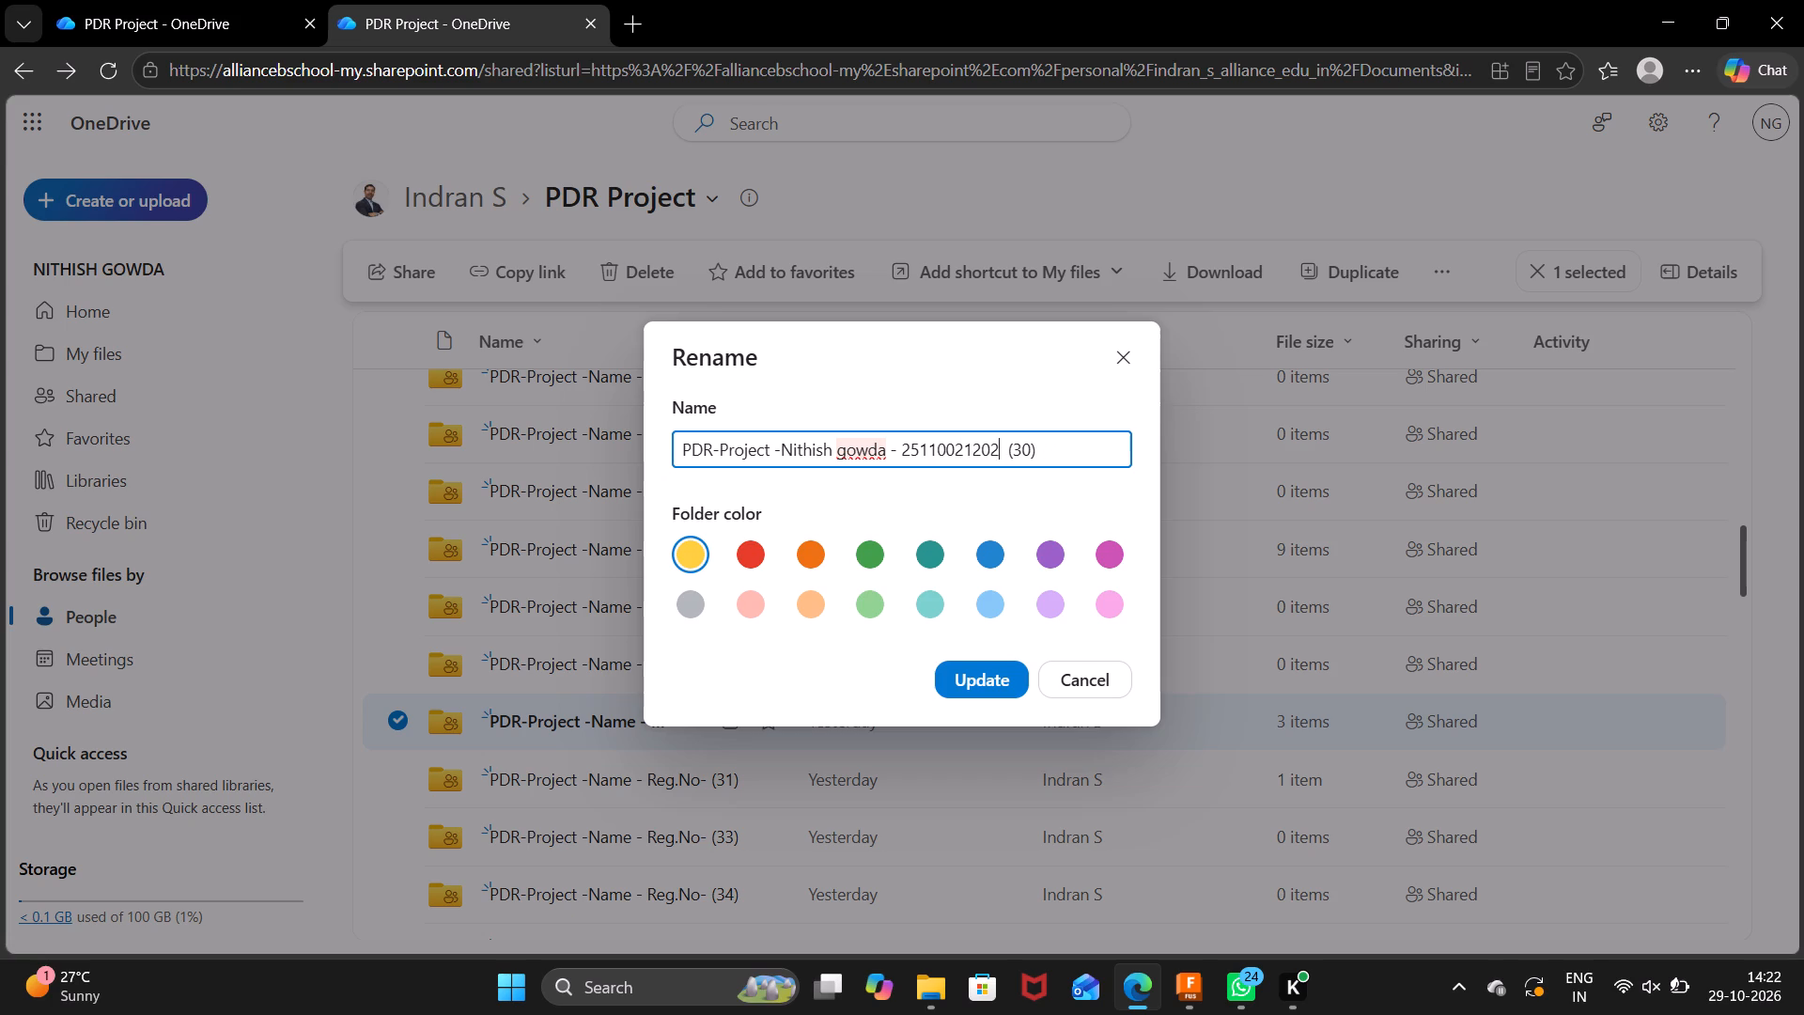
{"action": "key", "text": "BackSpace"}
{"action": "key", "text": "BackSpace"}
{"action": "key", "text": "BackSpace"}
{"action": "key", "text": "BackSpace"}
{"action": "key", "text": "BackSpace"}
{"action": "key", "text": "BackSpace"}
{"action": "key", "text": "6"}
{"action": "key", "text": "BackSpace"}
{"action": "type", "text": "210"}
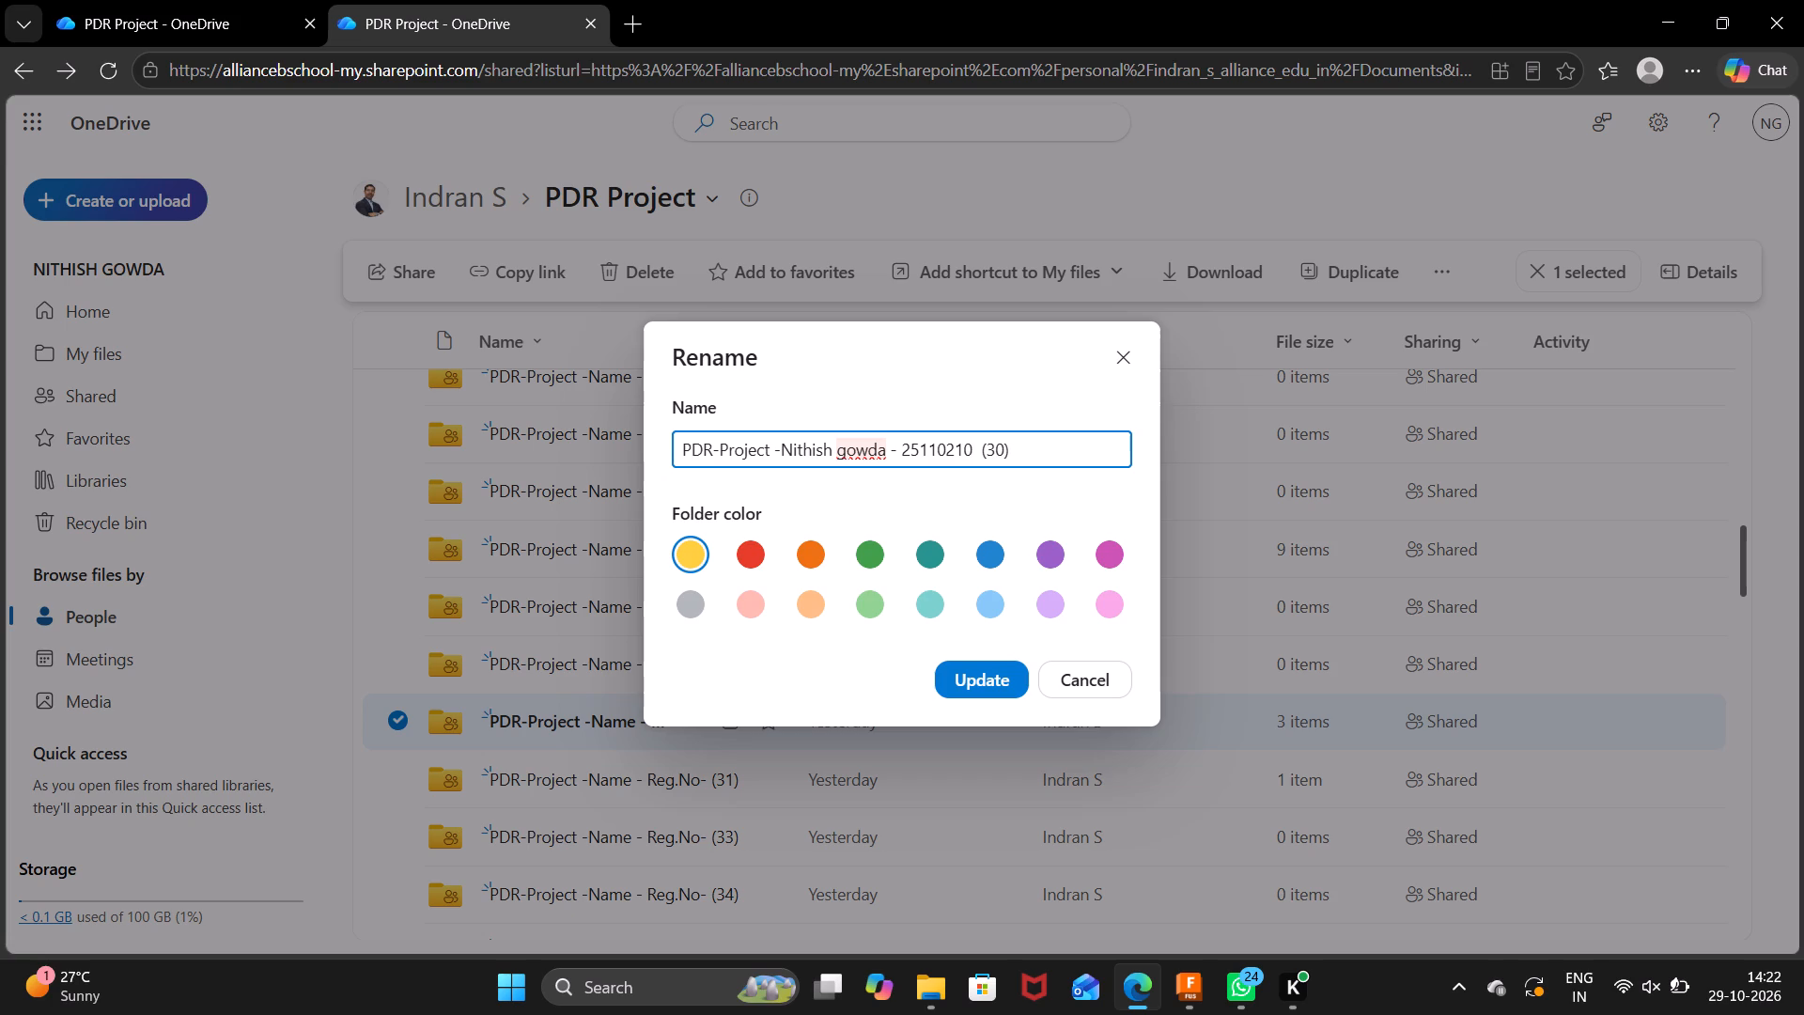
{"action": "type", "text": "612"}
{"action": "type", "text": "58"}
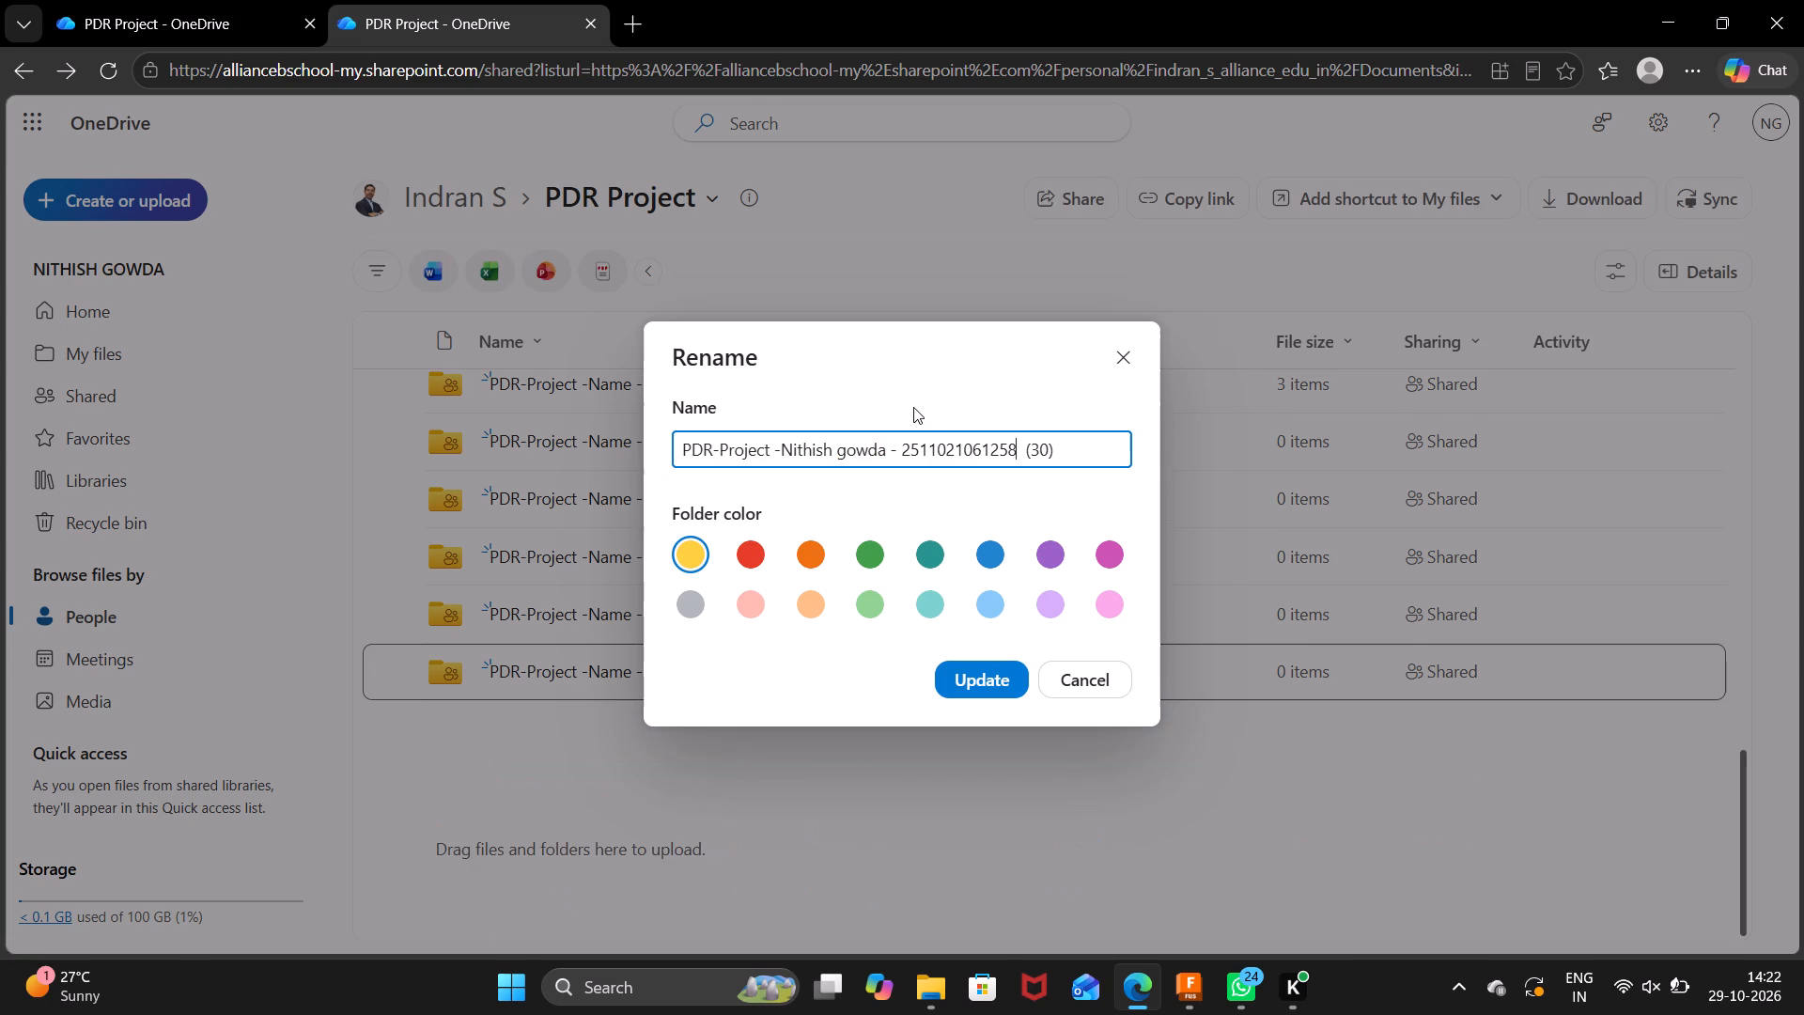
{"action": "left_click", "coordinate": [966, 682]}
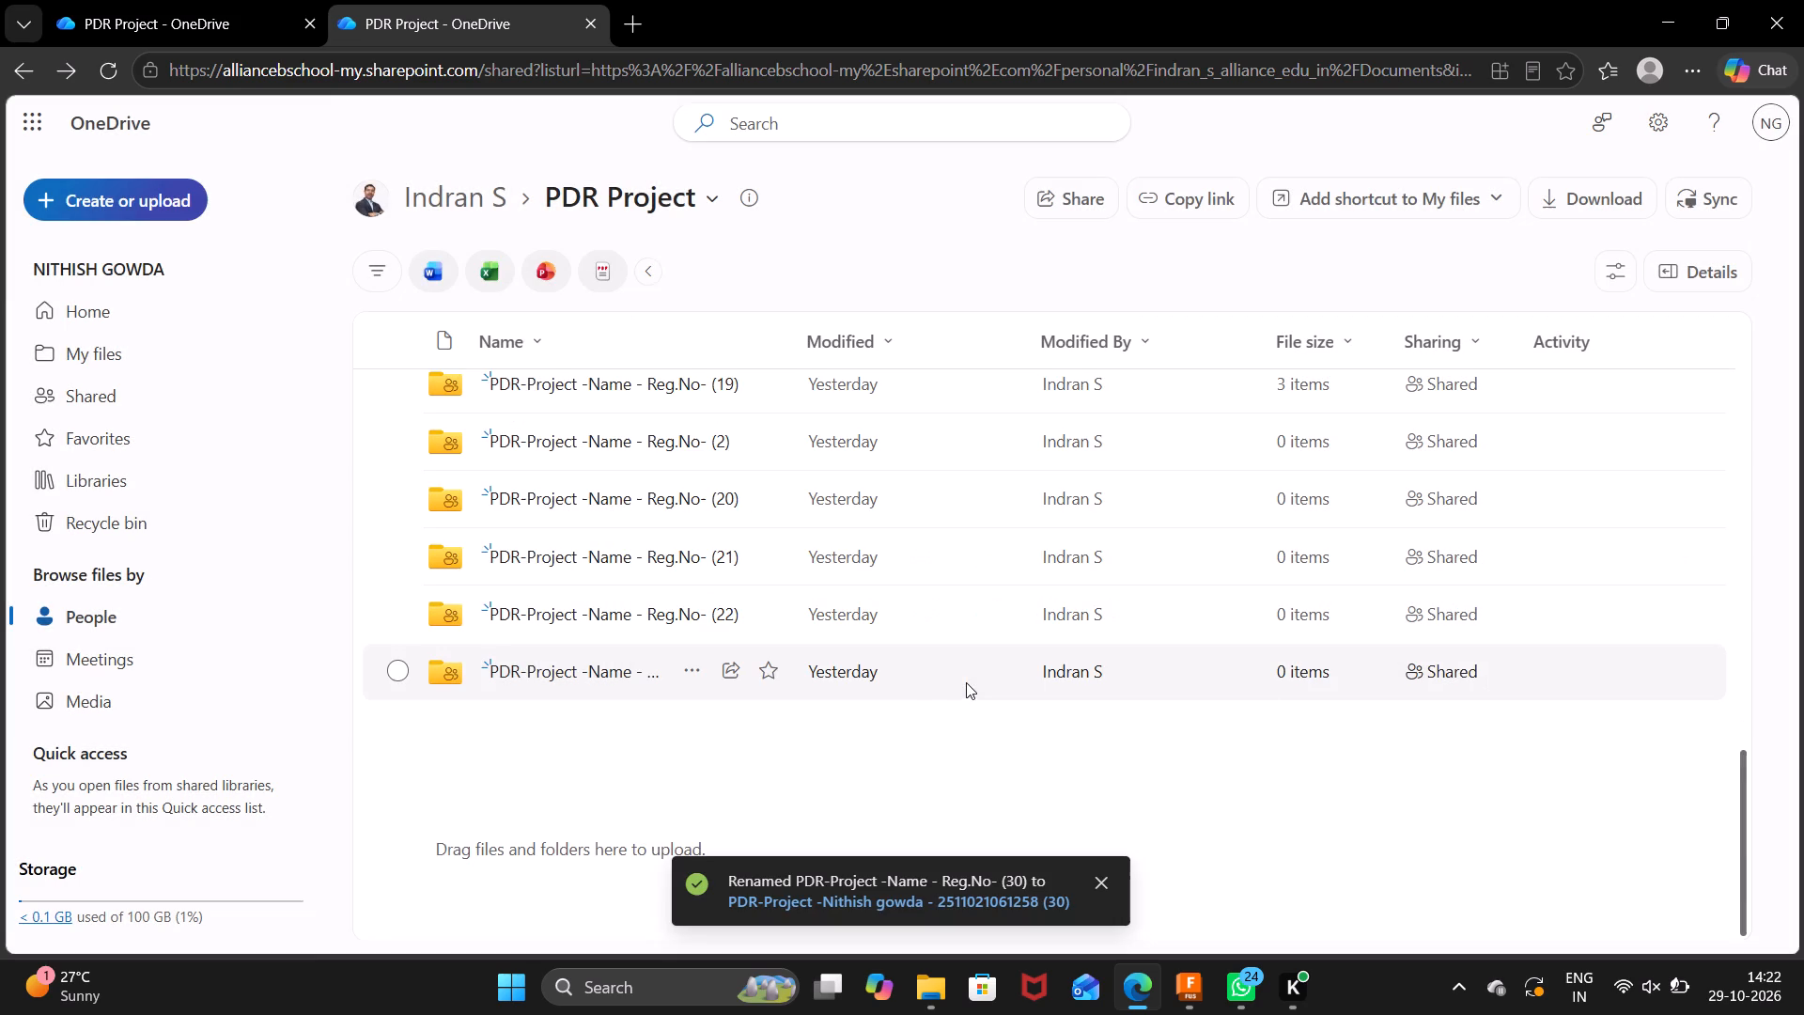
Look through the PDR Project folder list for the renamed submission folder and examine its entry.
{"action": "scroll", "coordinate": [909, 583], "scroll_direction": "down", "scroll_amount": 1}
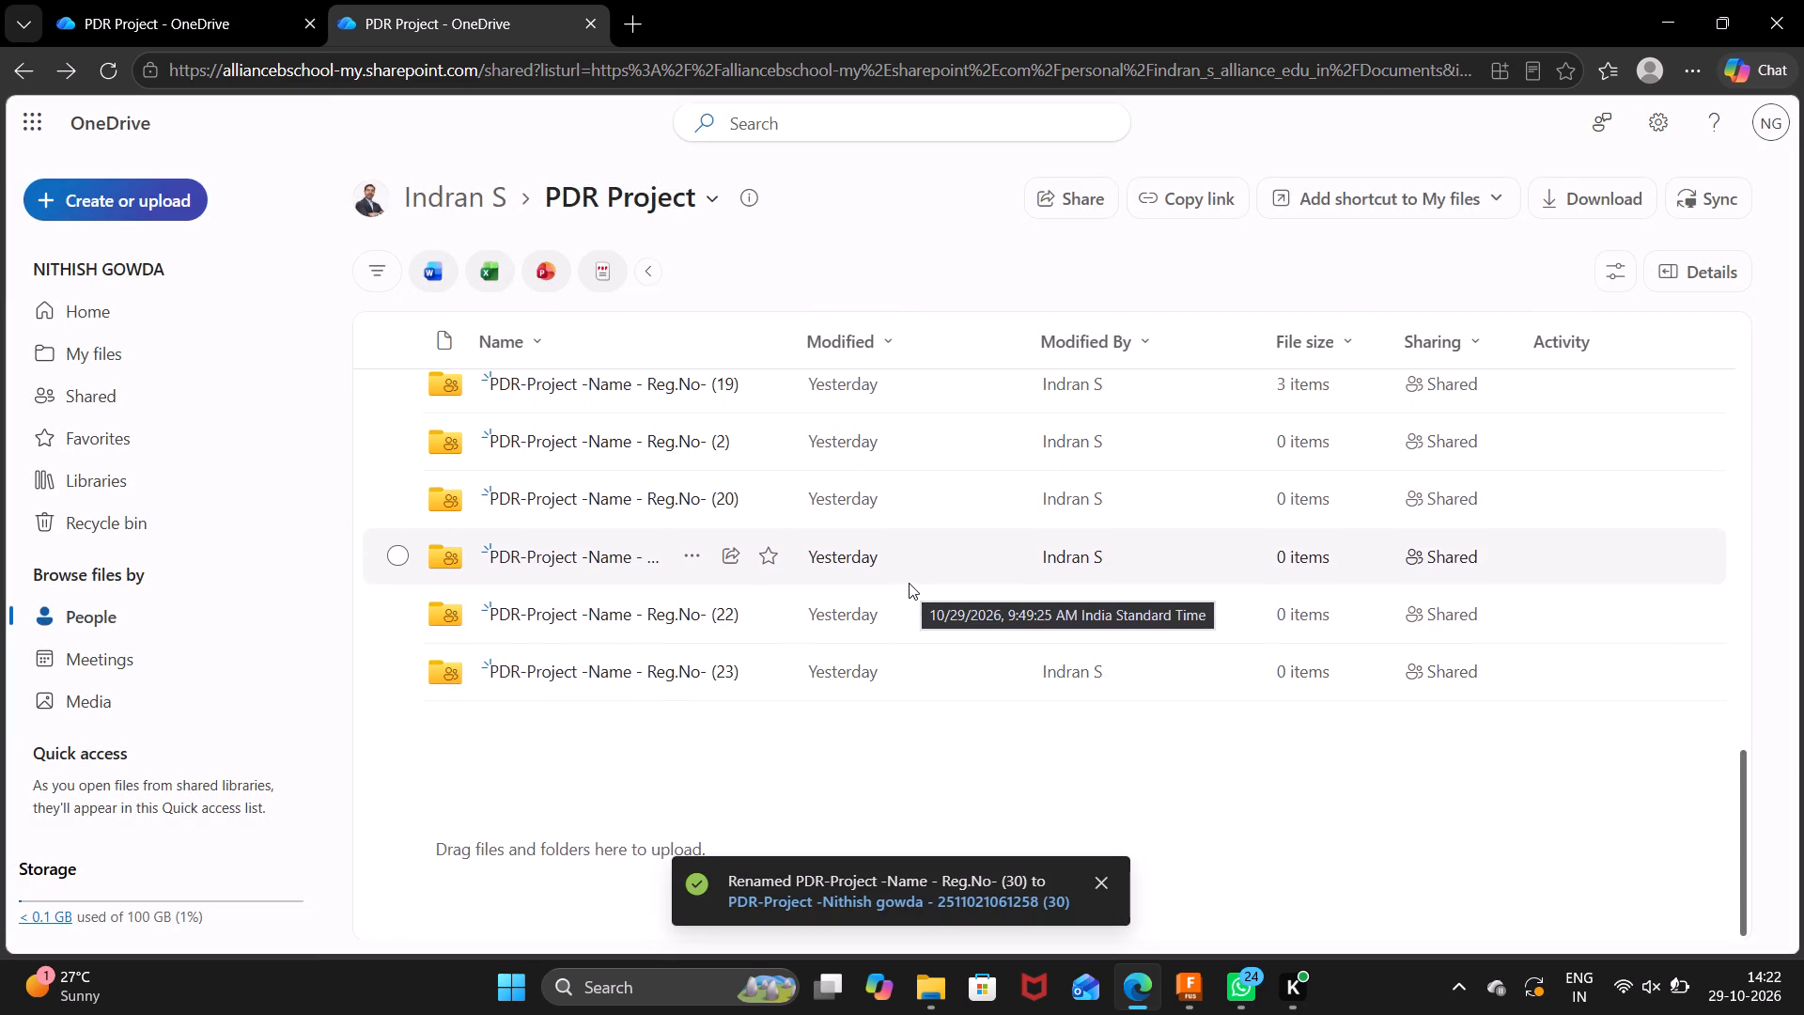
{"action": "scroll", "coordinate": [909, 583], "scroll_direction": "down", "scroll_amount": 1}
{"action": "scroll", "coordinate": [909, 583], "scroll_direction": "up", "scroll_amount": 8}
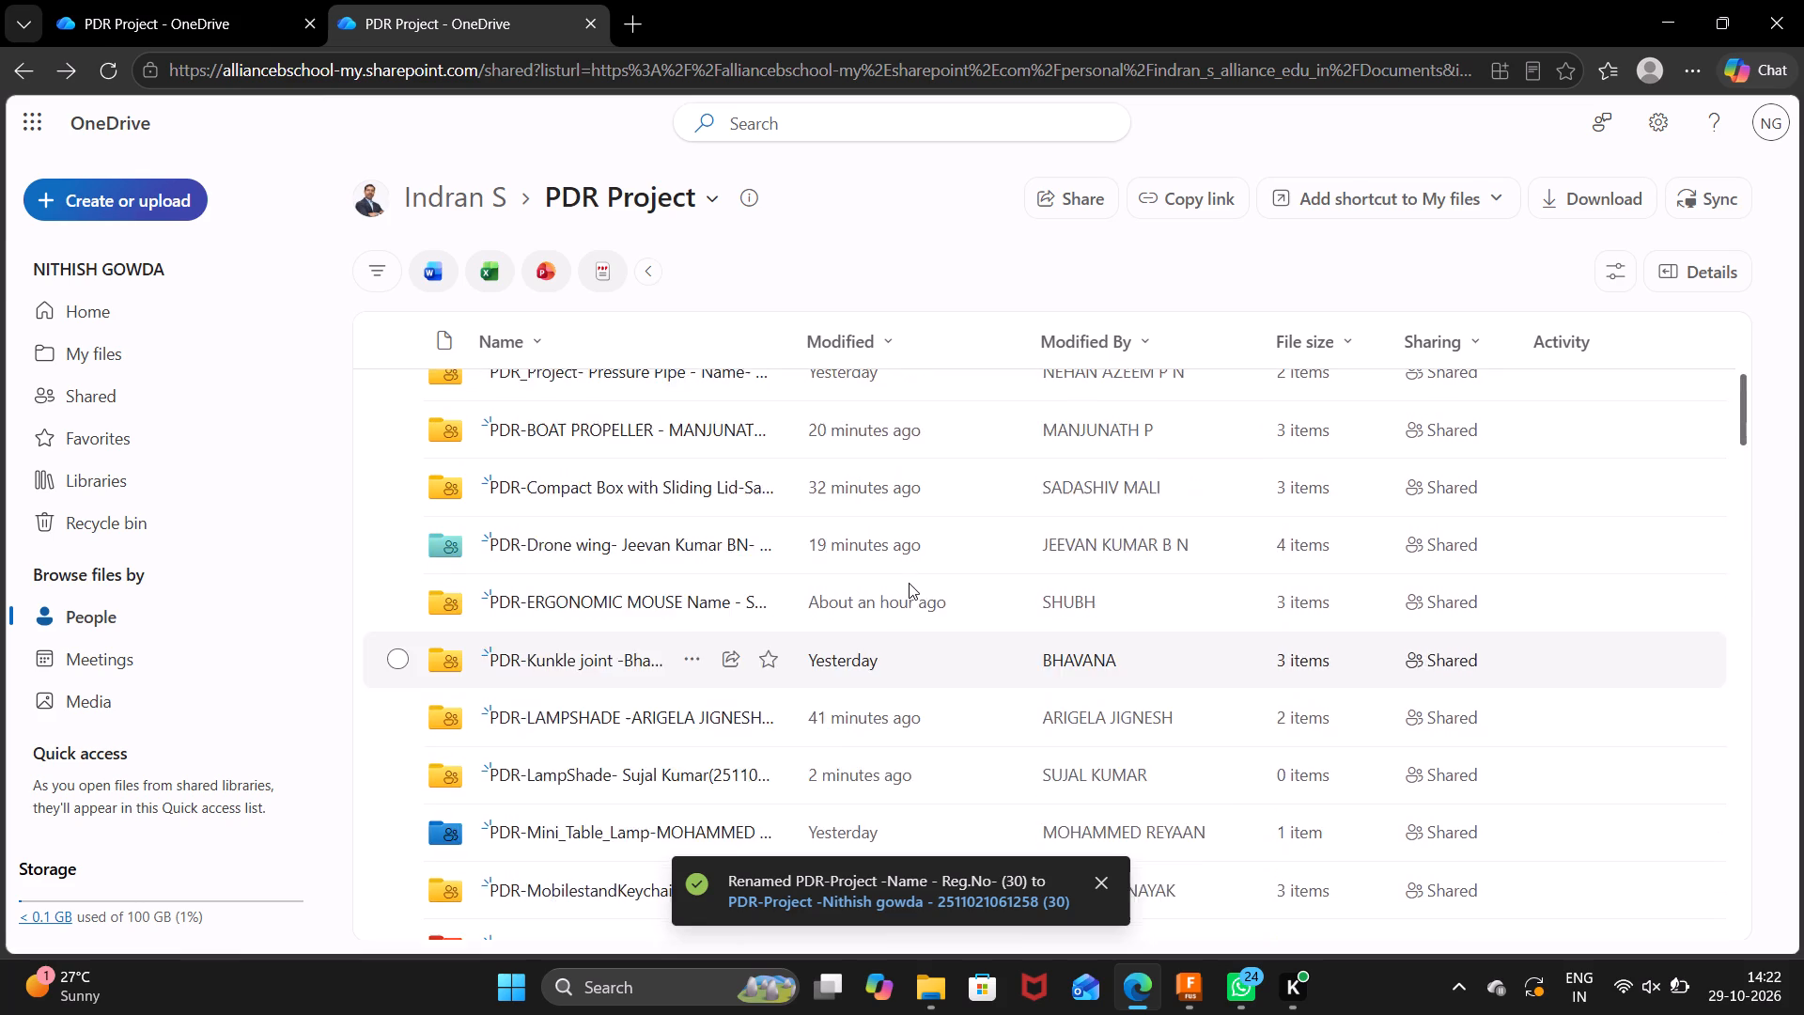
{"action": "scroll", "coordinate": [909, 583], "scroll_direction": "up", "scroll_amount": 2}
{"action": "scroll", "coordinate": [897, 471], "scroll_direction": "down", "scroll_amount": 4}
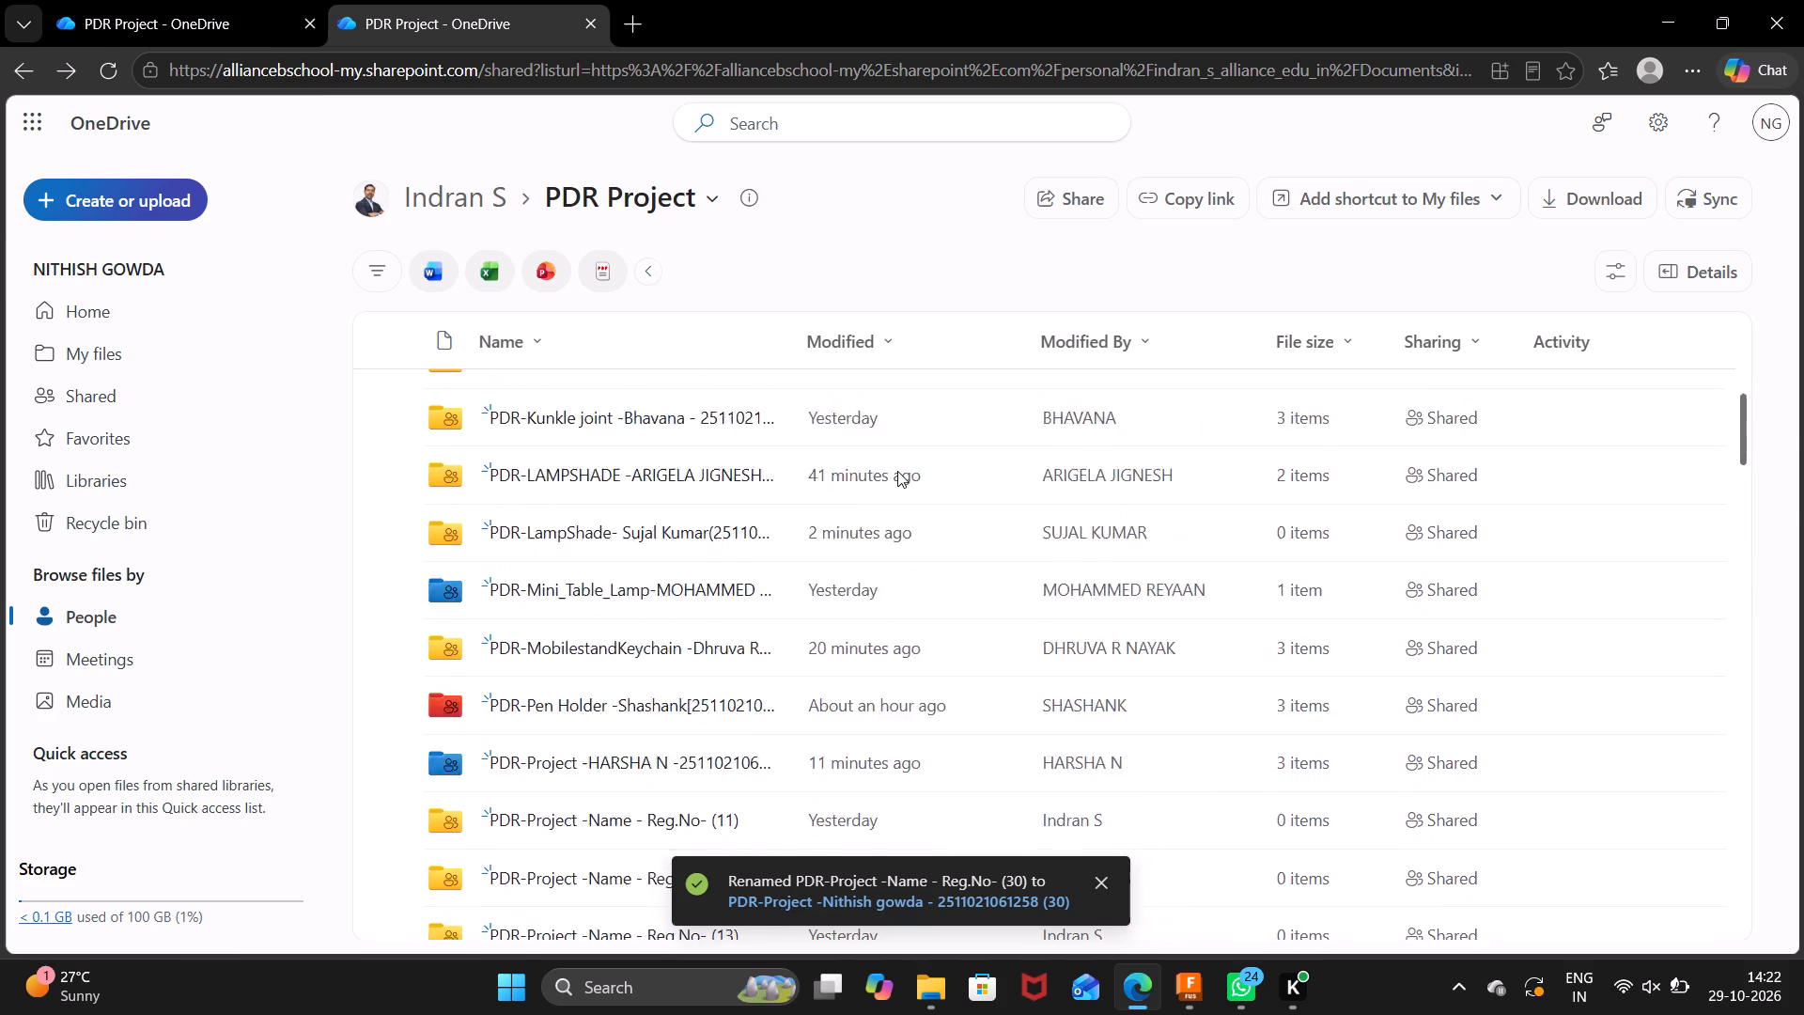
{"action": "scroll", "coordinate": [897, 471], "scroll_direction": "down", "scroll_amount": 5}
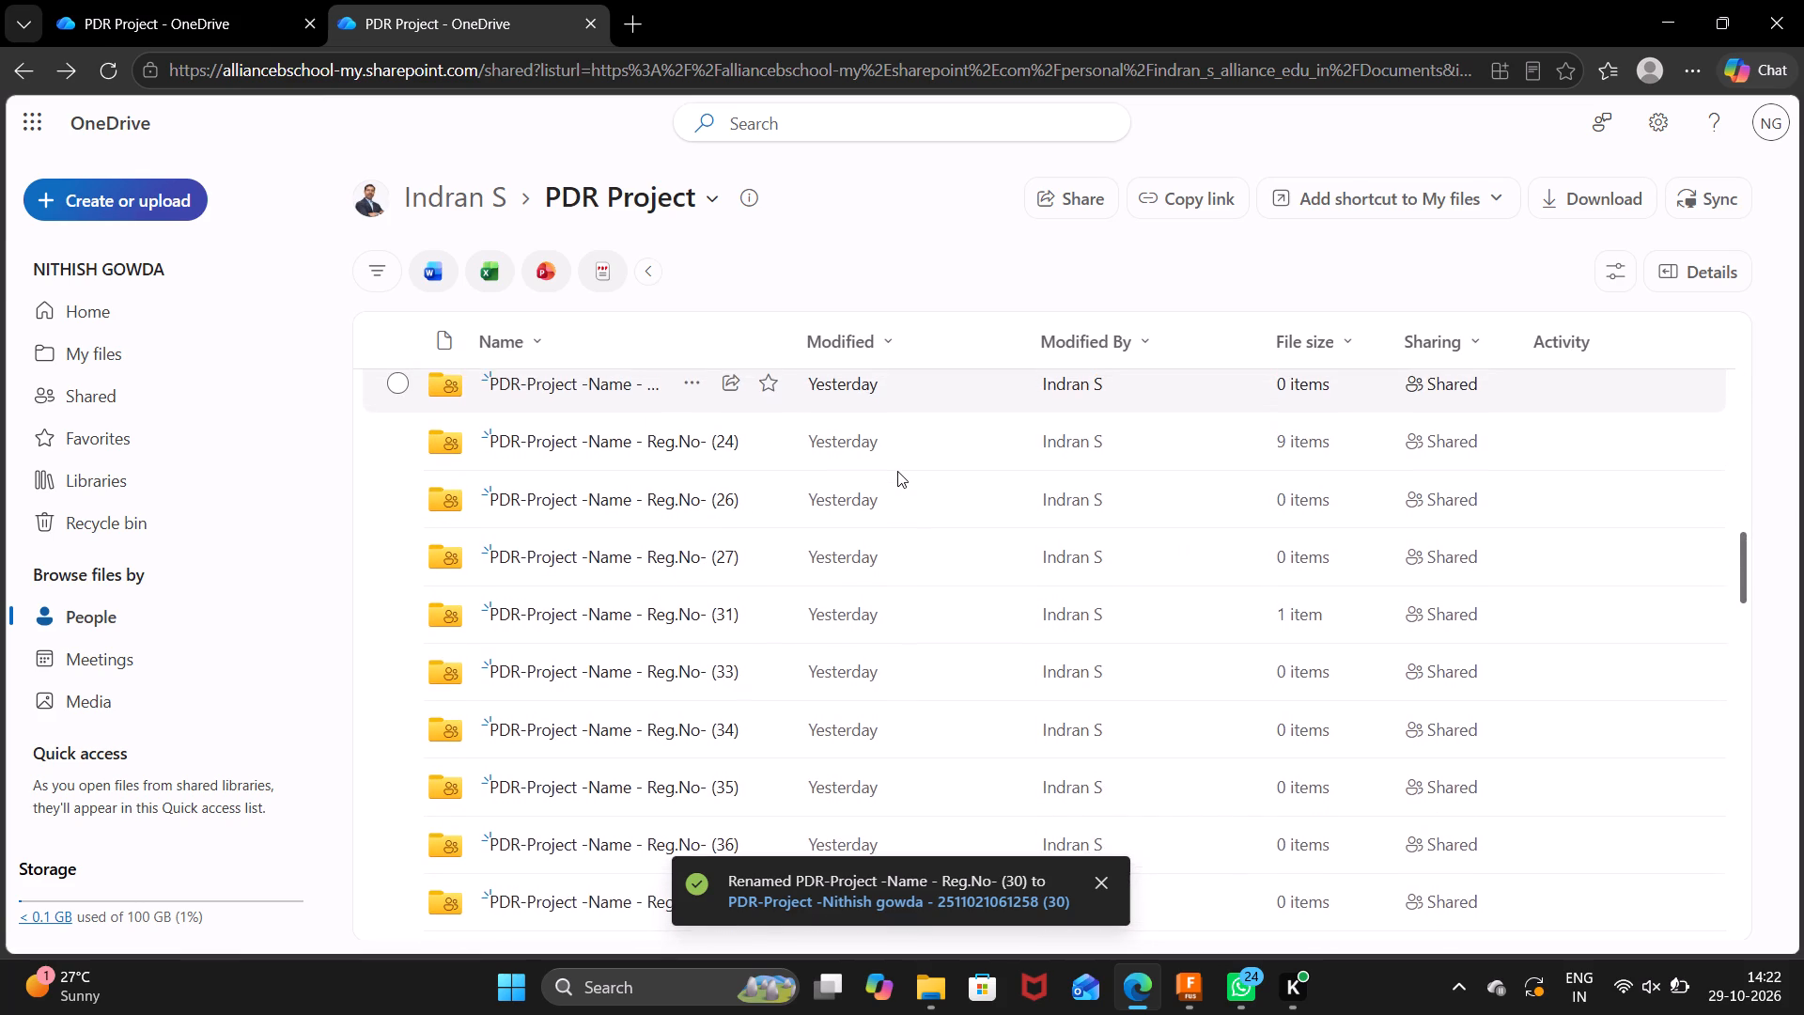
{"action": "scroll", "coordinate": [897, 471], "scroll_direction": "down", "scroll_amount": 1}
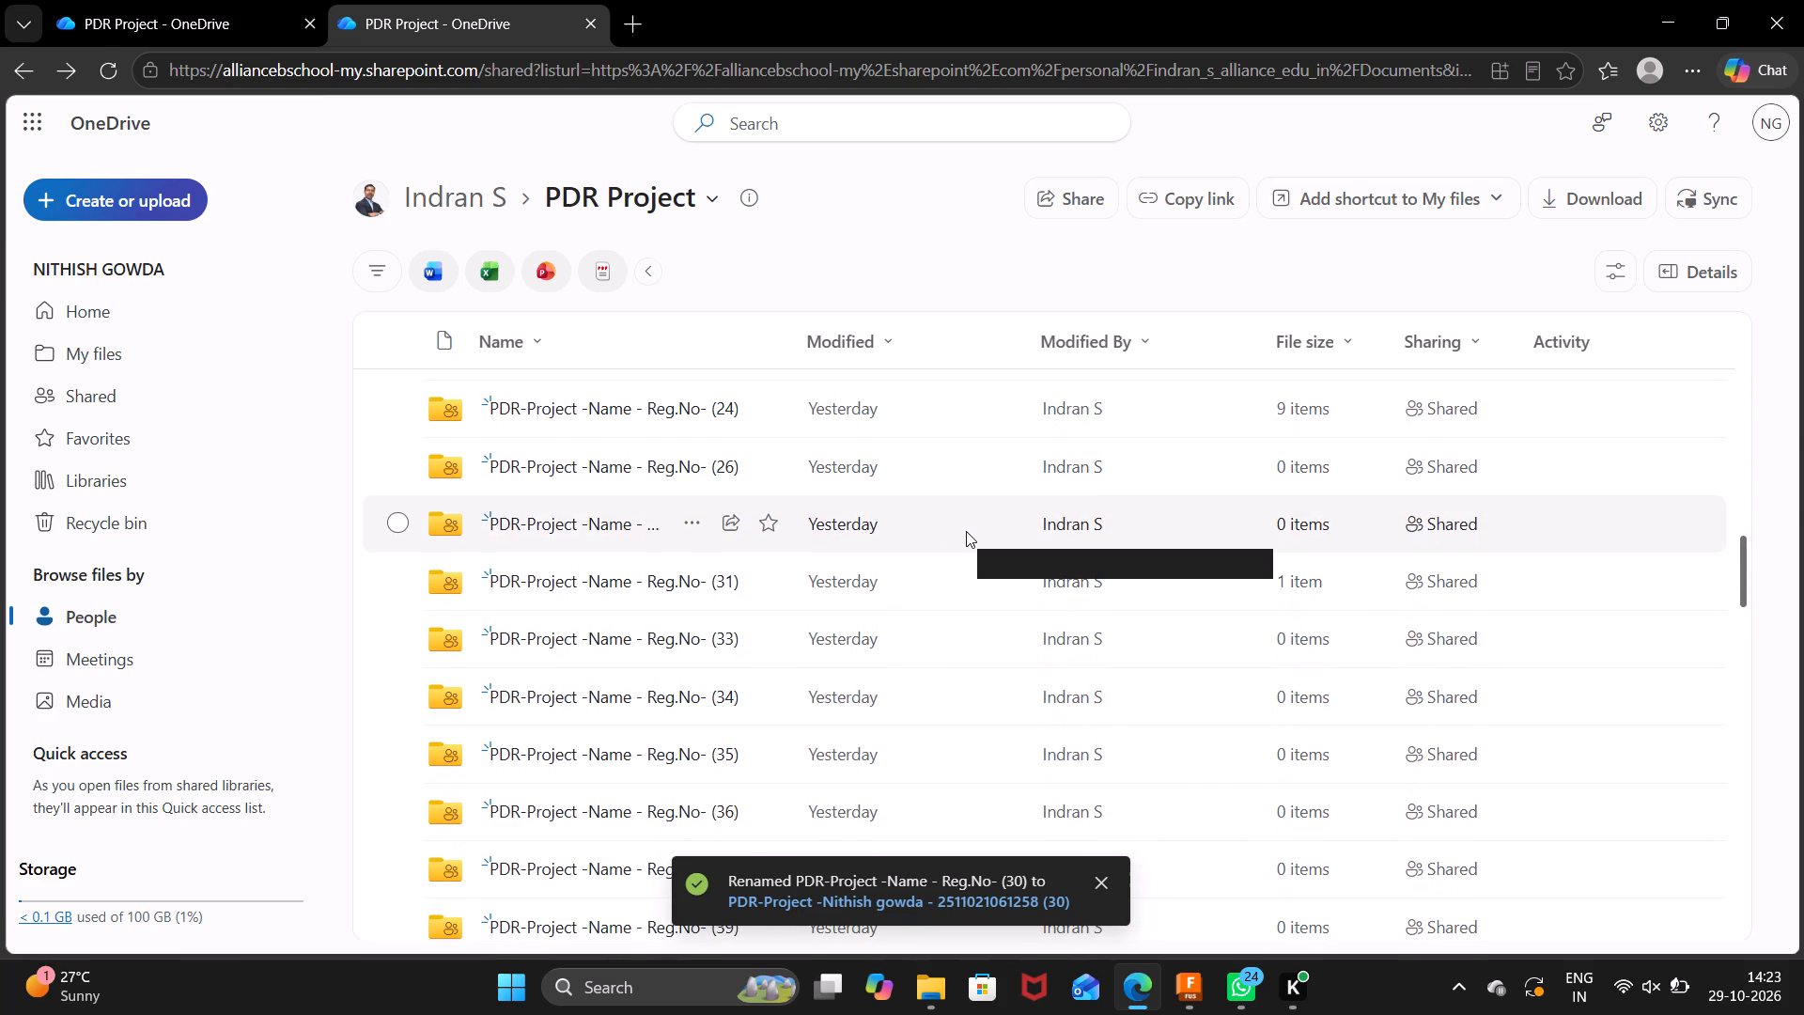
{"action": "scroll", "coordinate": [966, 531], "scroll_direction": "down", "scroll_amount": 6}
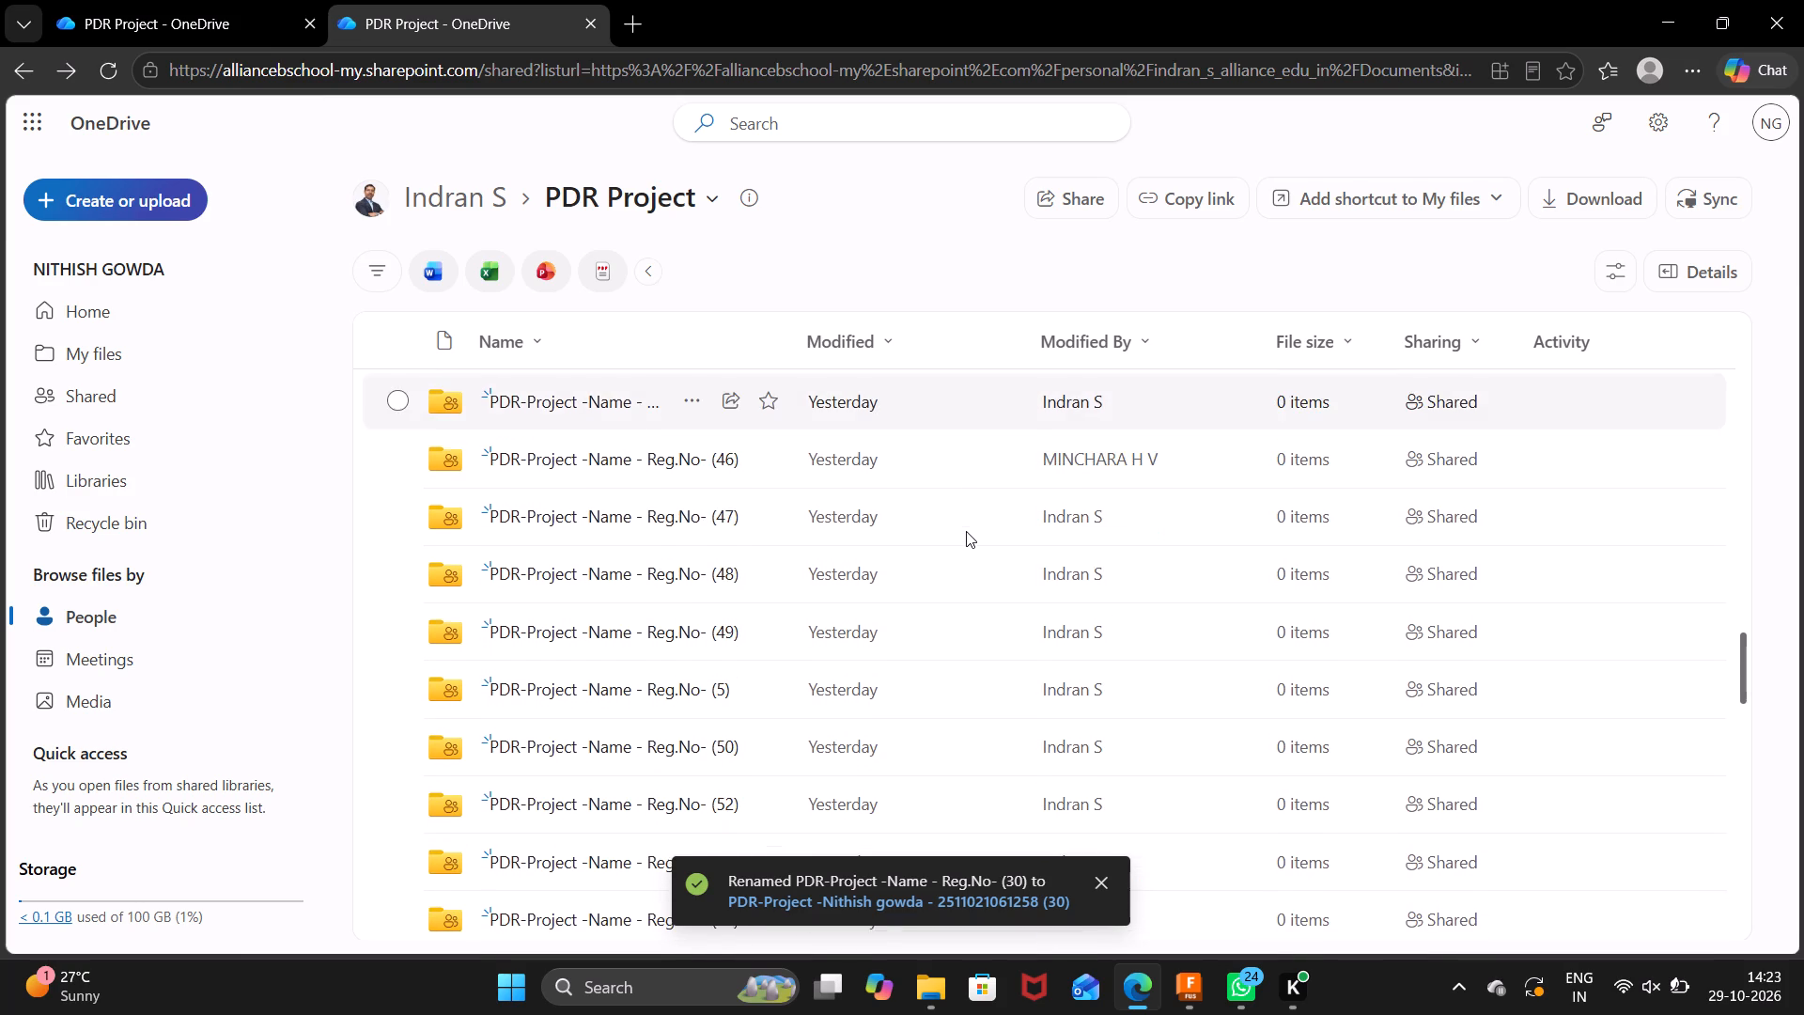
{"action": "scroll", "coordinate": [966, 531], "scroll_direction": "up", "scroll_amount": 7}
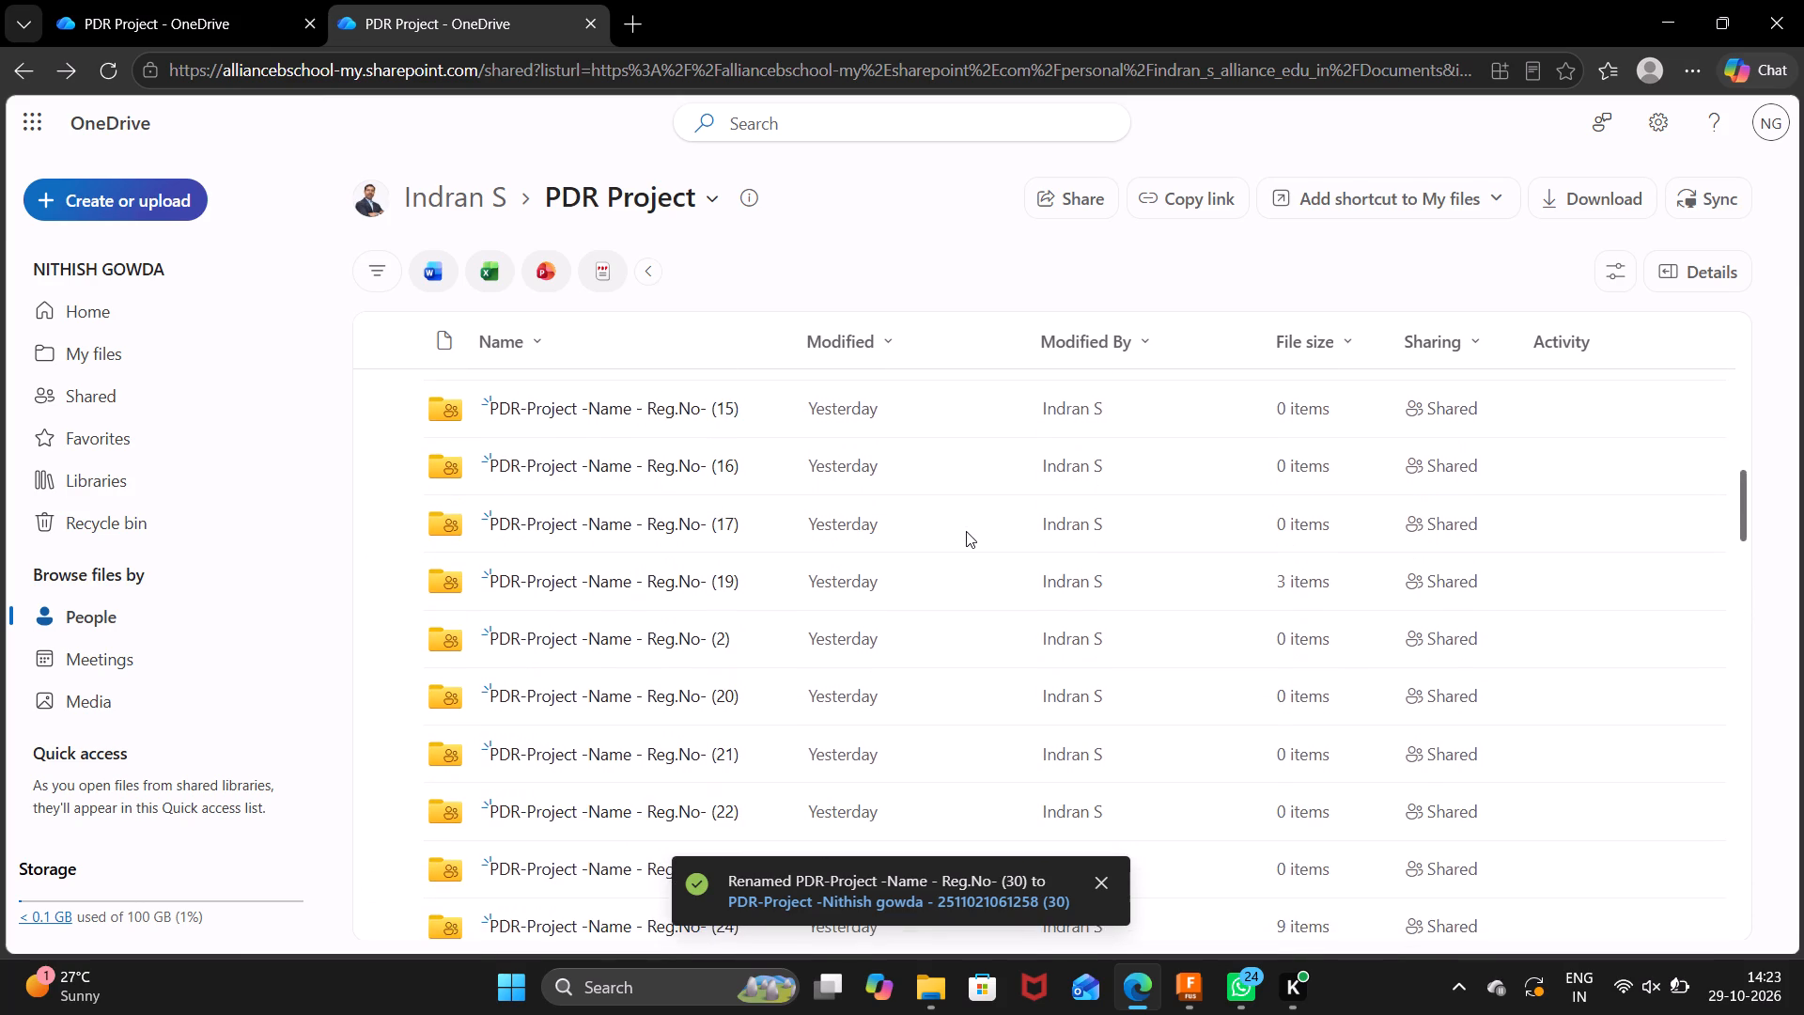
{"action": "scroll", "coordinate": [966, 531], "scroll_direction": "up", "scroll_amount": 4}
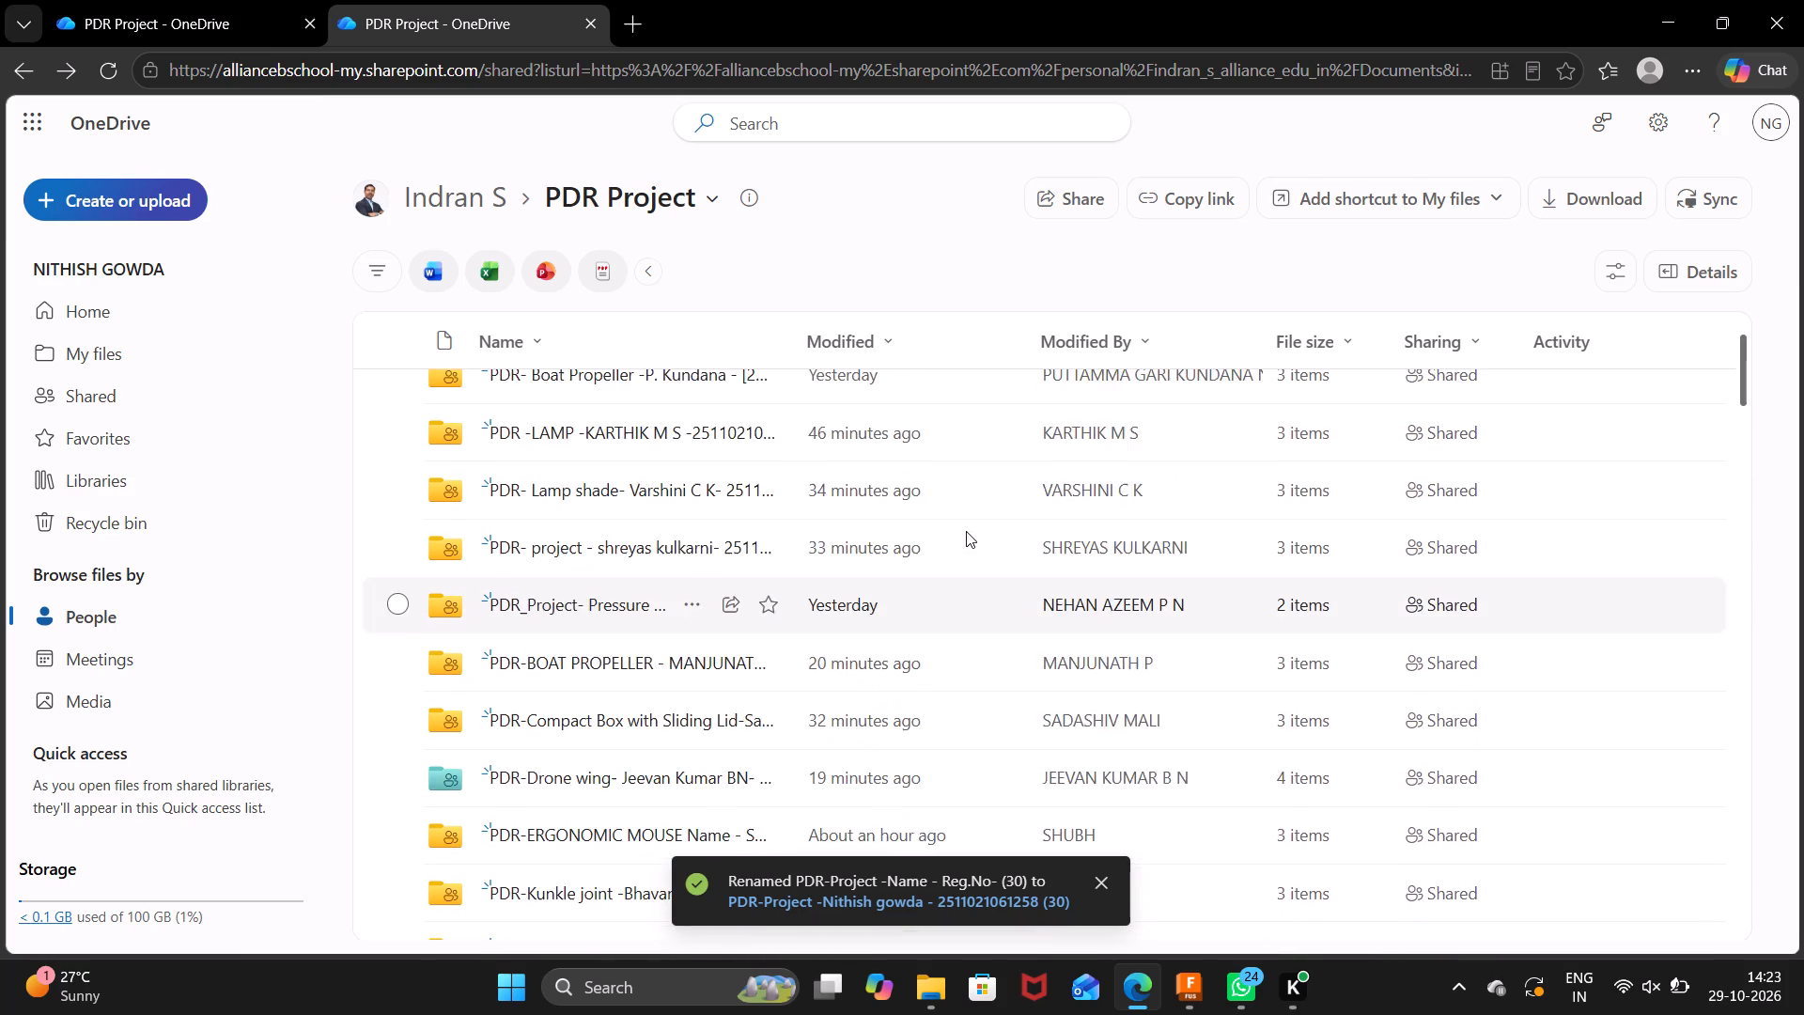
{"action": "scroll", "coordinate": [966, 531], "scroll_direction": "up", "scroll_amount": 2}
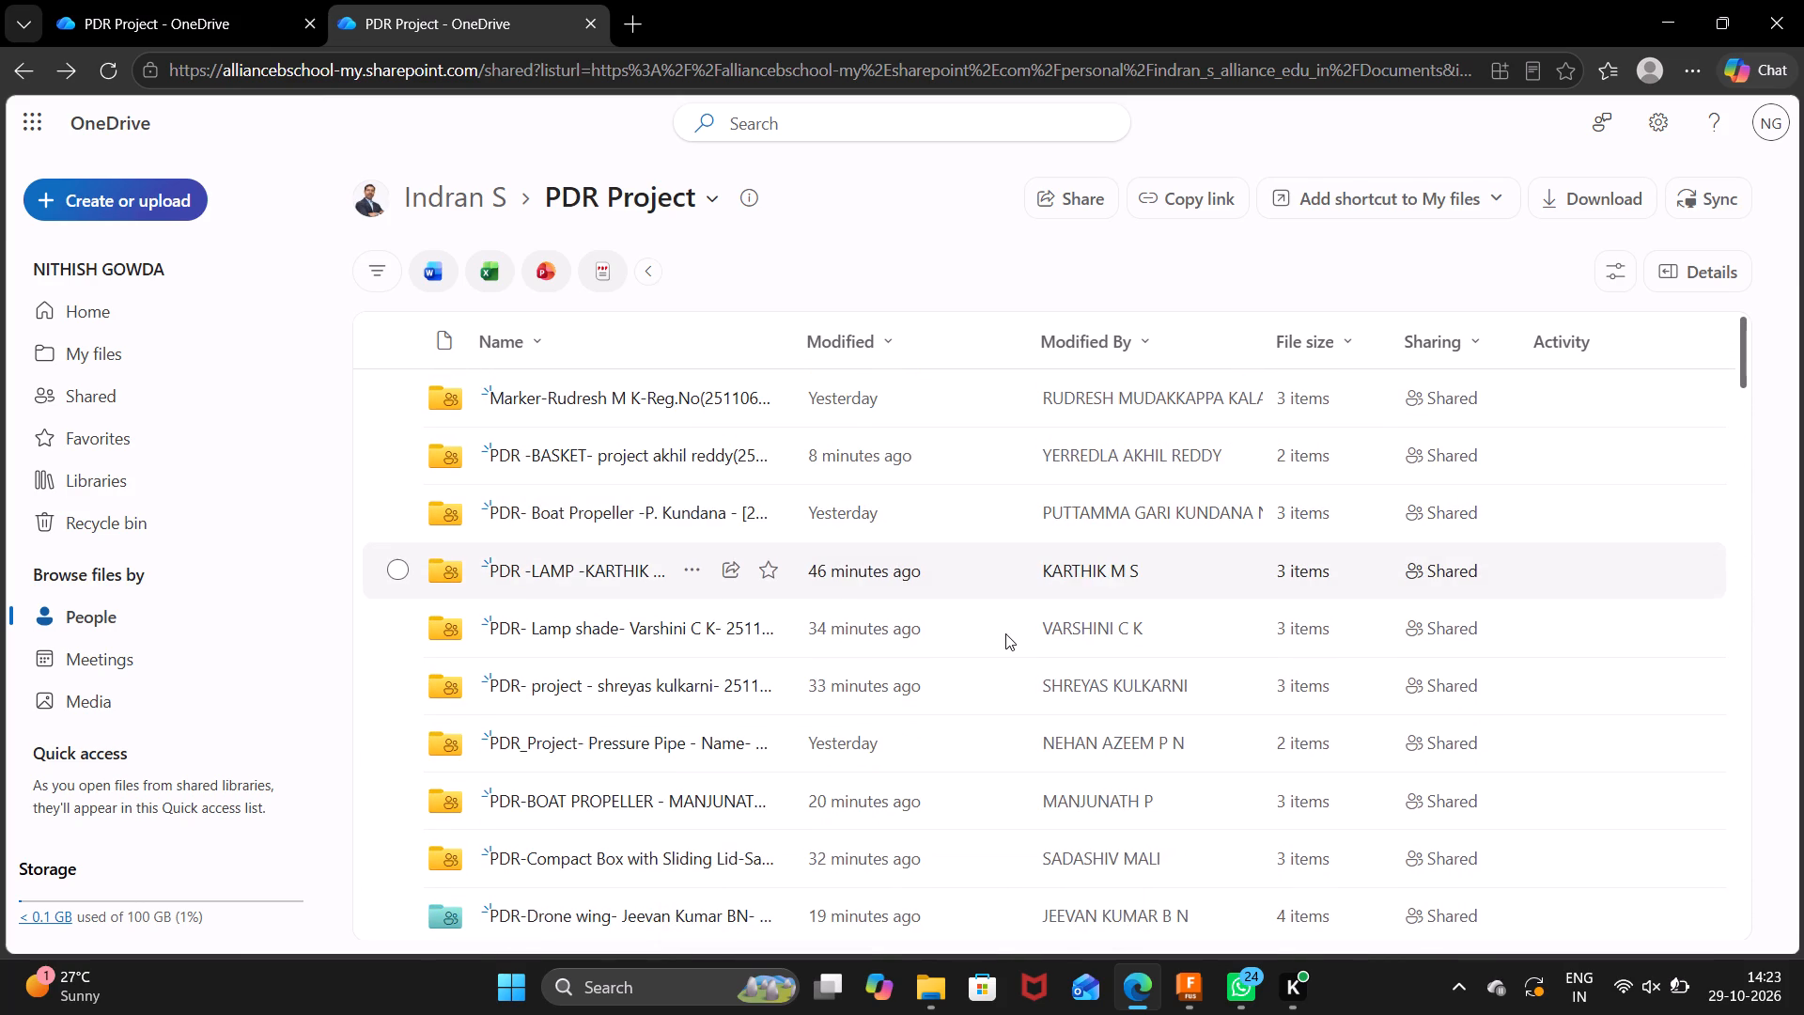
{"action": "scroll", "coordinate": [1005, 633], "scroll_direction": "down", "scroll_amount": 2}
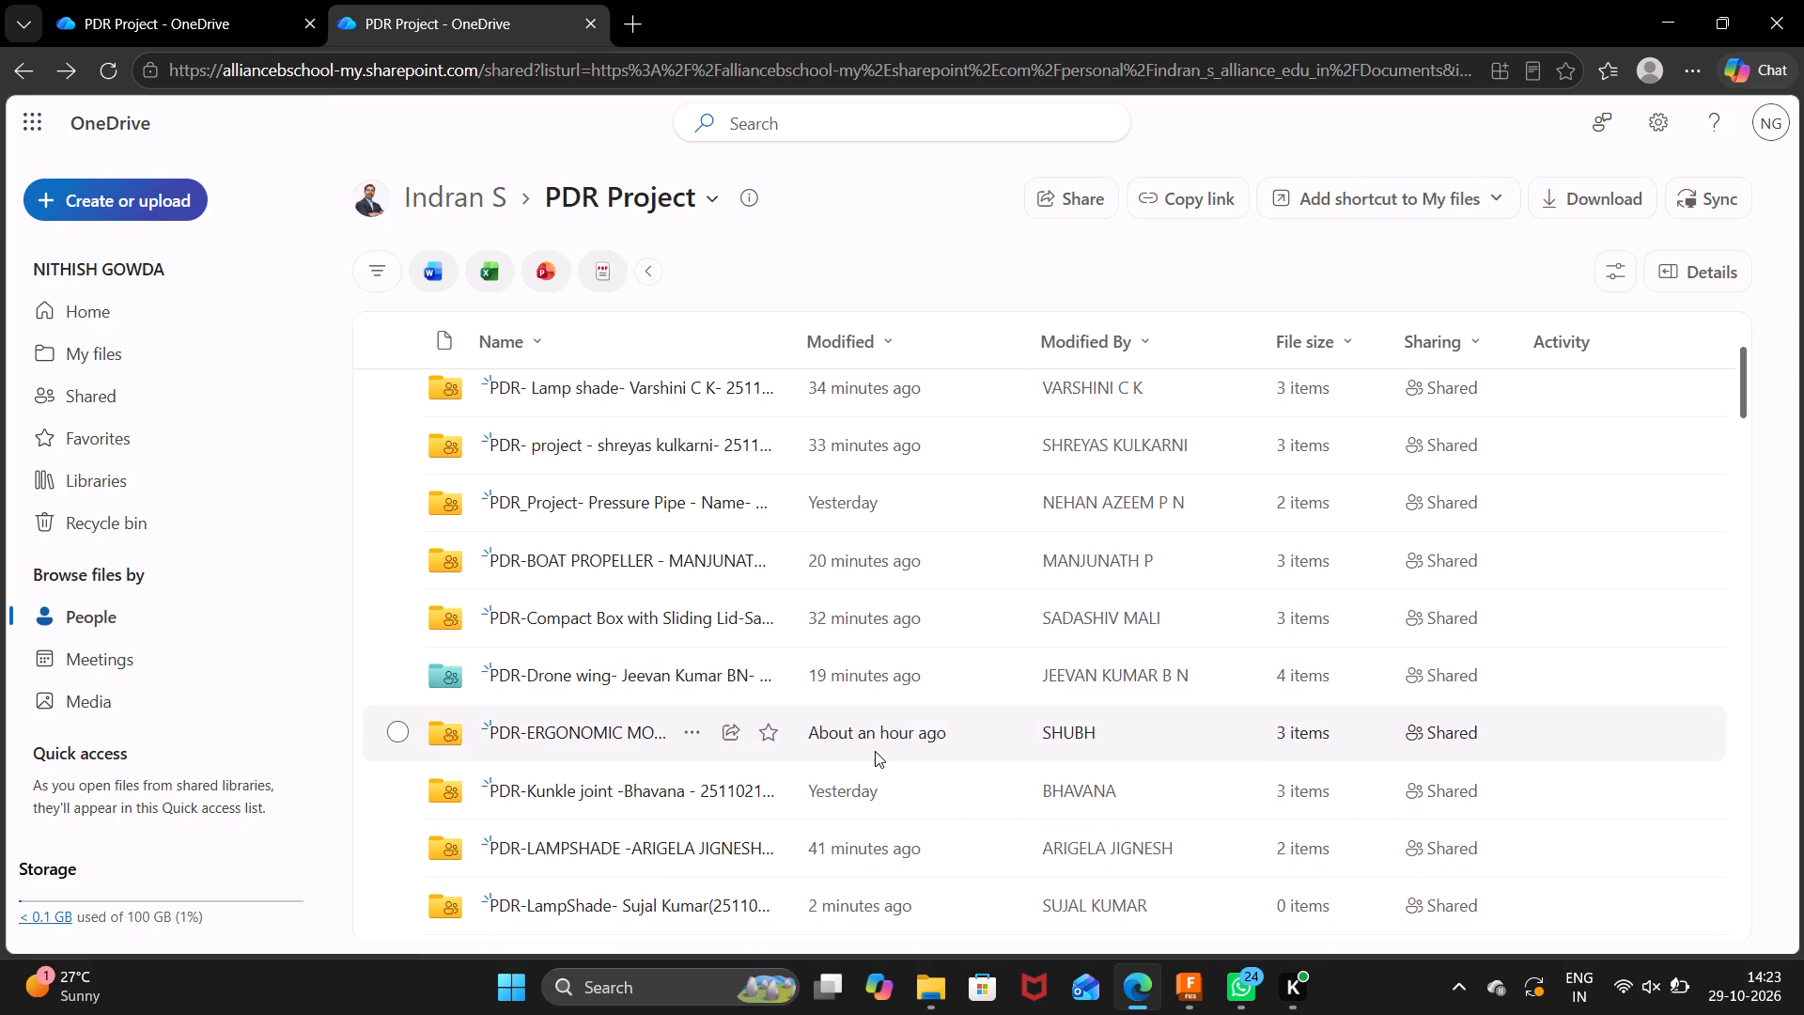
{"action": "scroll", "coordinate": [875, 751], "scroll_direction": "down", "scroll_amount": 3}
{"action": "scroll", "coordinate": [649, 866], "scroll_direction": "down", "scroll_amount": 1}
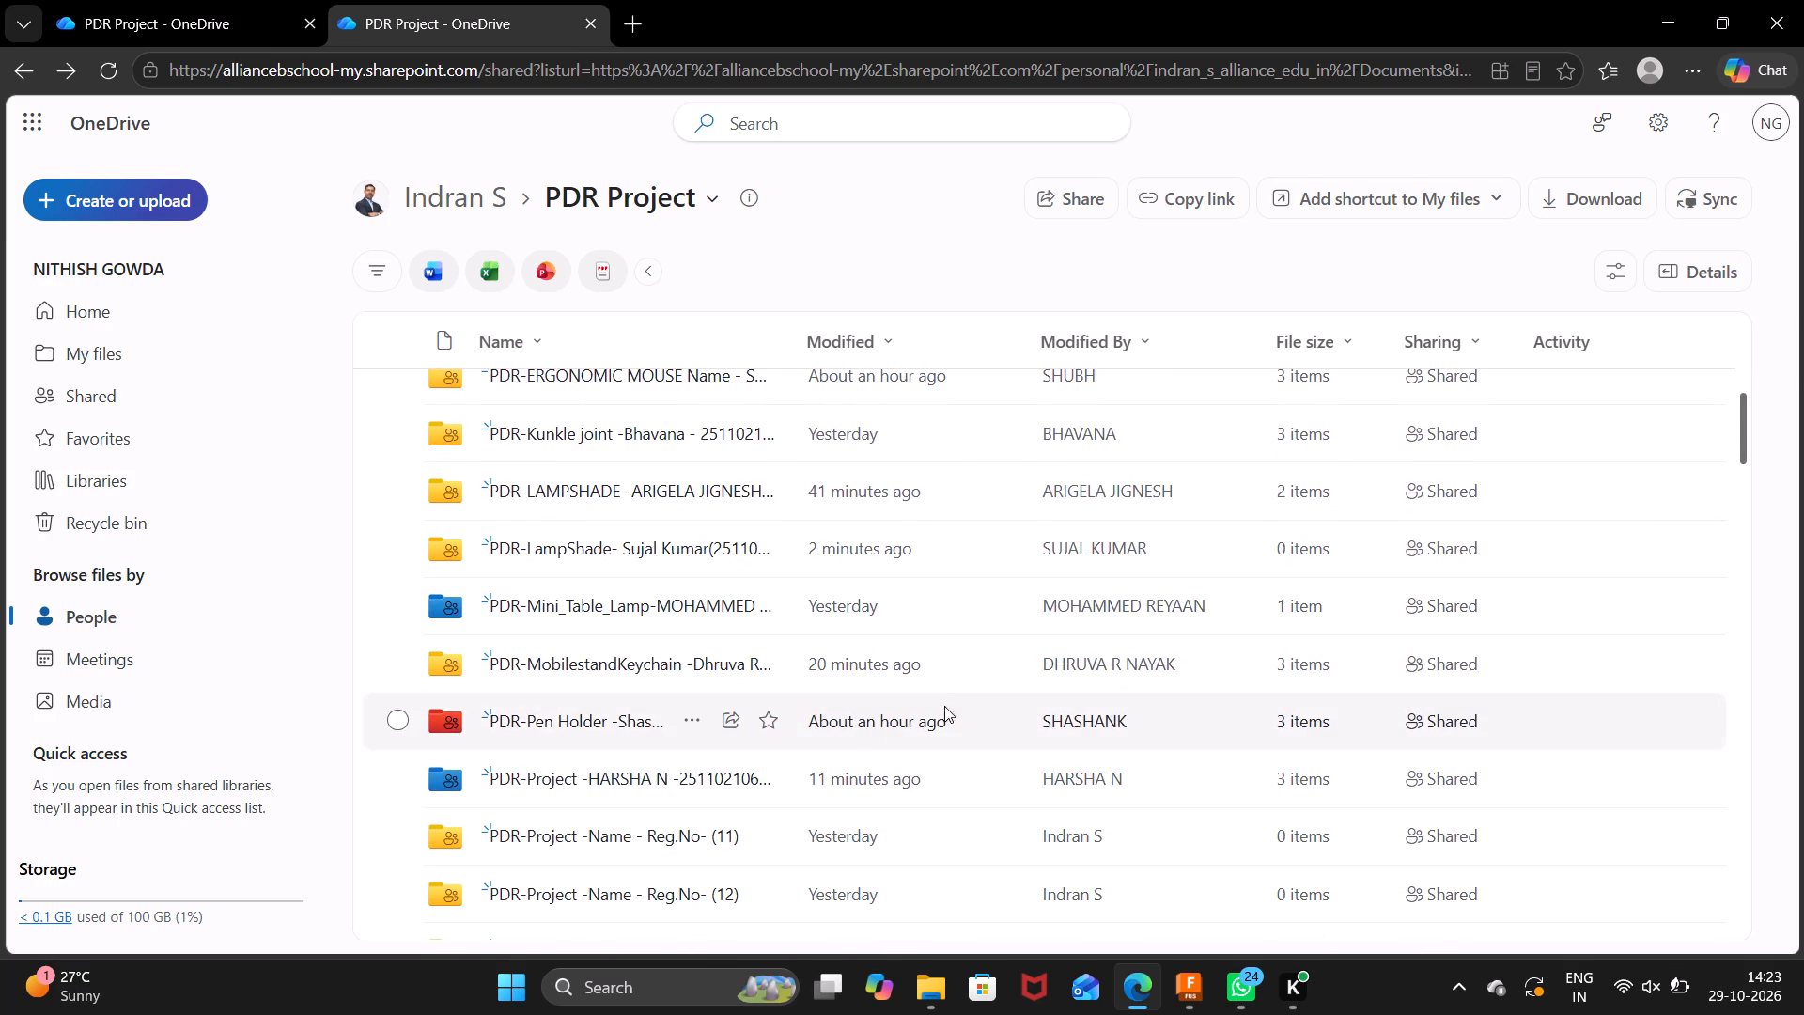
{"action": "scroll", "coordinate": [1162, 806], "scroll_direction": "down", "scroll_amount": 9}
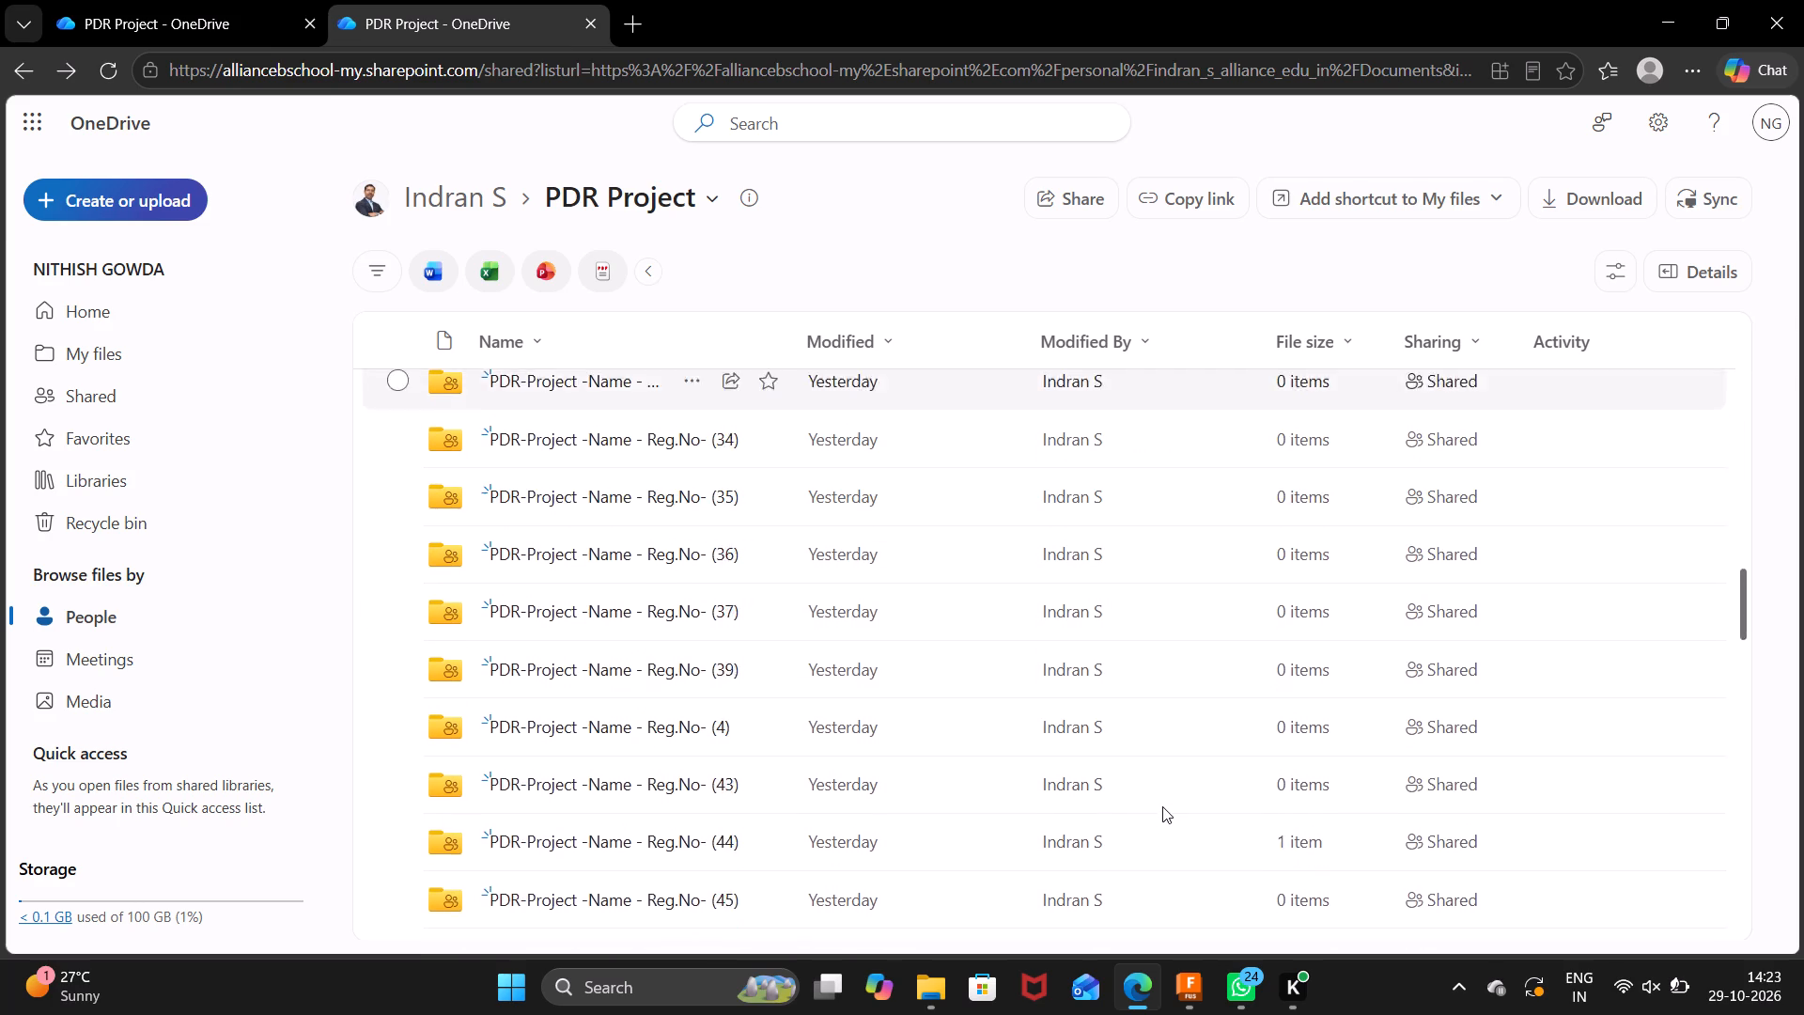
{"action": "scroll", "coordinate": [1162, 806], "scroll_direction": "down", "scroll_amount": 15}
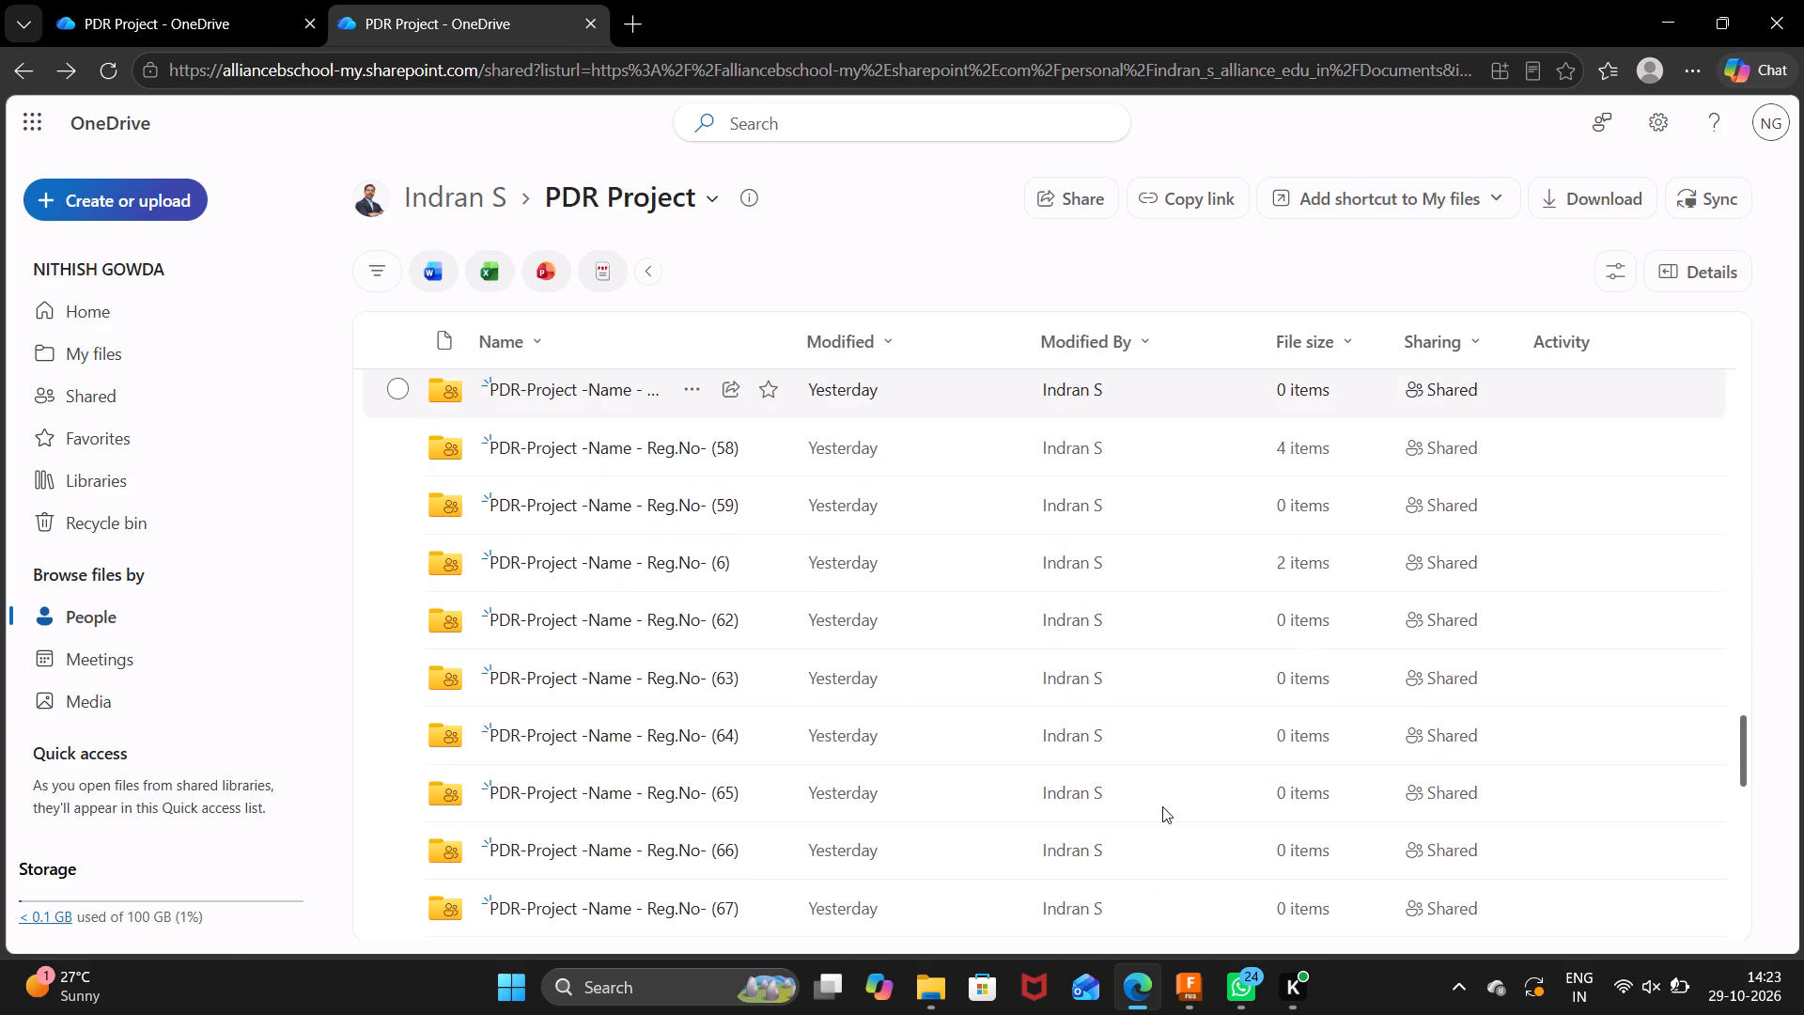
{"action": "scroll", "coordinate": [1162, 806], "scroll_direction": "down", "scroll_amount": 3}
{"action": "scroll", "coordinate": [1198, 489], "scroll_direction": "up", "scroll_amount": 2}
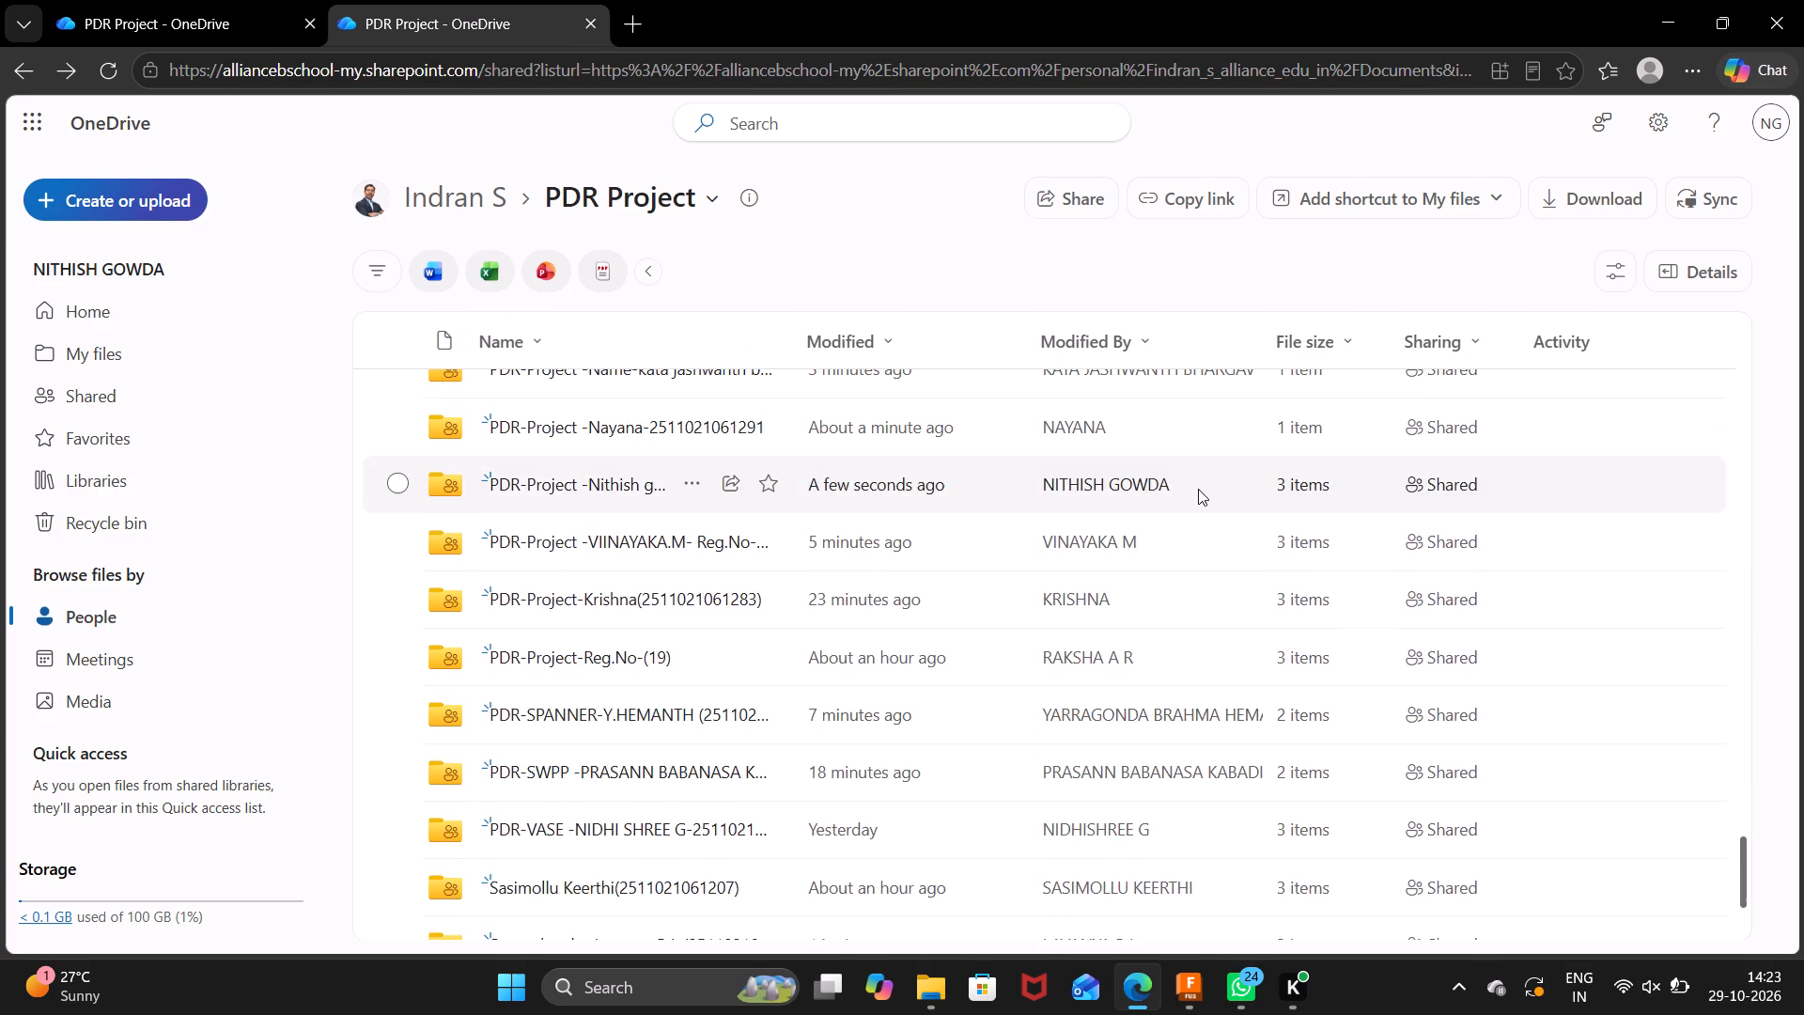
{"action": "scroll", "coordinate": [1198, 489], "scroll_direction": "up", "scroll_amount": 1}
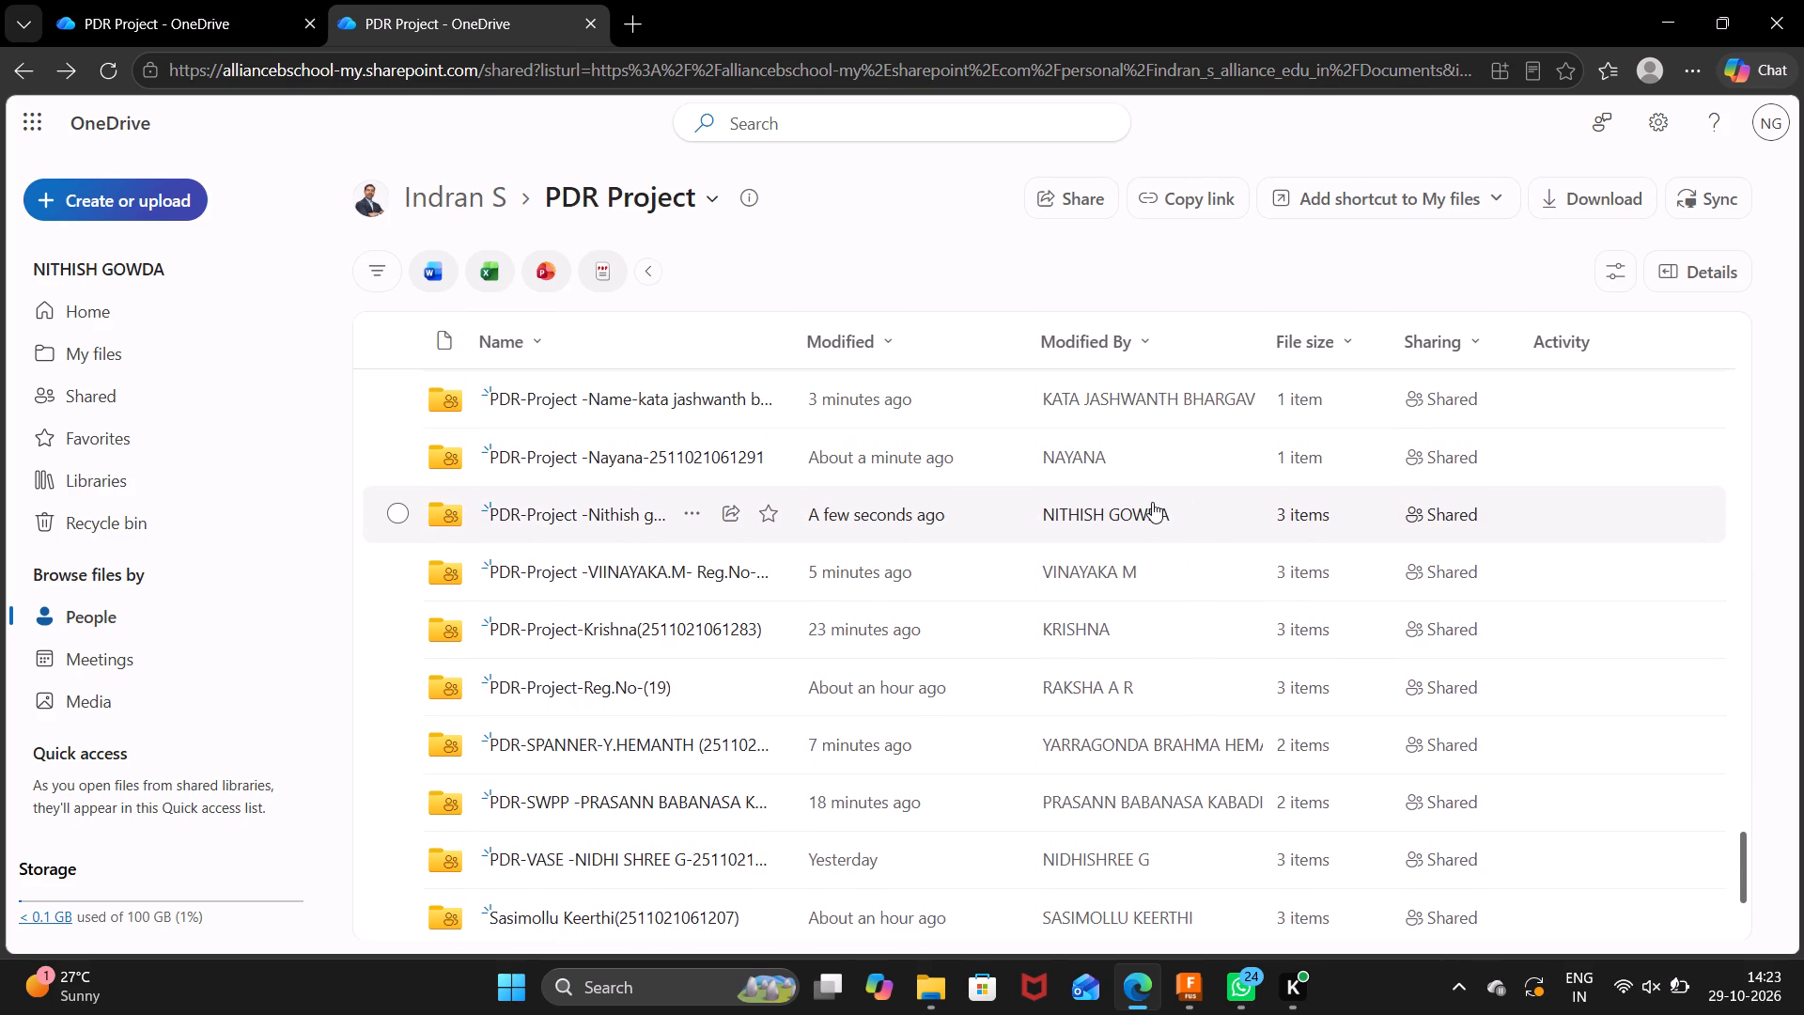
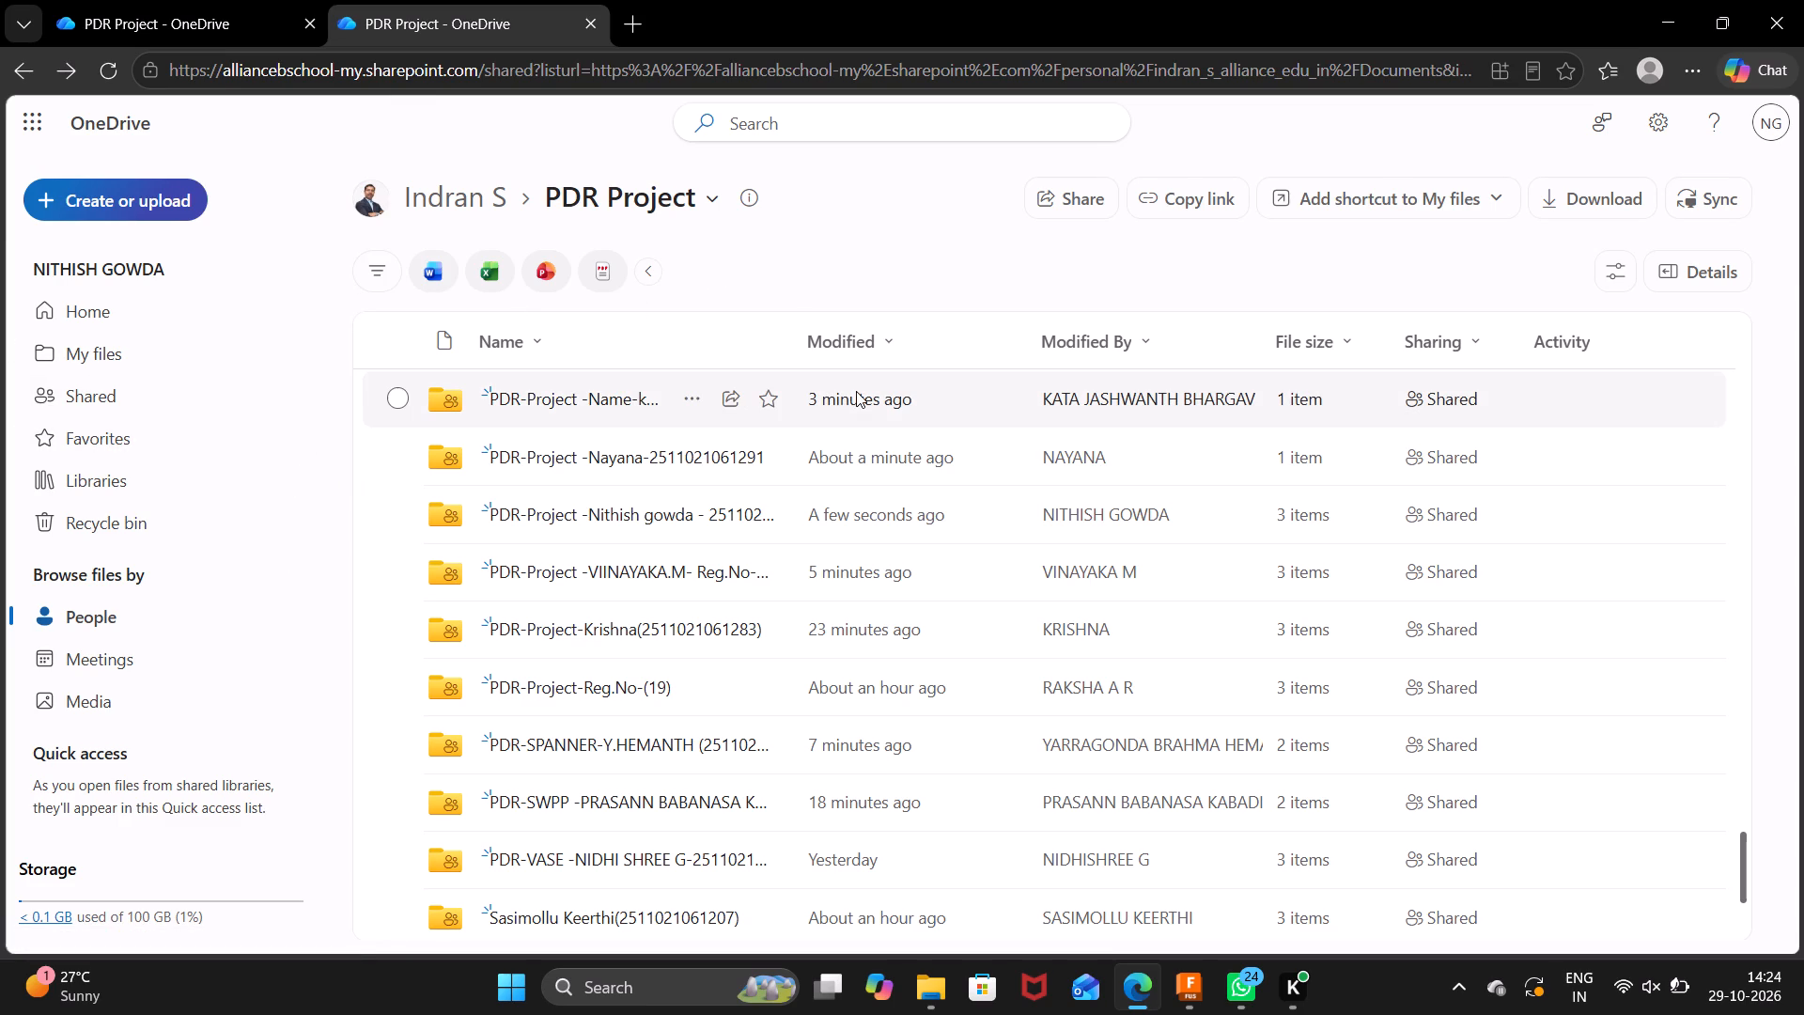
Open the classmate's submission folder just above the Nayana folder in PDR Project to examine its uploaded files.
{"action": "double_click", "coordinate": [970, 393]}
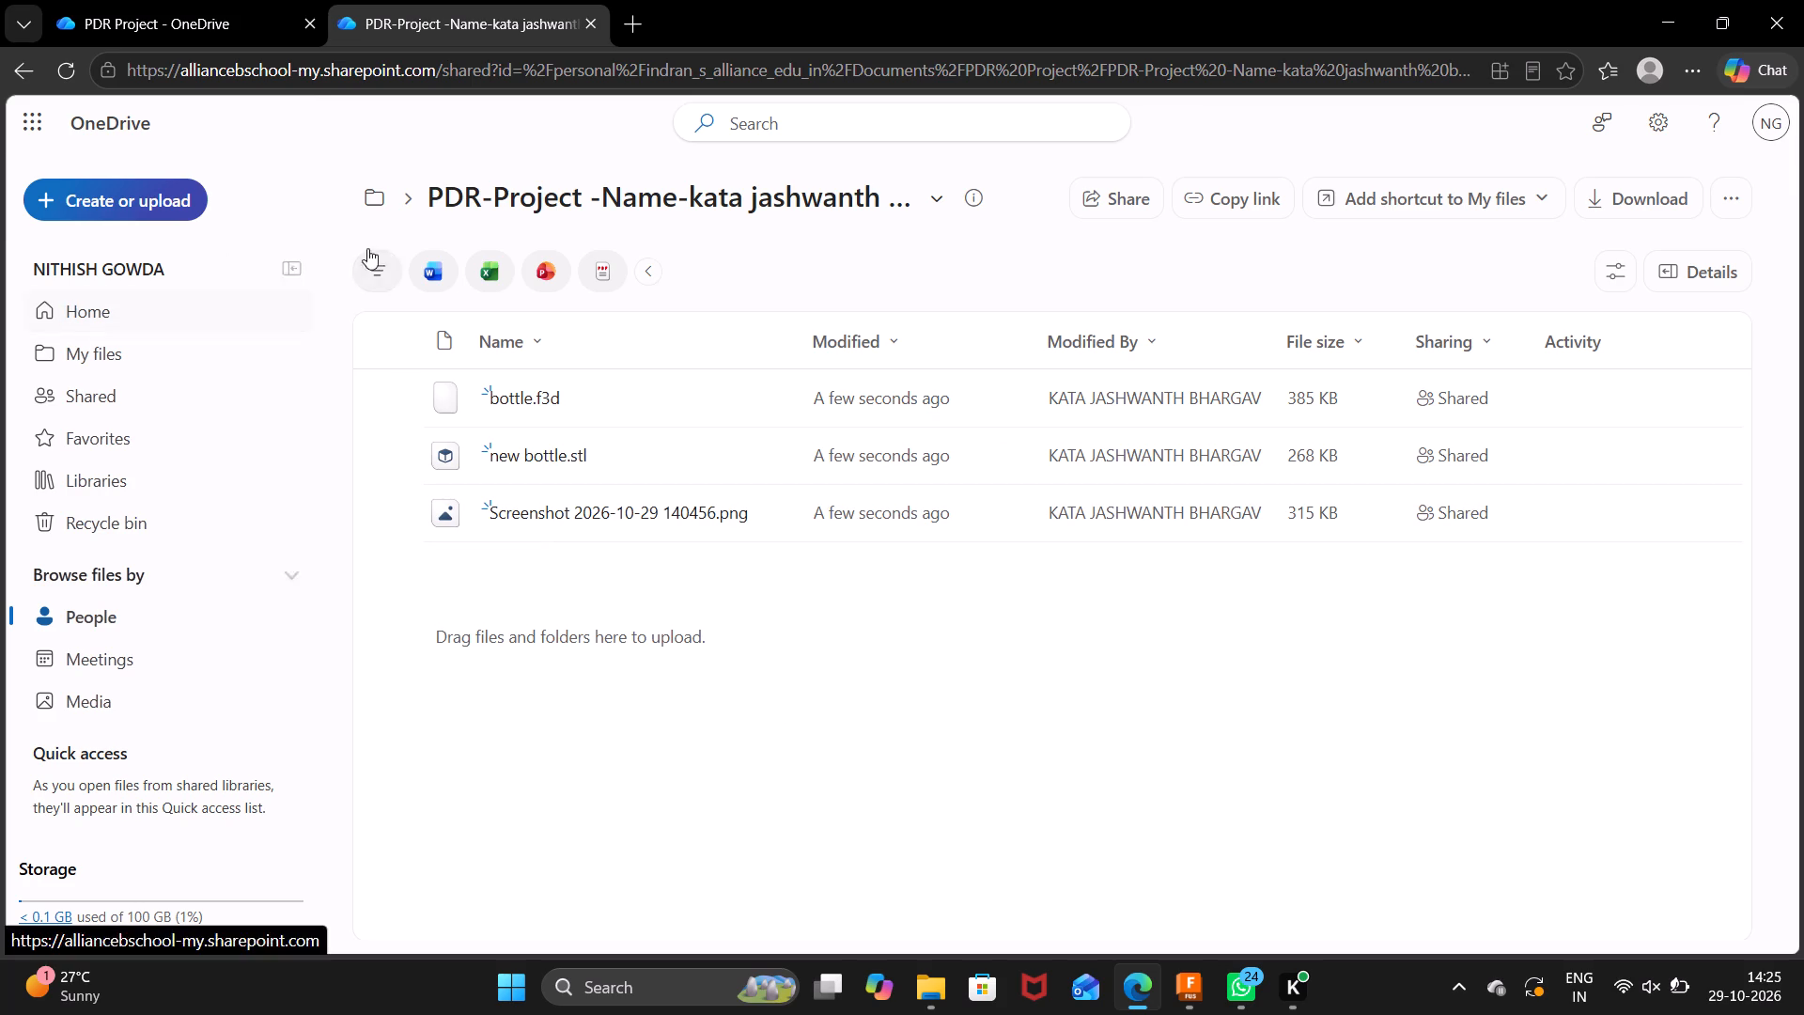
Go to the OneDrive home page and look through the list of recent files.
{"action": "left_click", "coordinate": [159, 323]}
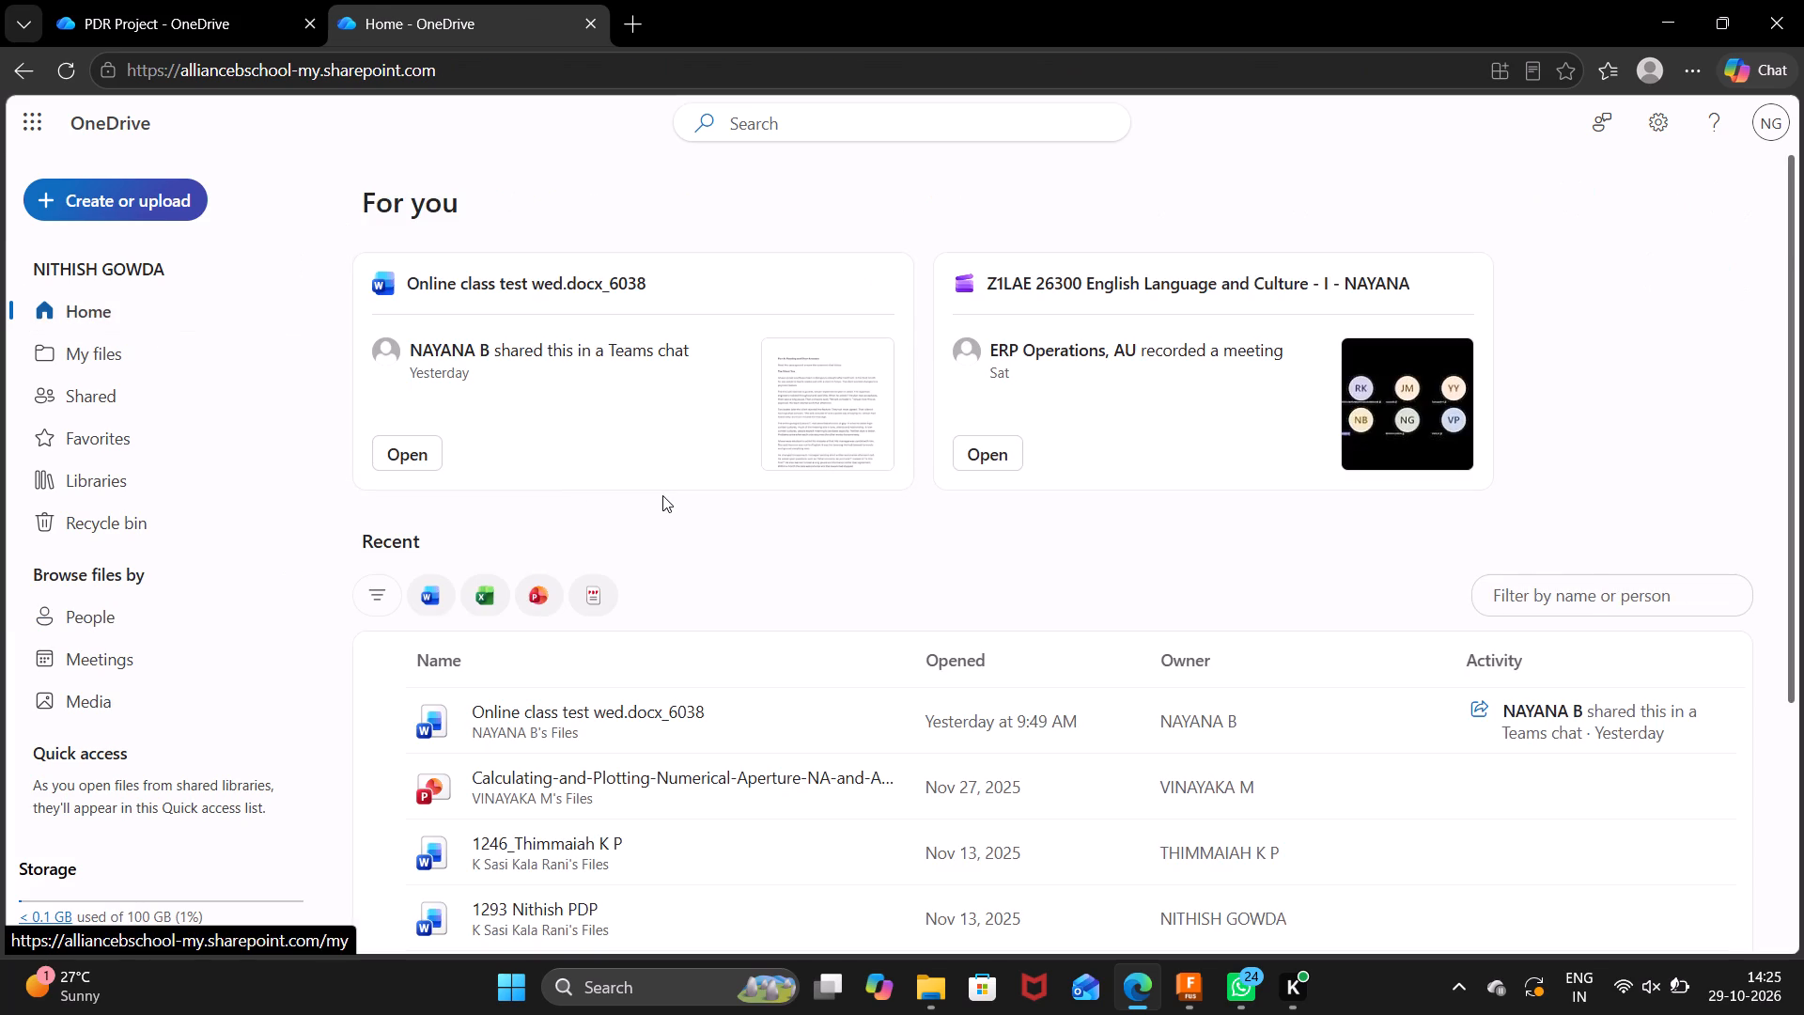
{"action": "scroll", "coordinate": [662, 495], "scroll_direction": "down", "scroll_amount": 3}
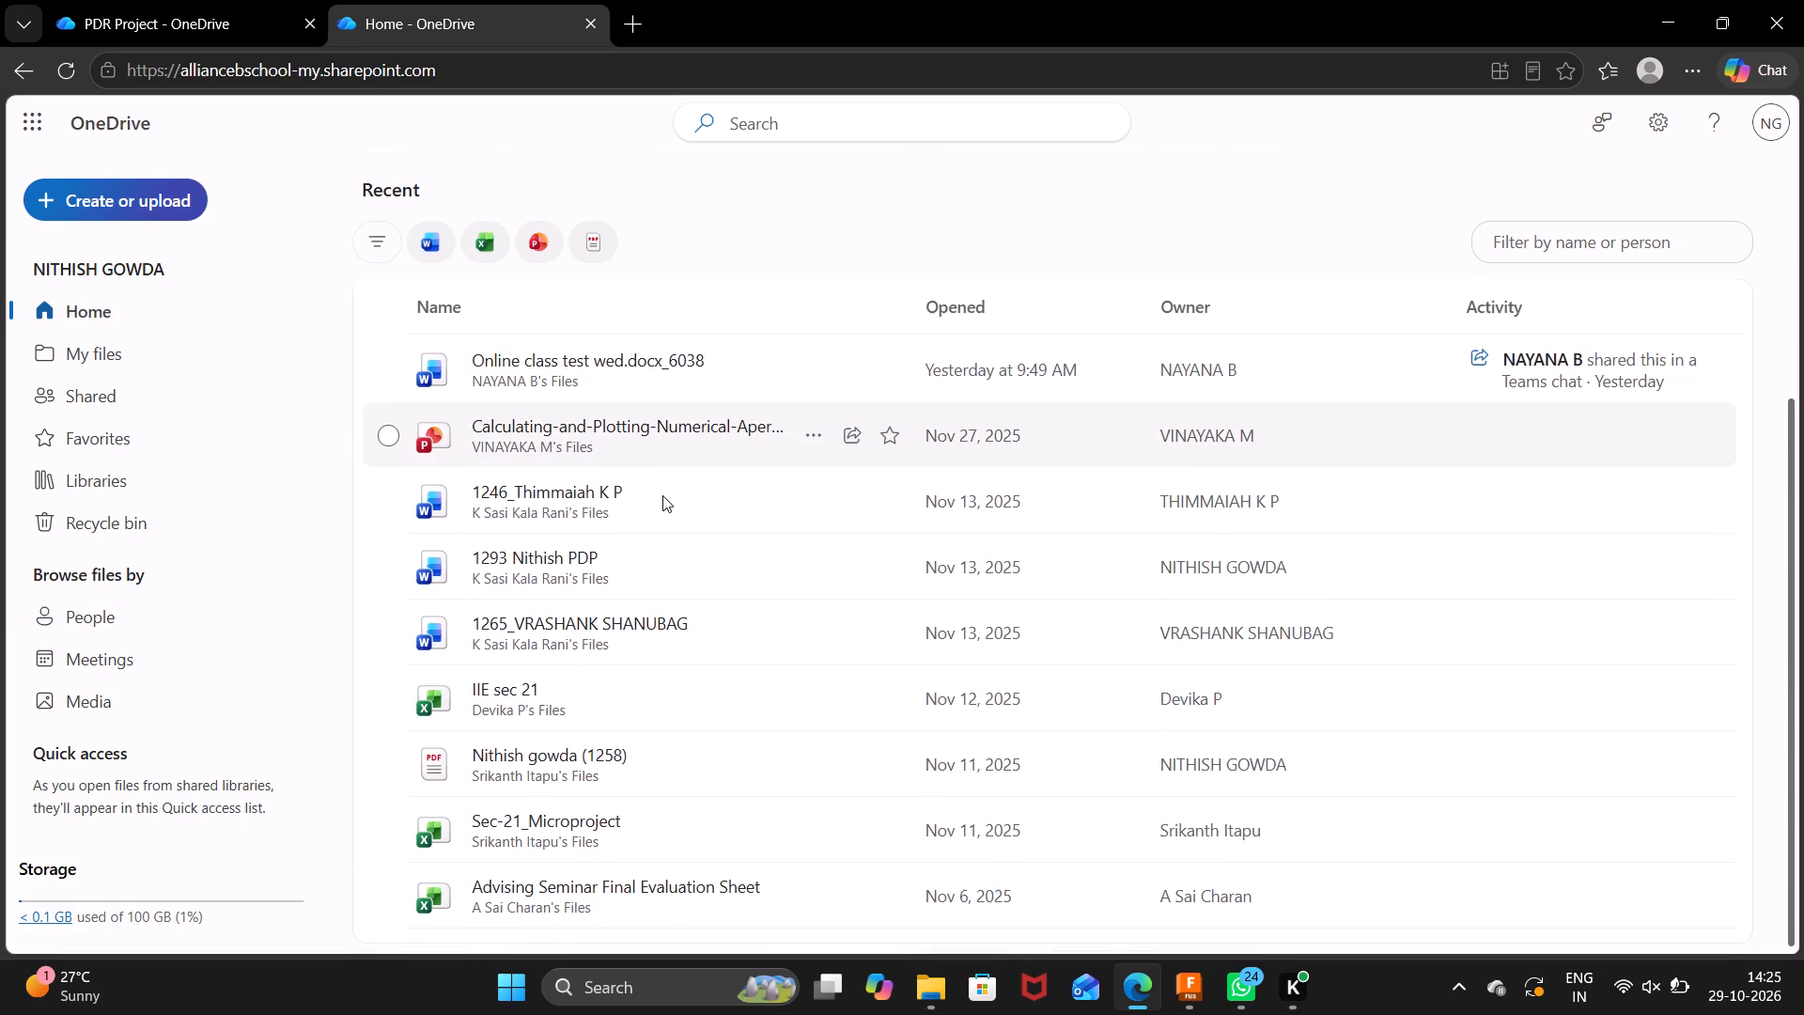
{"action": "scroll", "coordinate": [662, 495], "scroll_direction": "down", "scroll_amount": 1}
{"action": "scroll", "coordinate": [662, 495], "scroll_direction": "up", "scroll_amount": 1}
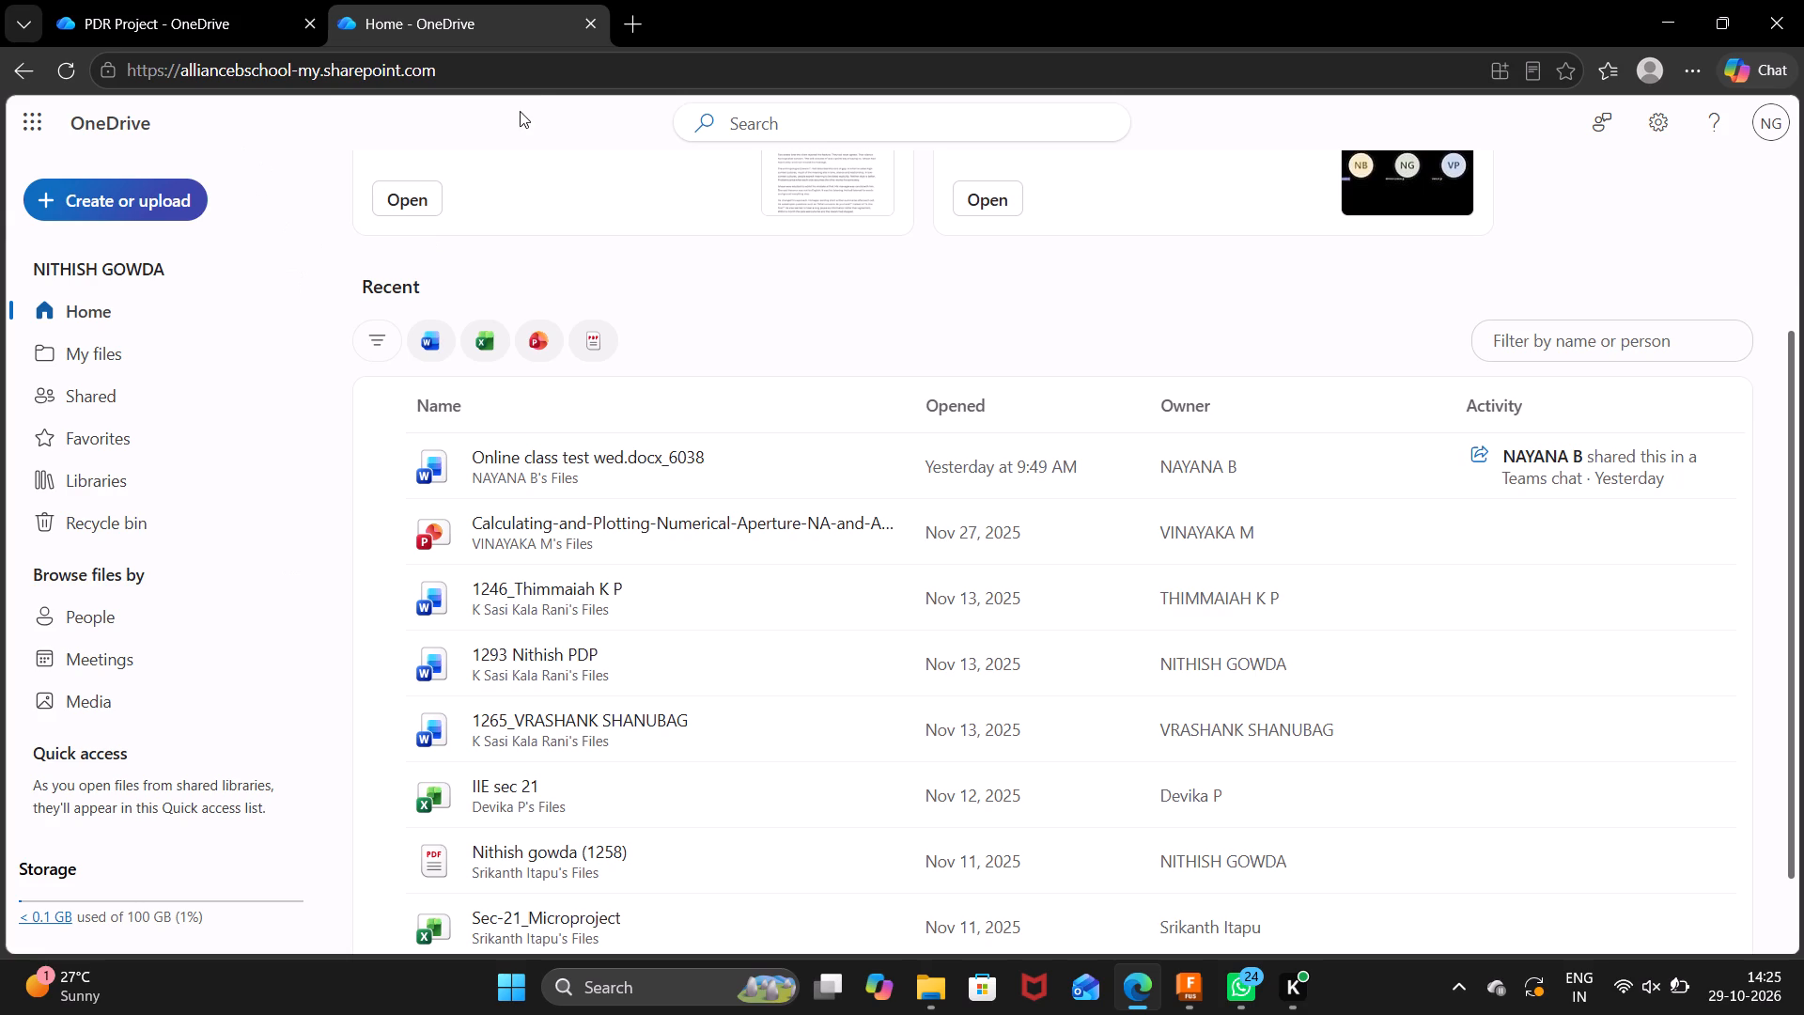
Close the OneDrive home tab and check the student's own renamed submission folder in the remaining PDR Project list.
{"action": "left_click", "coordinate": [586, 20]}
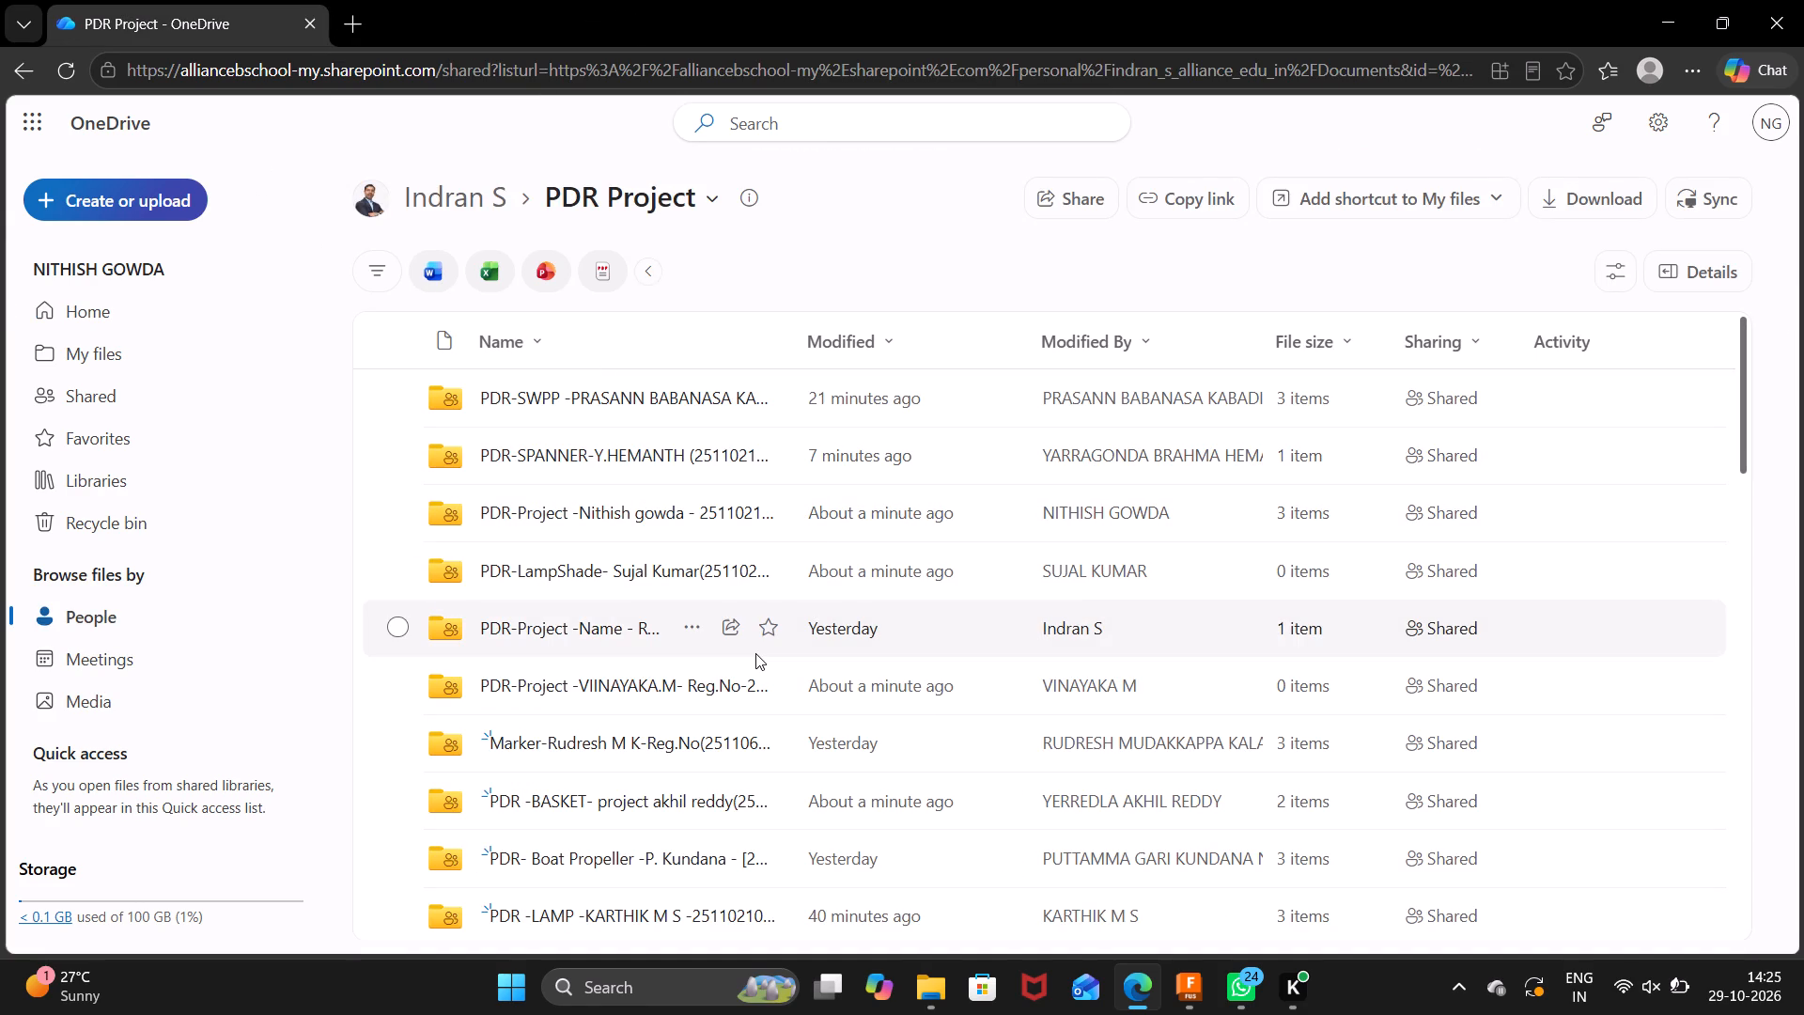
{"action": "scroll", "coordinate": [755, 653], "scroll_direction": "up", "scroll_amount": 2}
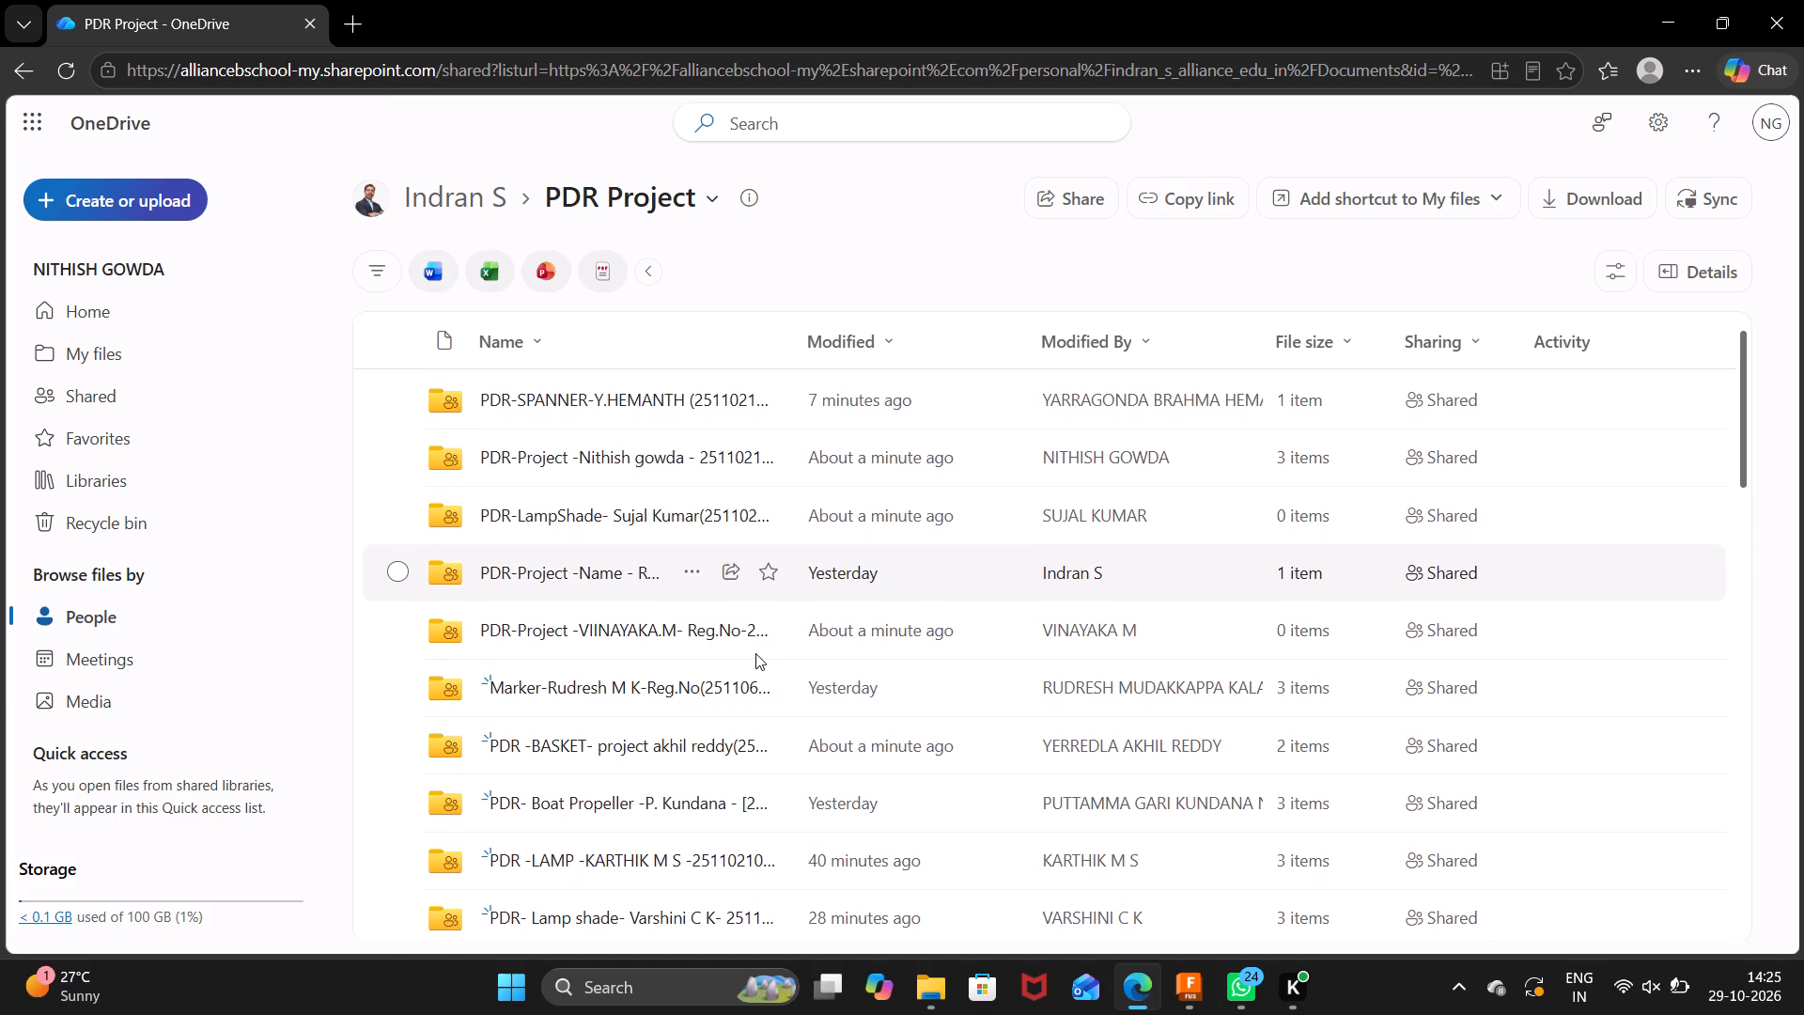
{"action": "double_click", "coordinate": [1003, 477]}
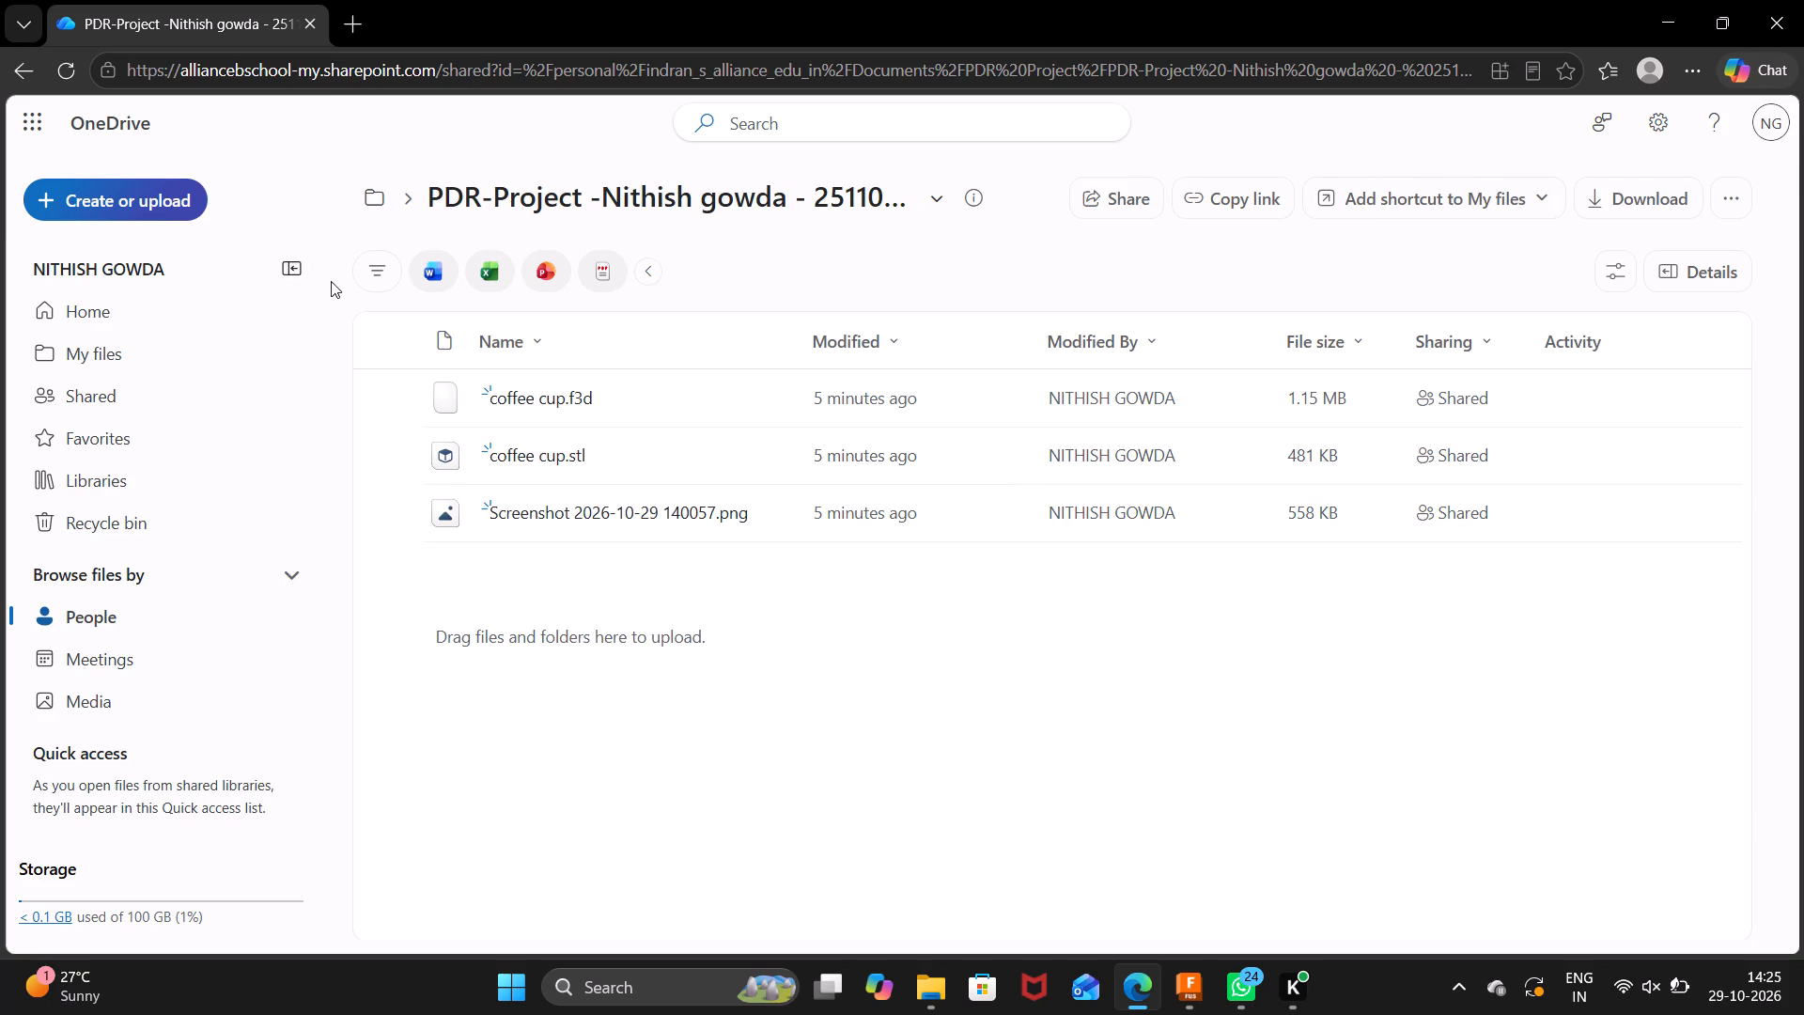
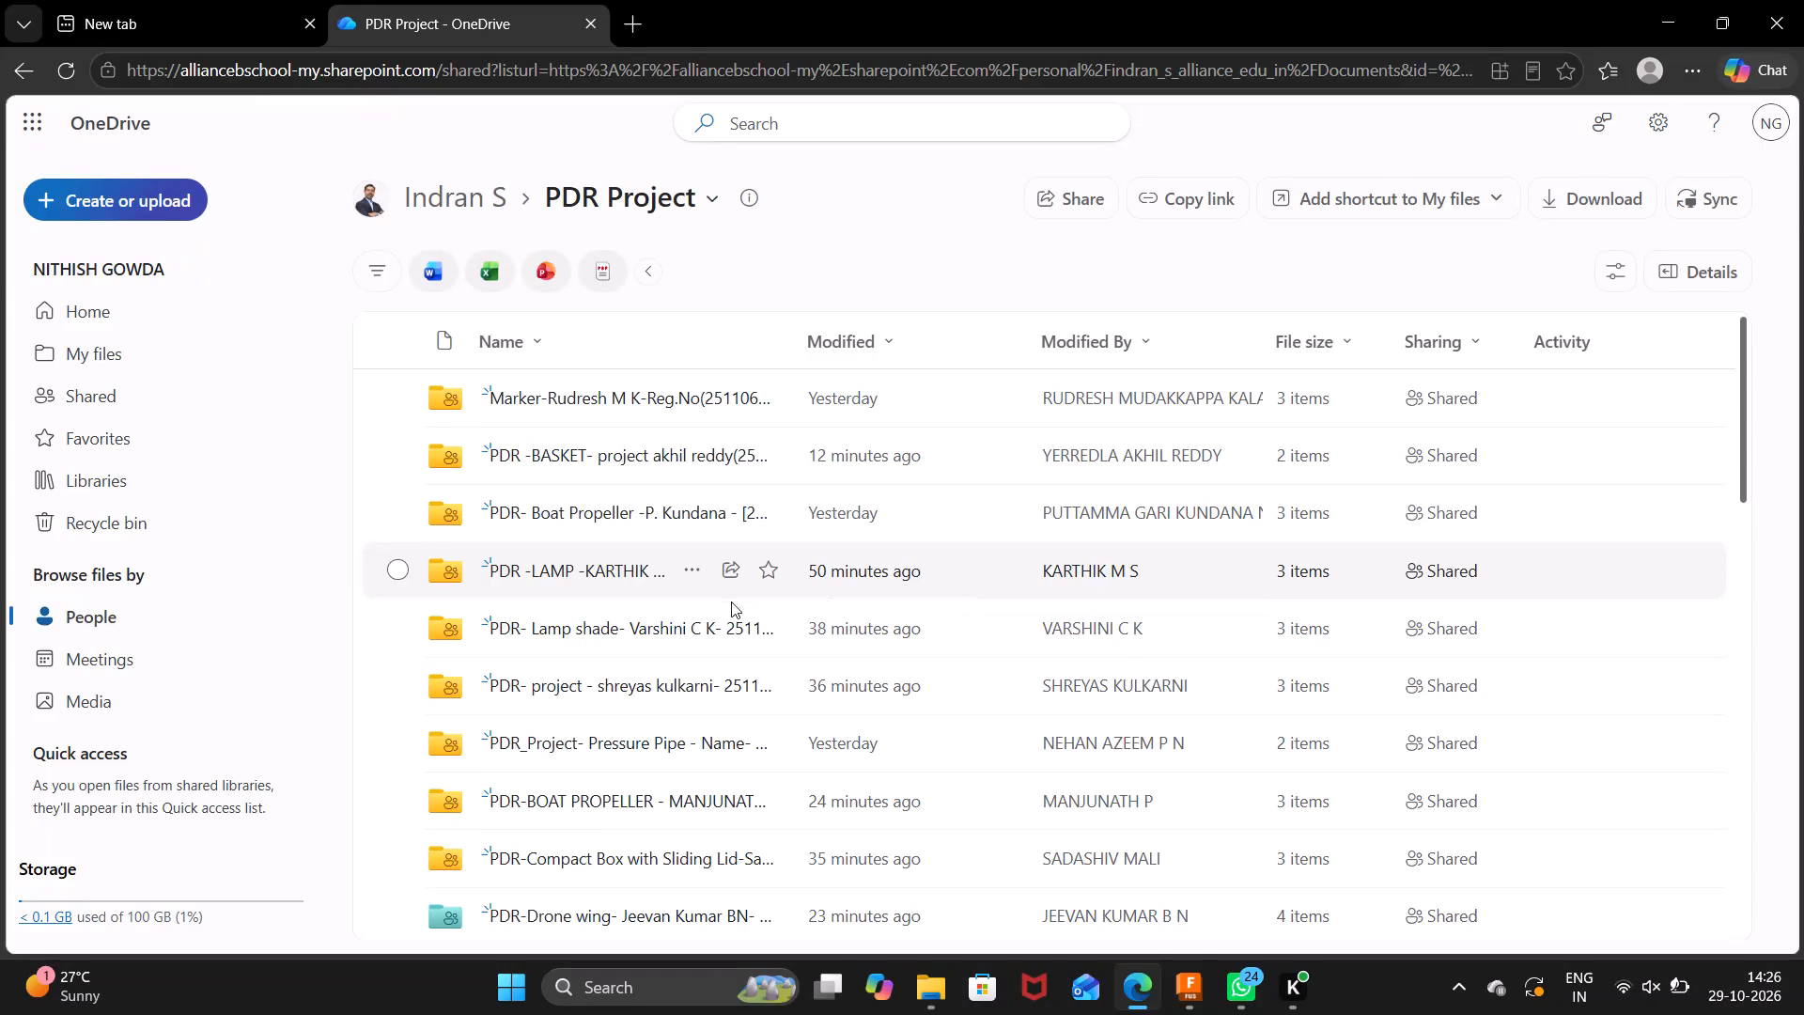
Look through the PDR Project folder list to the student's own renamed submission folder and check its entry.
{"action": "scroll", "coordinate": [749, 593], "scroll_direction": "down", "scroll_amount": 2}
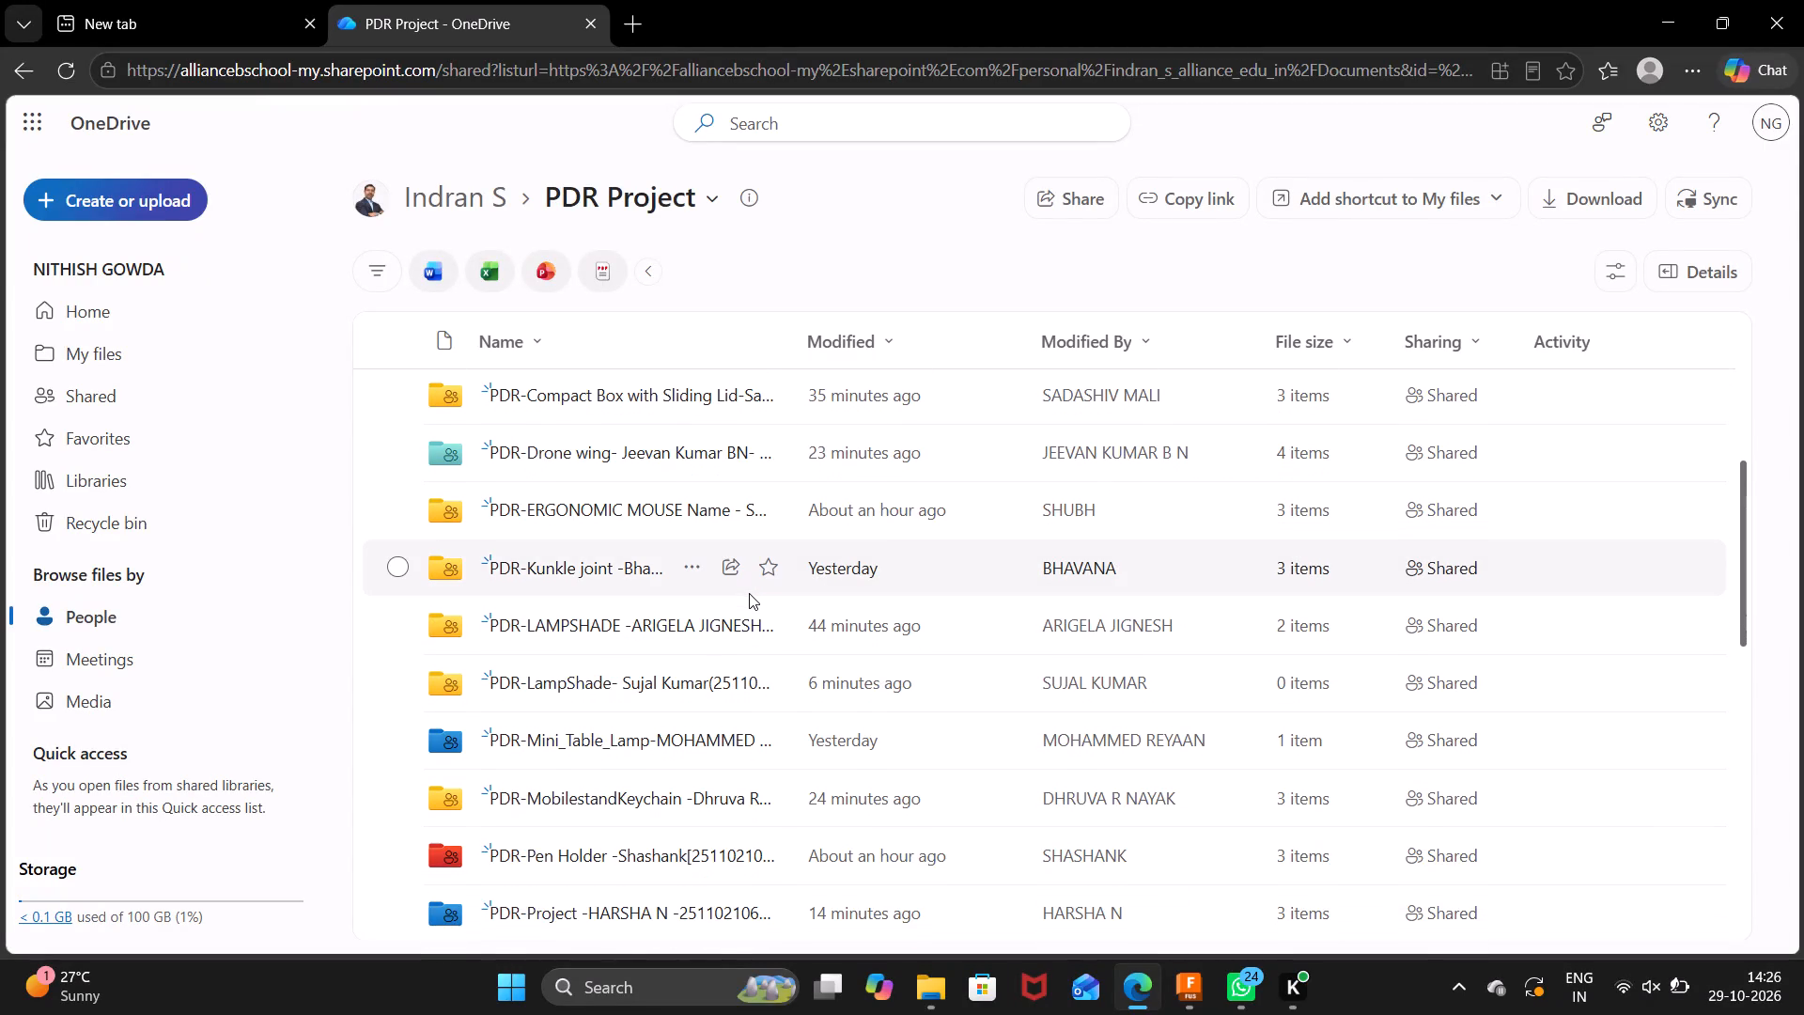
{"action": "scroll", "coordinate": [749, 593], "scroll_direction": "down", "scroll_amount": 8}
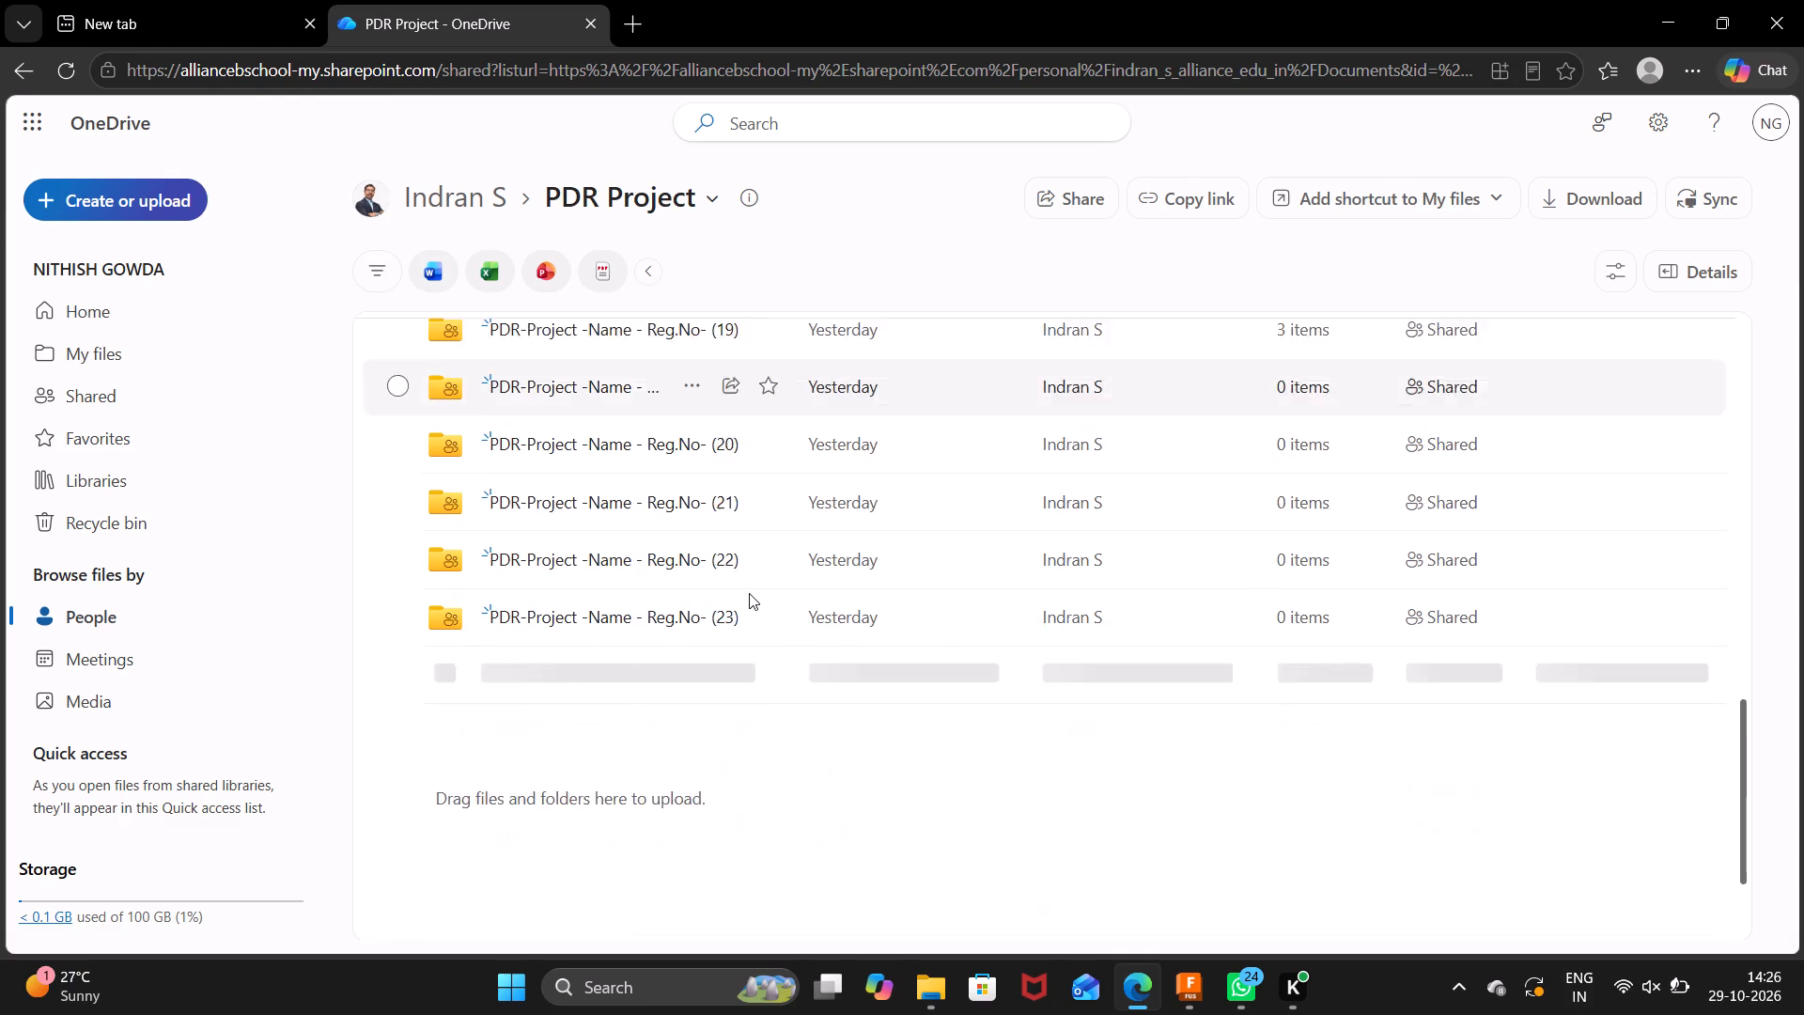
{"action": "scroll", "coordinate": [749, 593], "scroll_direction": "down", "scroll_amount": 7}
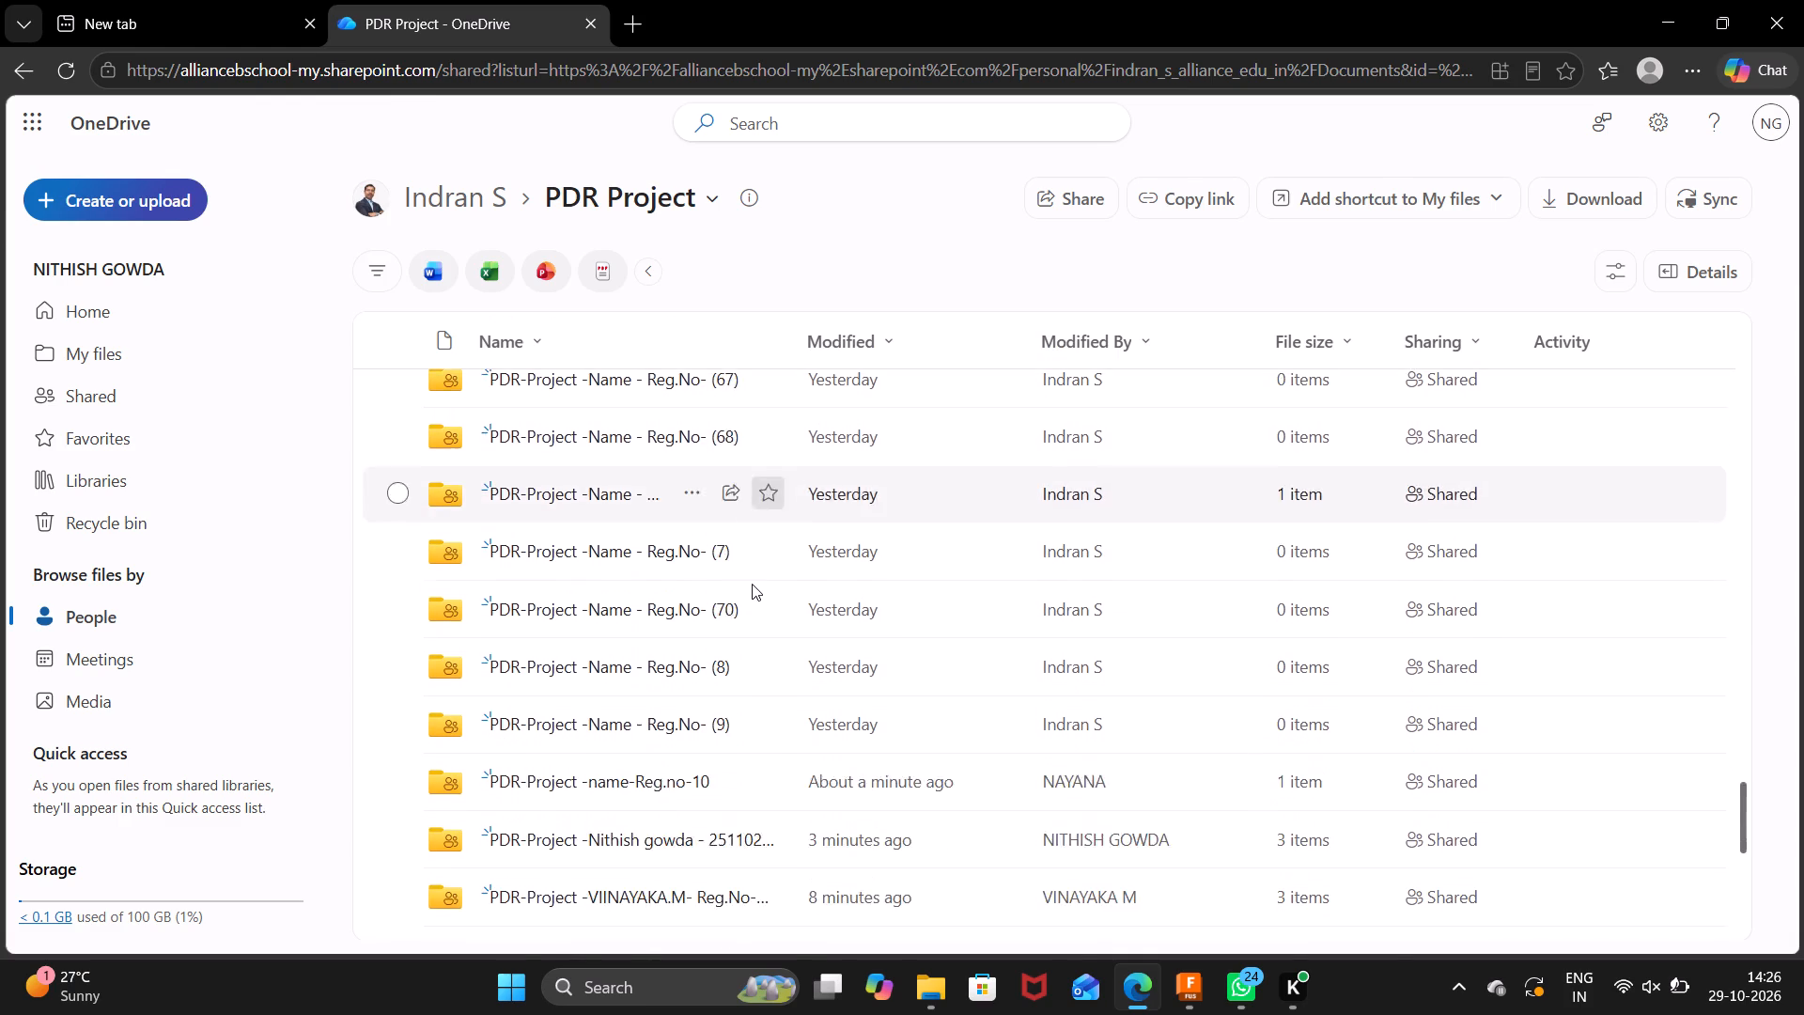
{"action": "scroll", "coordinate": [752, 584], "scroll_direction": "down", "scroll_amount": 2}
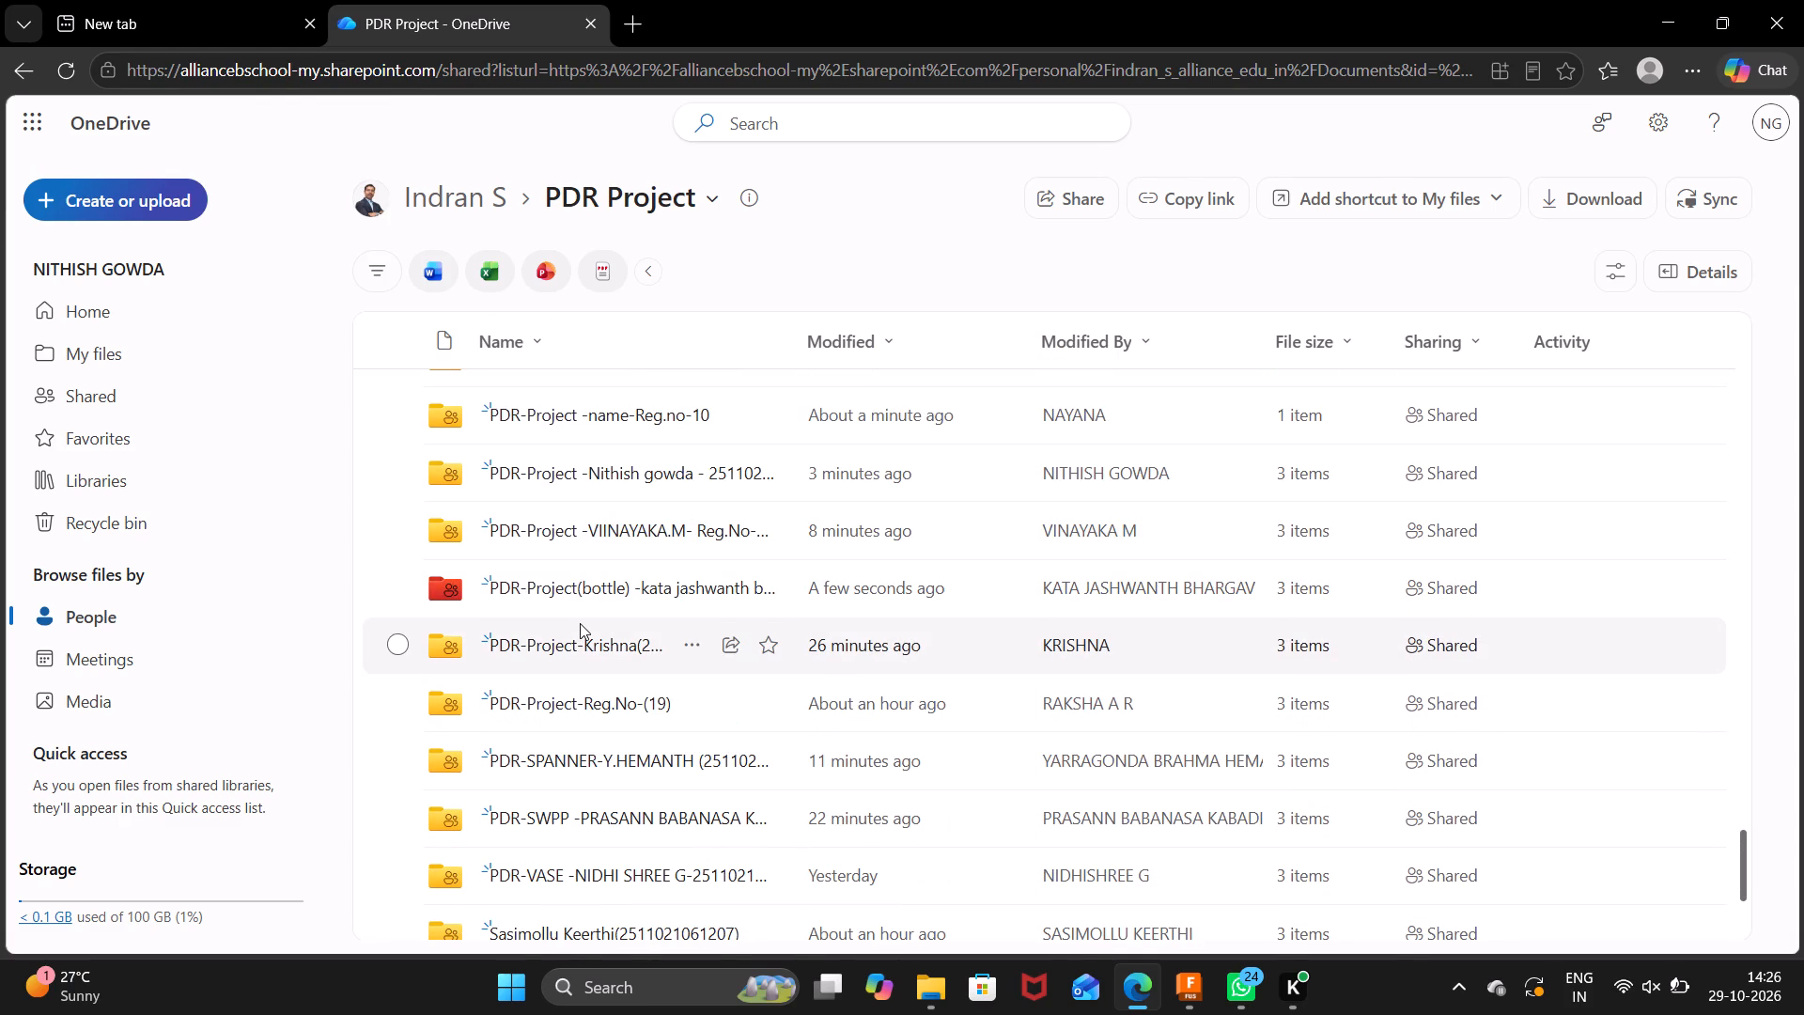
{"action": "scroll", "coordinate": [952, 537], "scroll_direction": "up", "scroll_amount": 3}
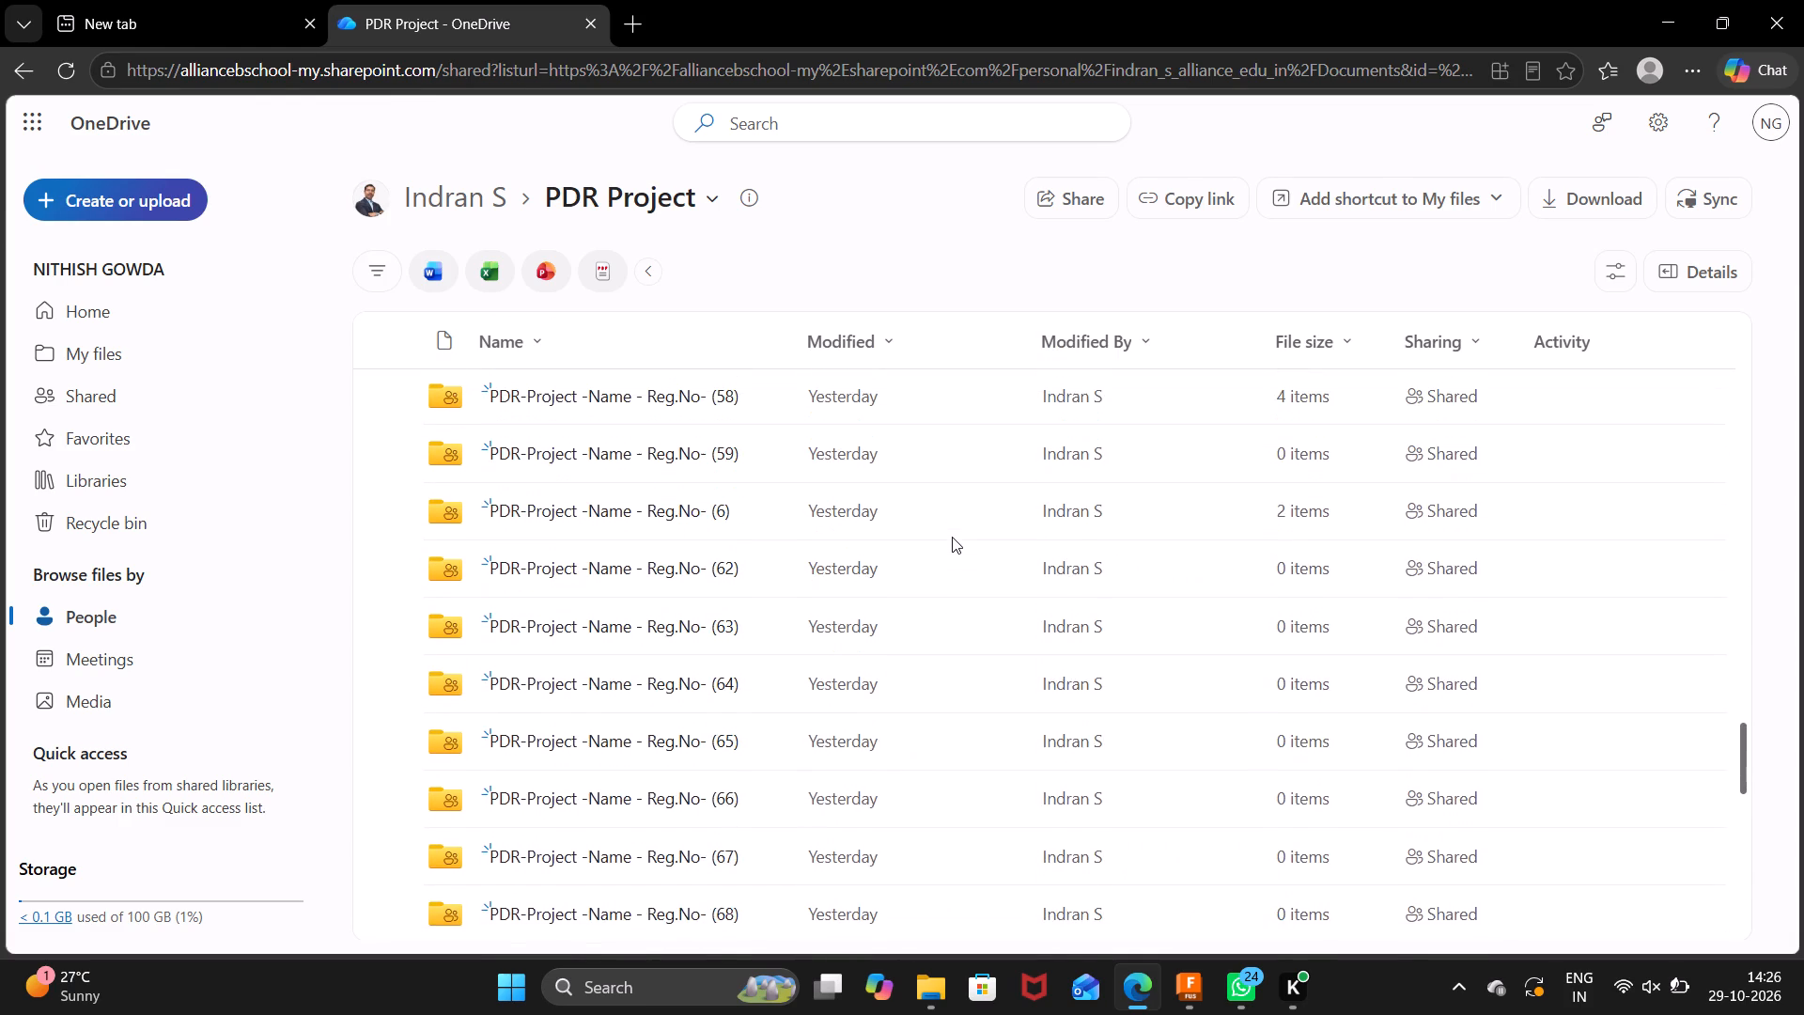
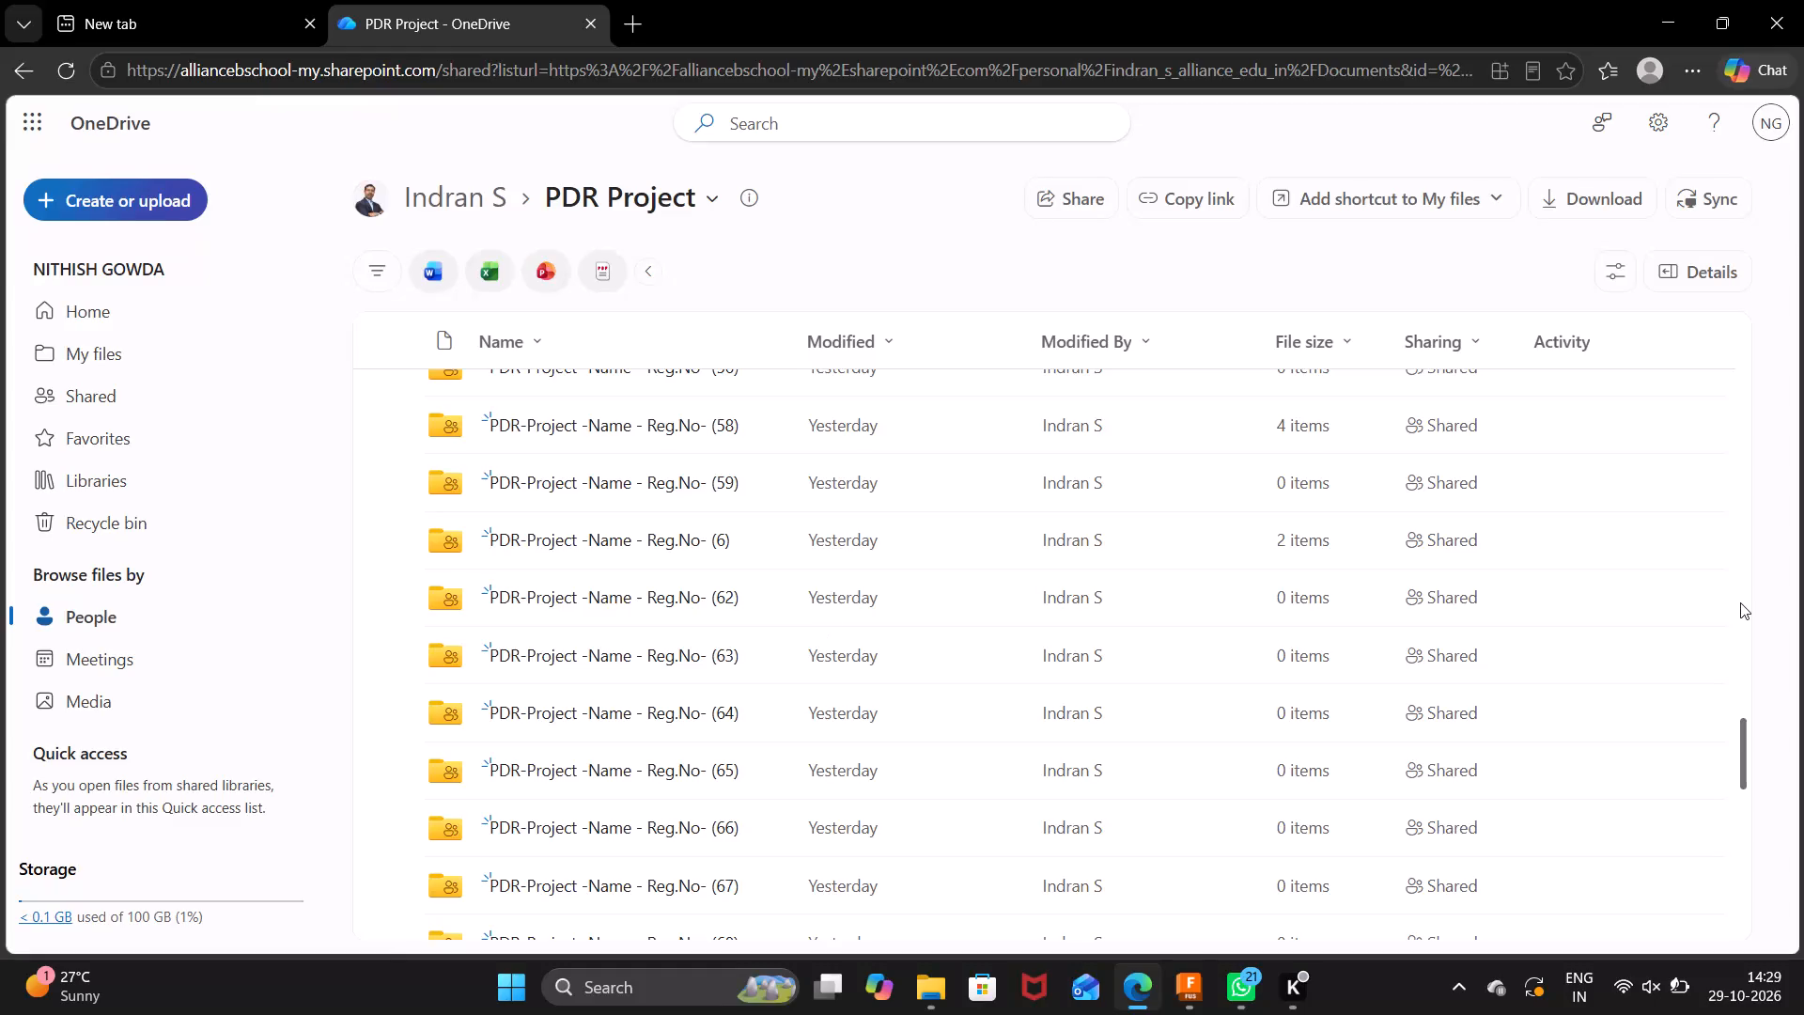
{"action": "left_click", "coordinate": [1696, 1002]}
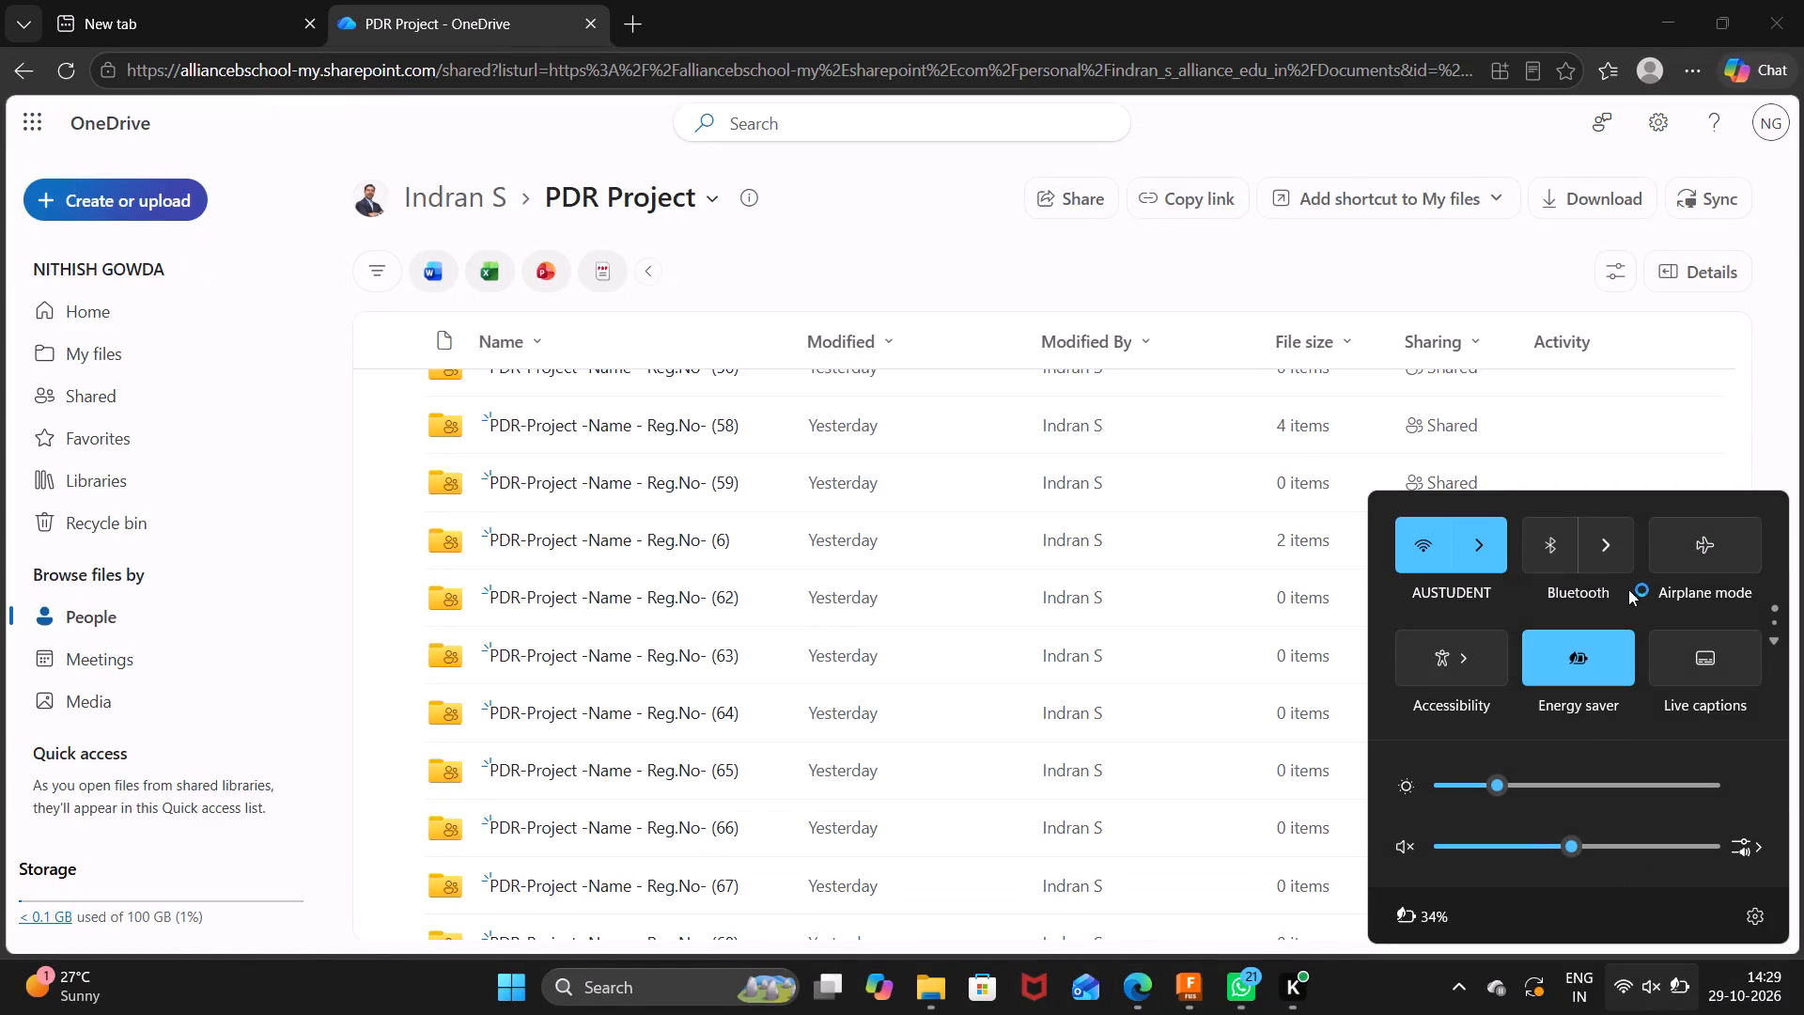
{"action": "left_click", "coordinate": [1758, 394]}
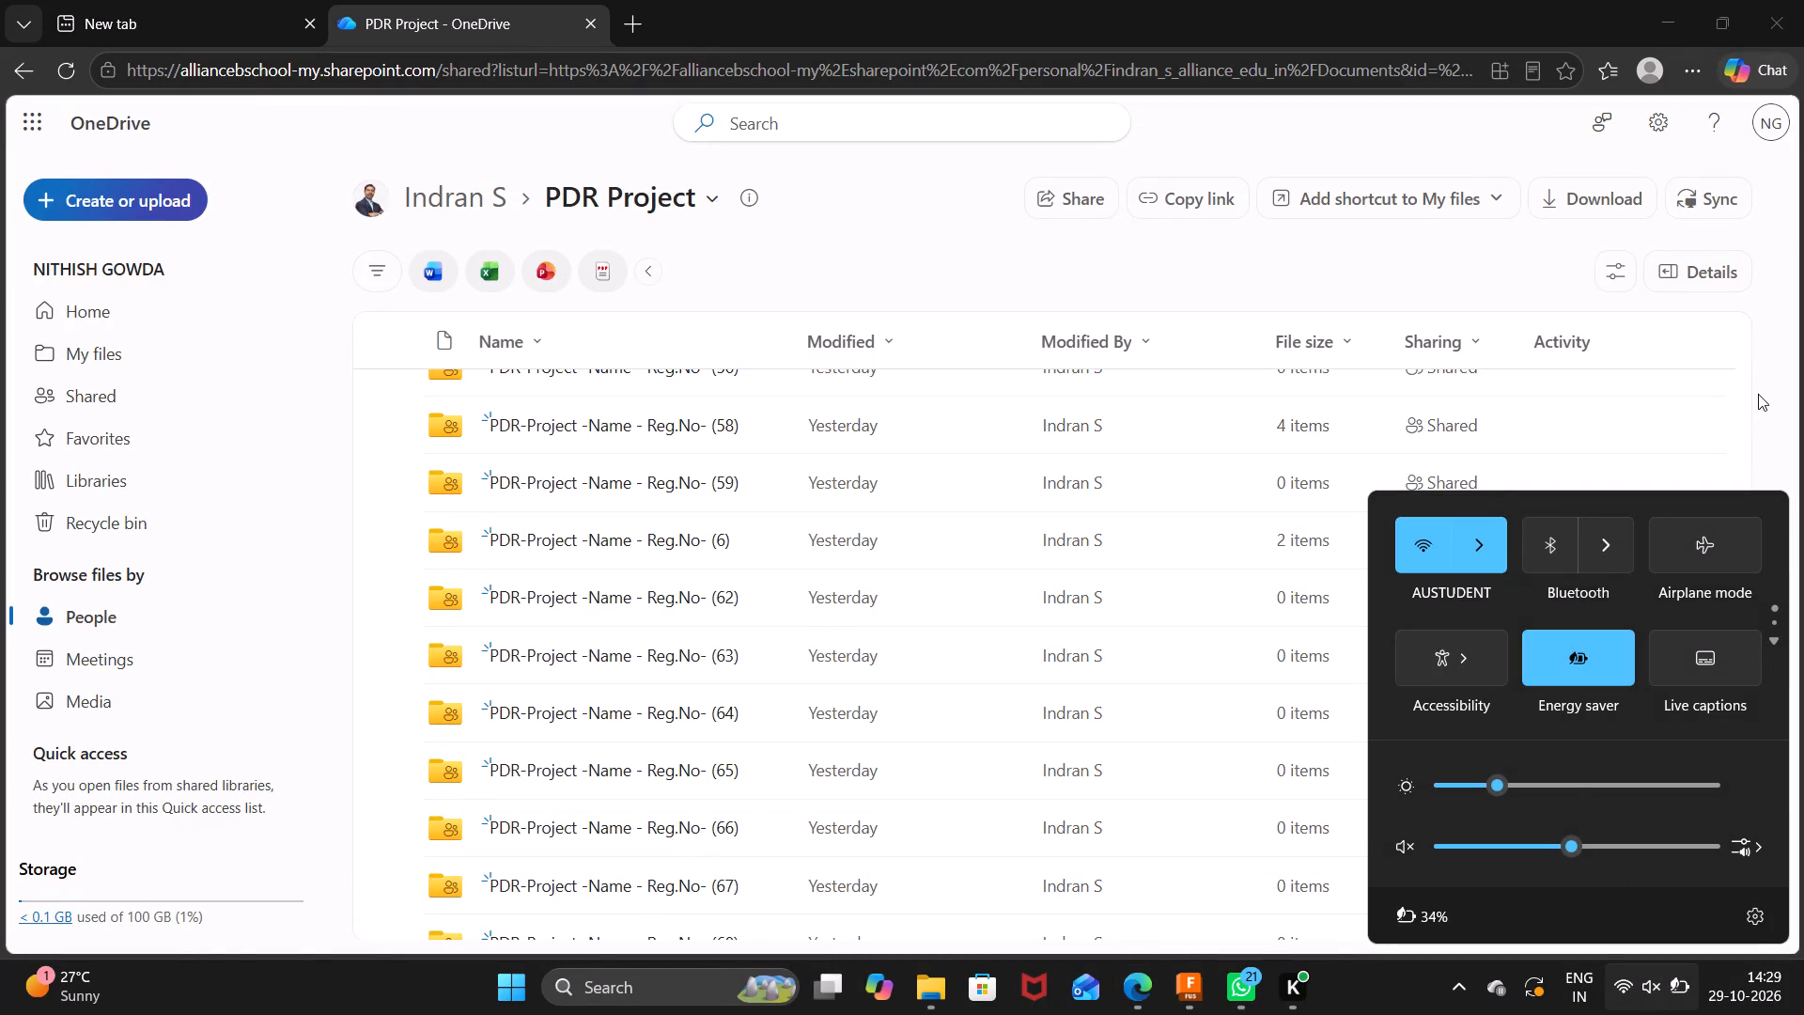
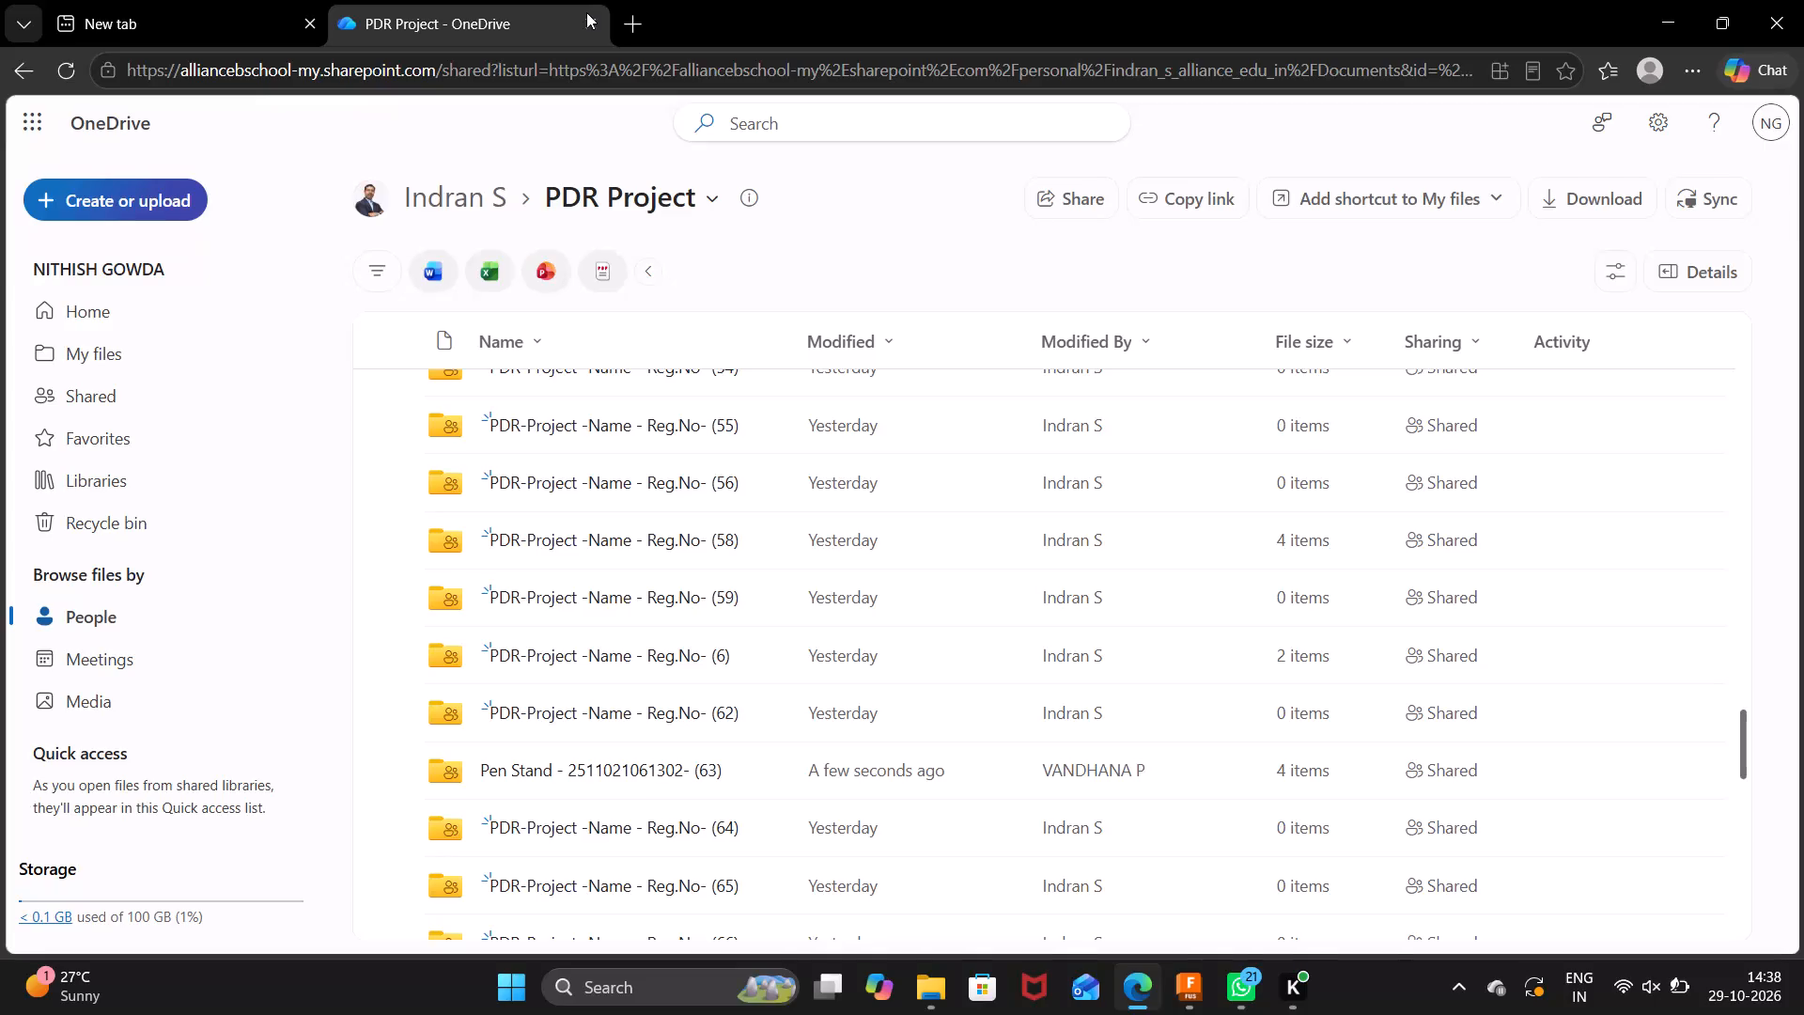
Close the browser tab showing the shared PDR Project folder.
{"action": "left_click", "coordinate": [588, 18]}
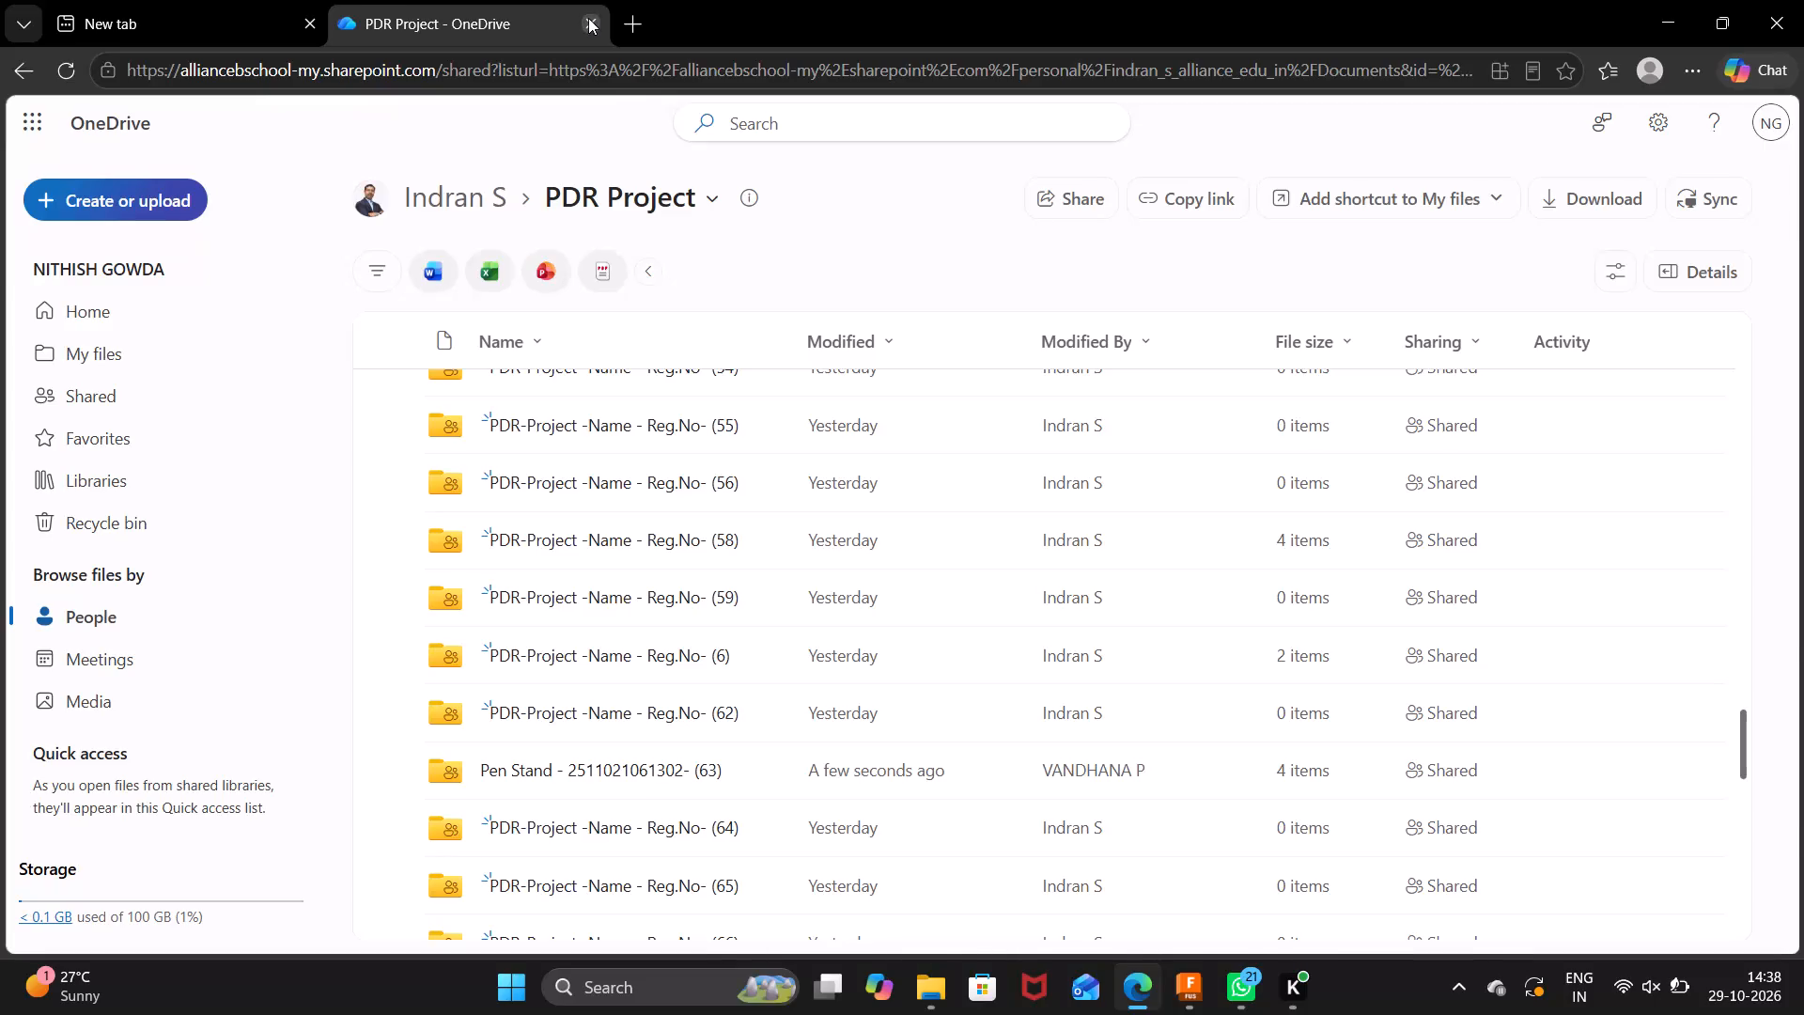